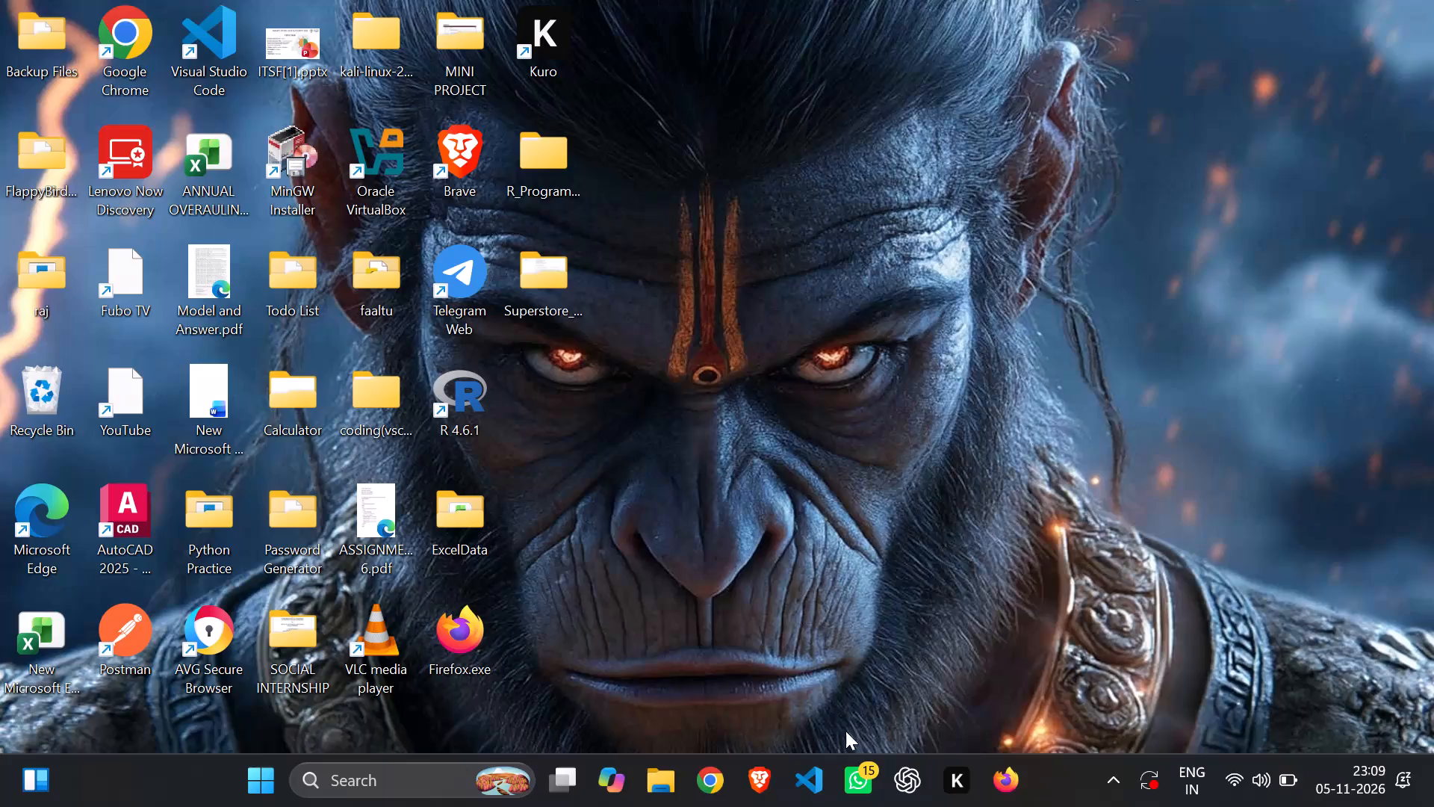
# Launch the Kuro application.
pyautogui.click(944, 777)
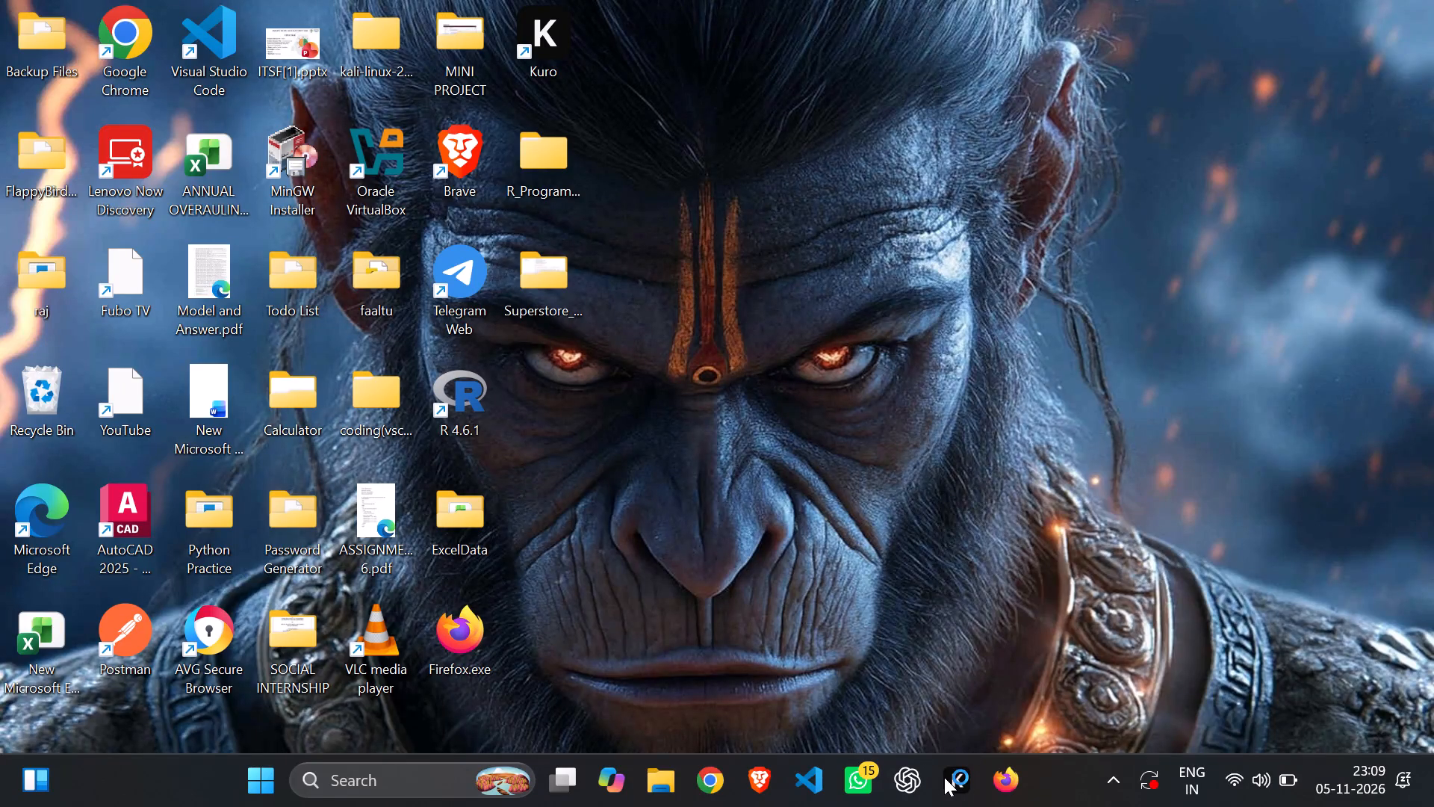
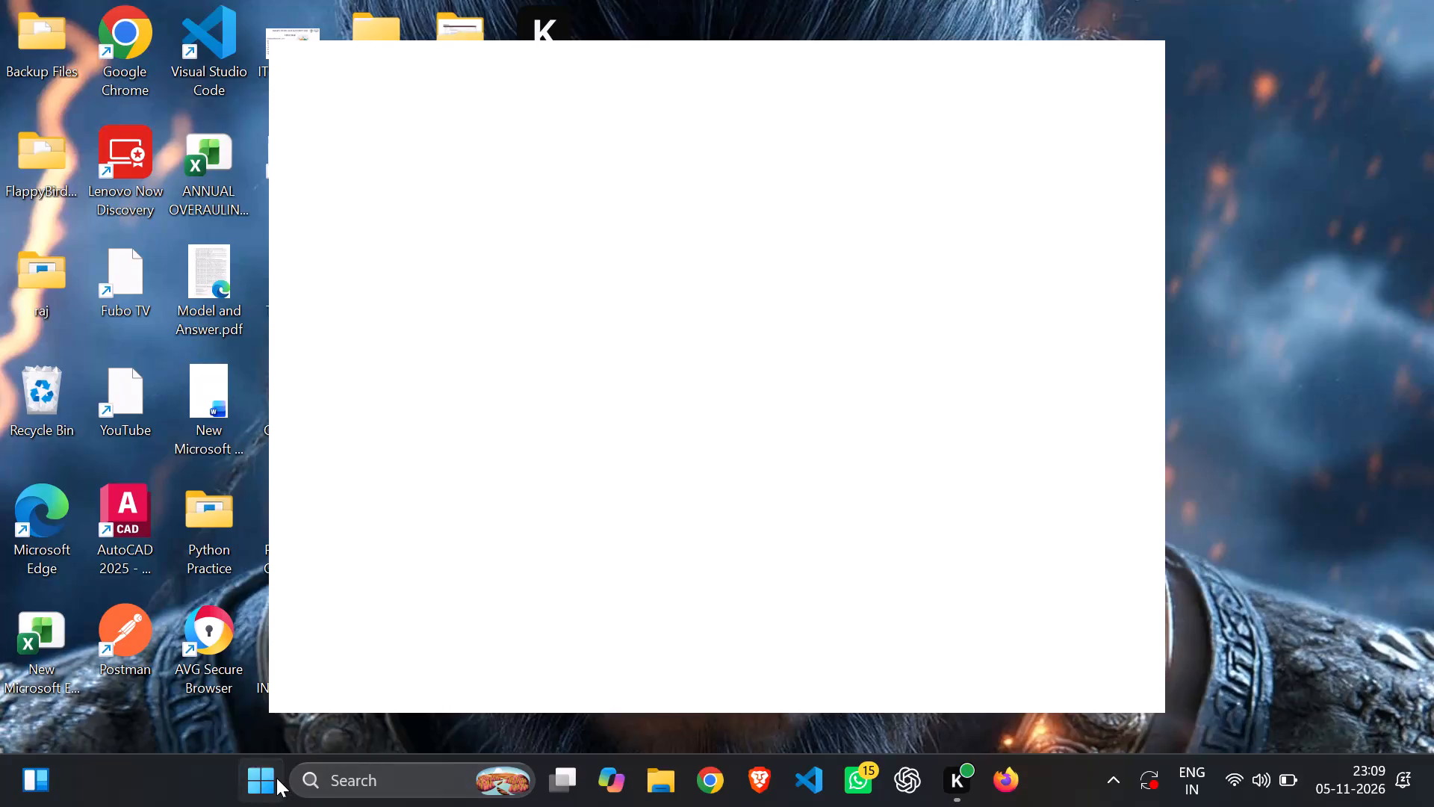
# Find the Excel app with the system search and launch it.
pyautogui.write('exc')
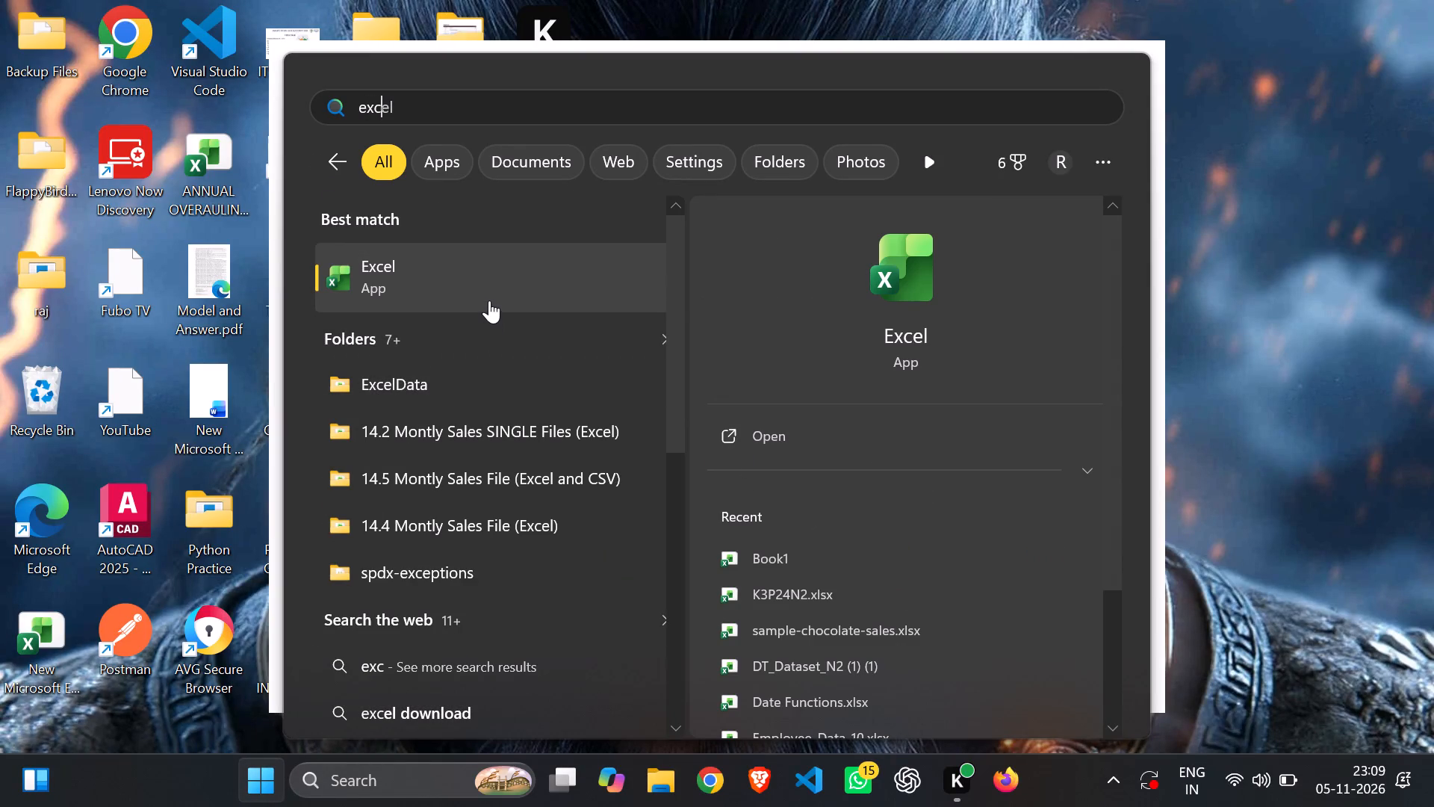
pyautogui.doubleClick(383, 288)
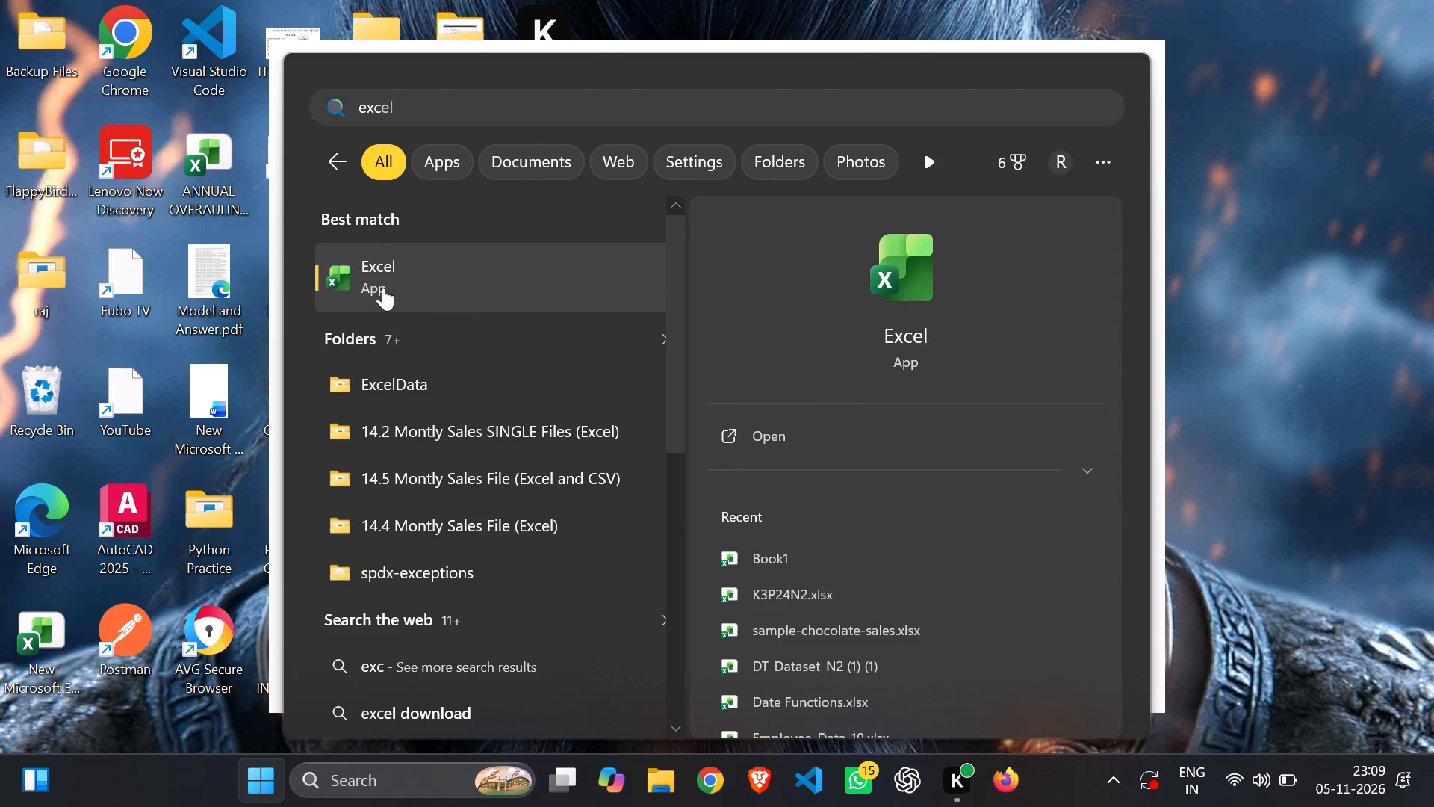
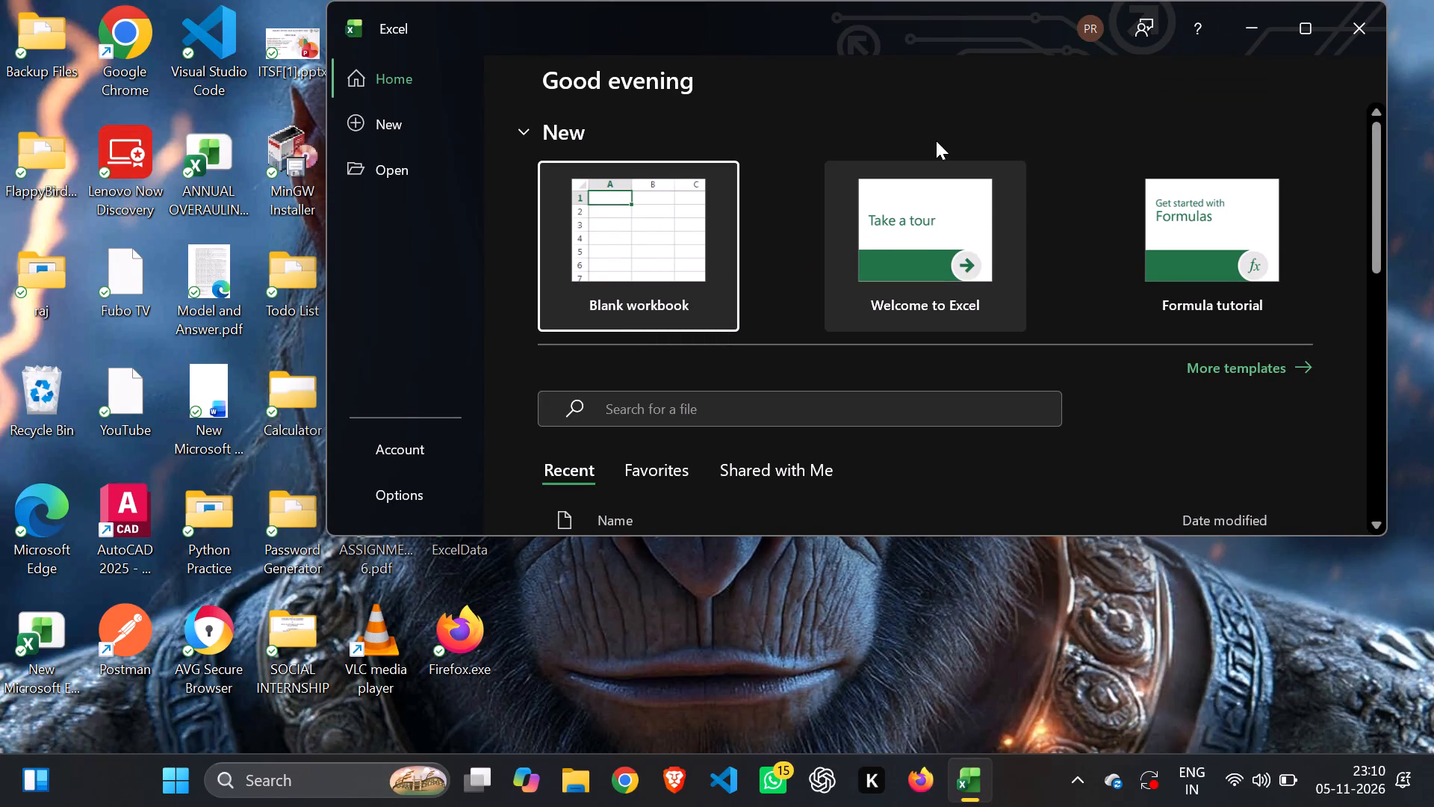
# Maximize the Excel start window and create a blank workbook.
pyautogui.click(1300, 27)
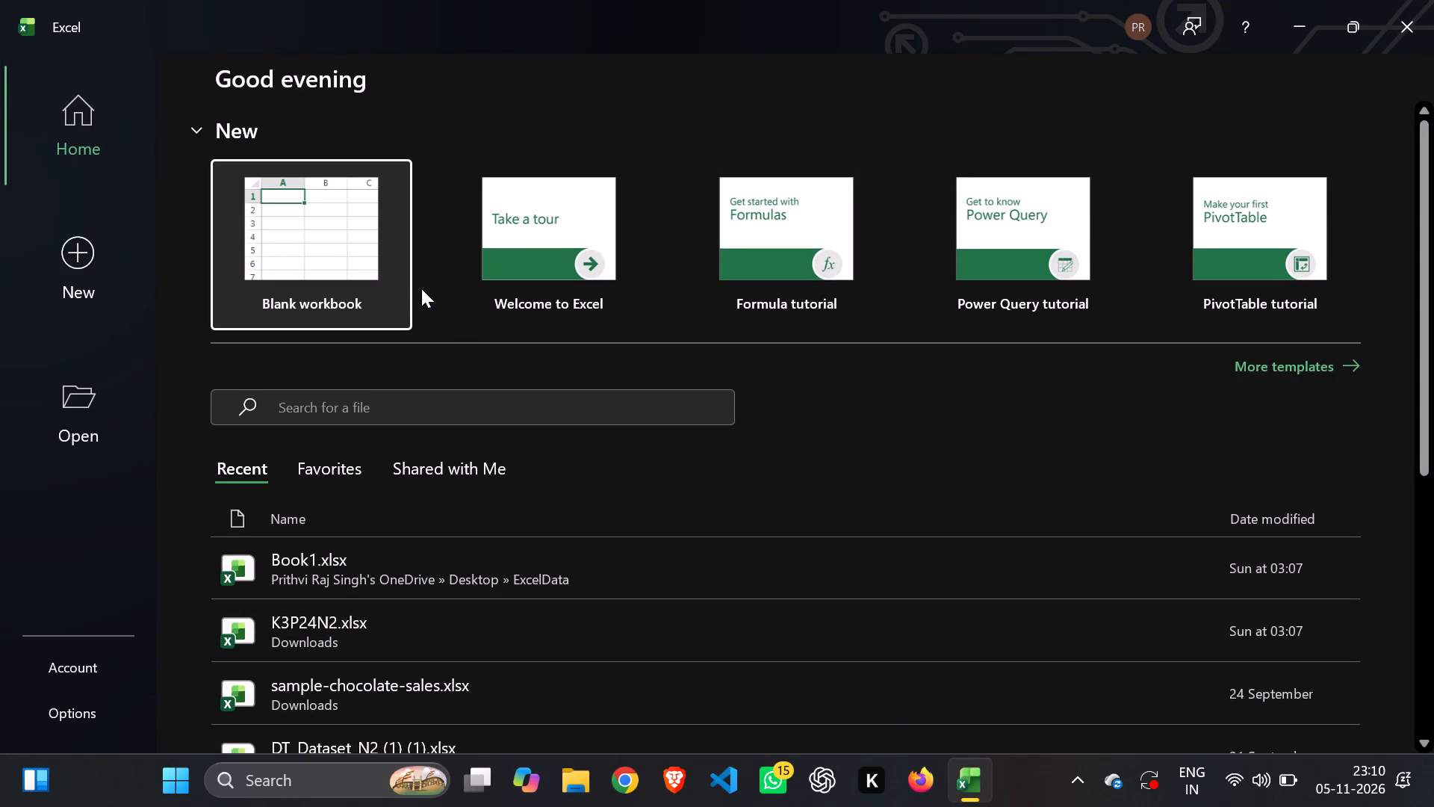
pyautogui.click(353, 288)
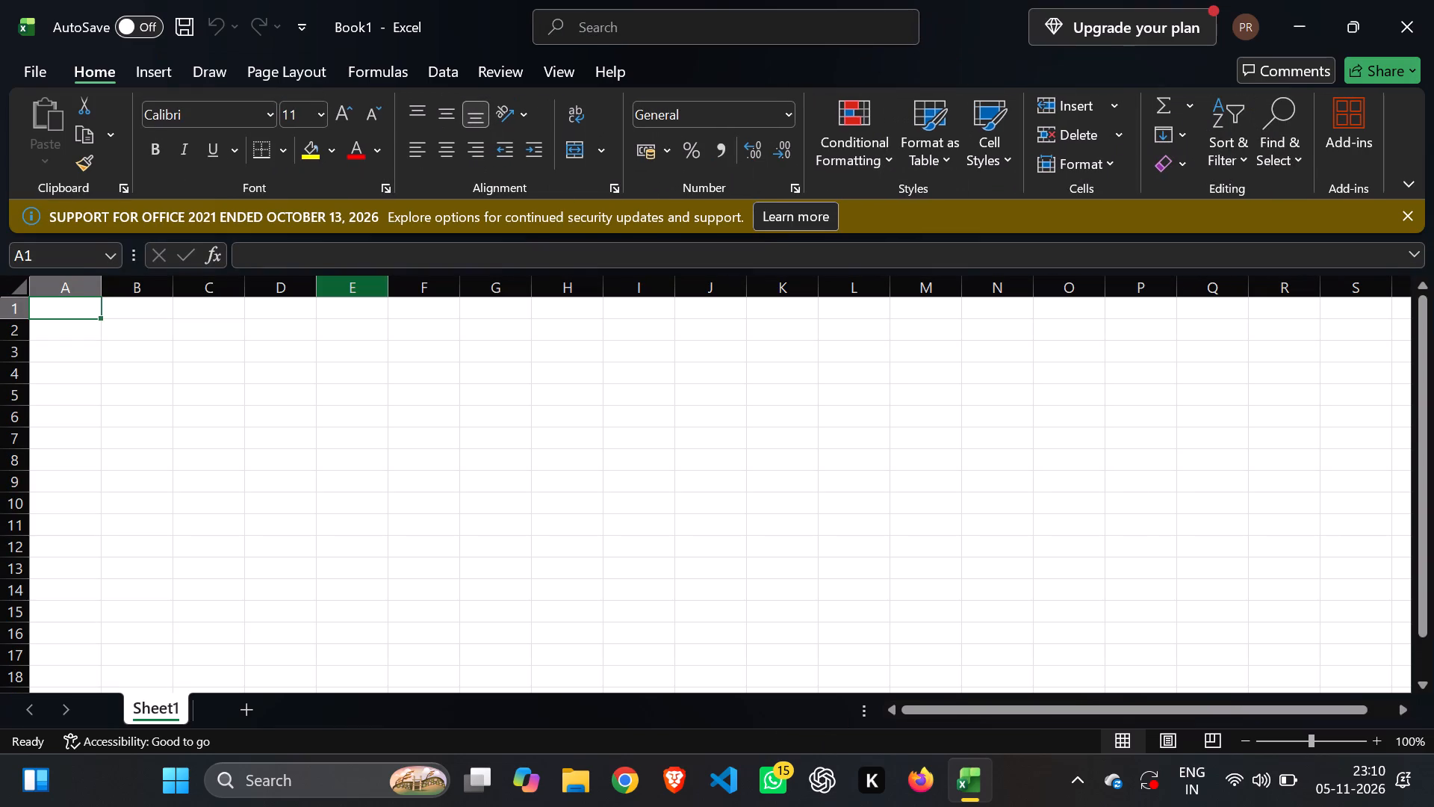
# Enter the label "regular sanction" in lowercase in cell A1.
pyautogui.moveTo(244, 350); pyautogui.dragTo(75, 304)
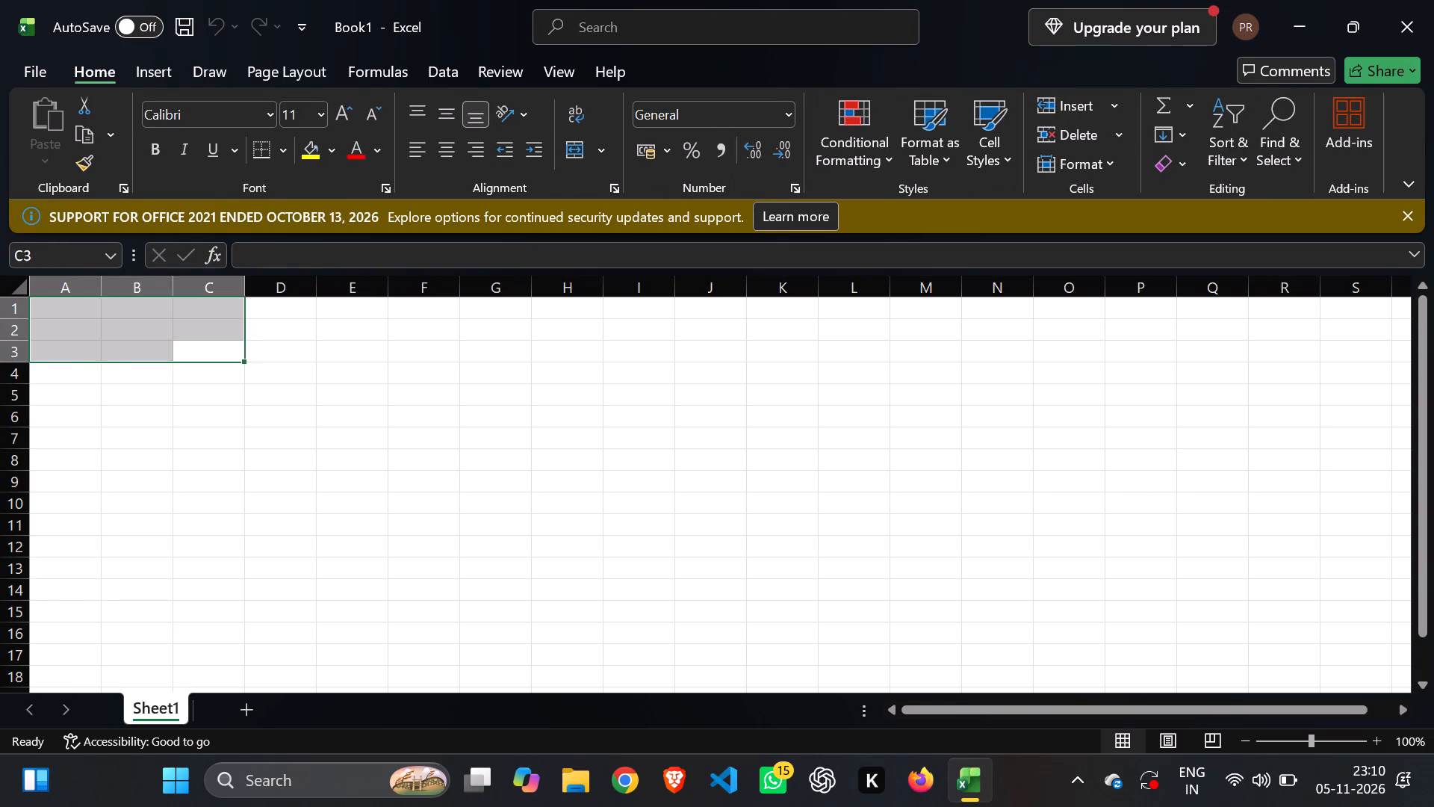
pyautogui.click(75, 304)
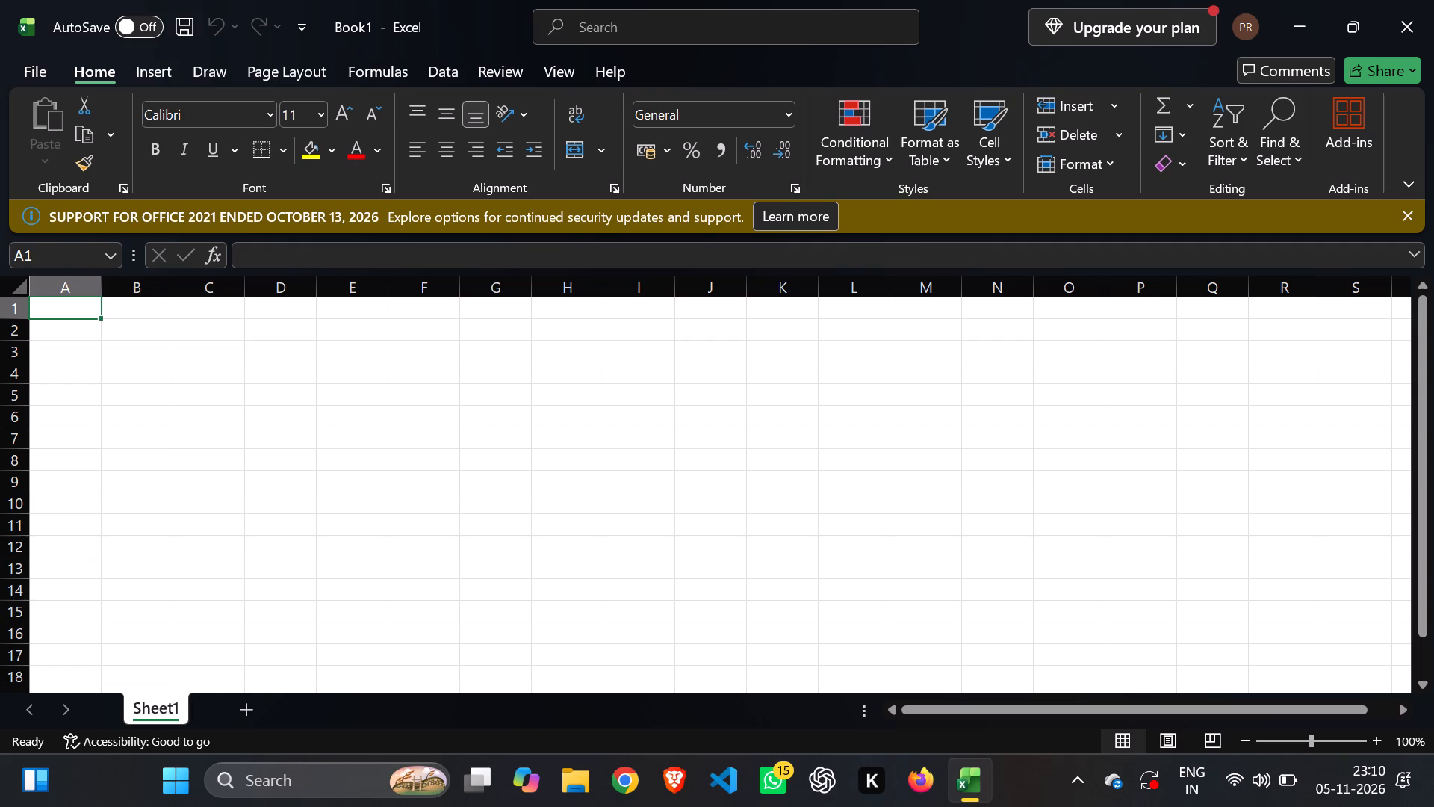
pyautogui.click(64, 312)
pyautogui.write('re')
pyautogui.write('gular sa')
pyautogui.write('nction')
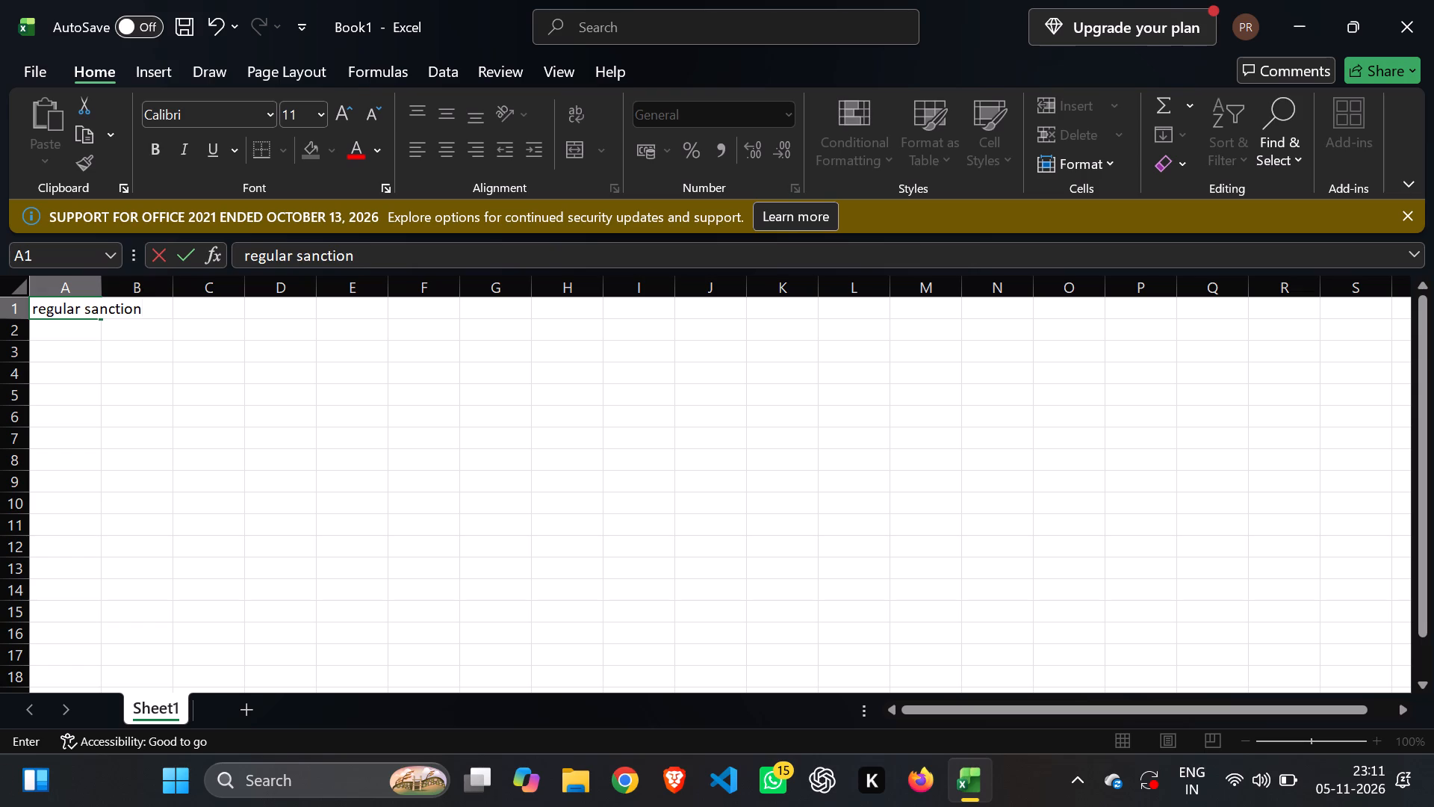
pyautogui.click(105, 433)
# Enter the label "REGULAR SANCTION" in capital letters in cell A1, replacing its content.
pyautogui.click(75, 316)
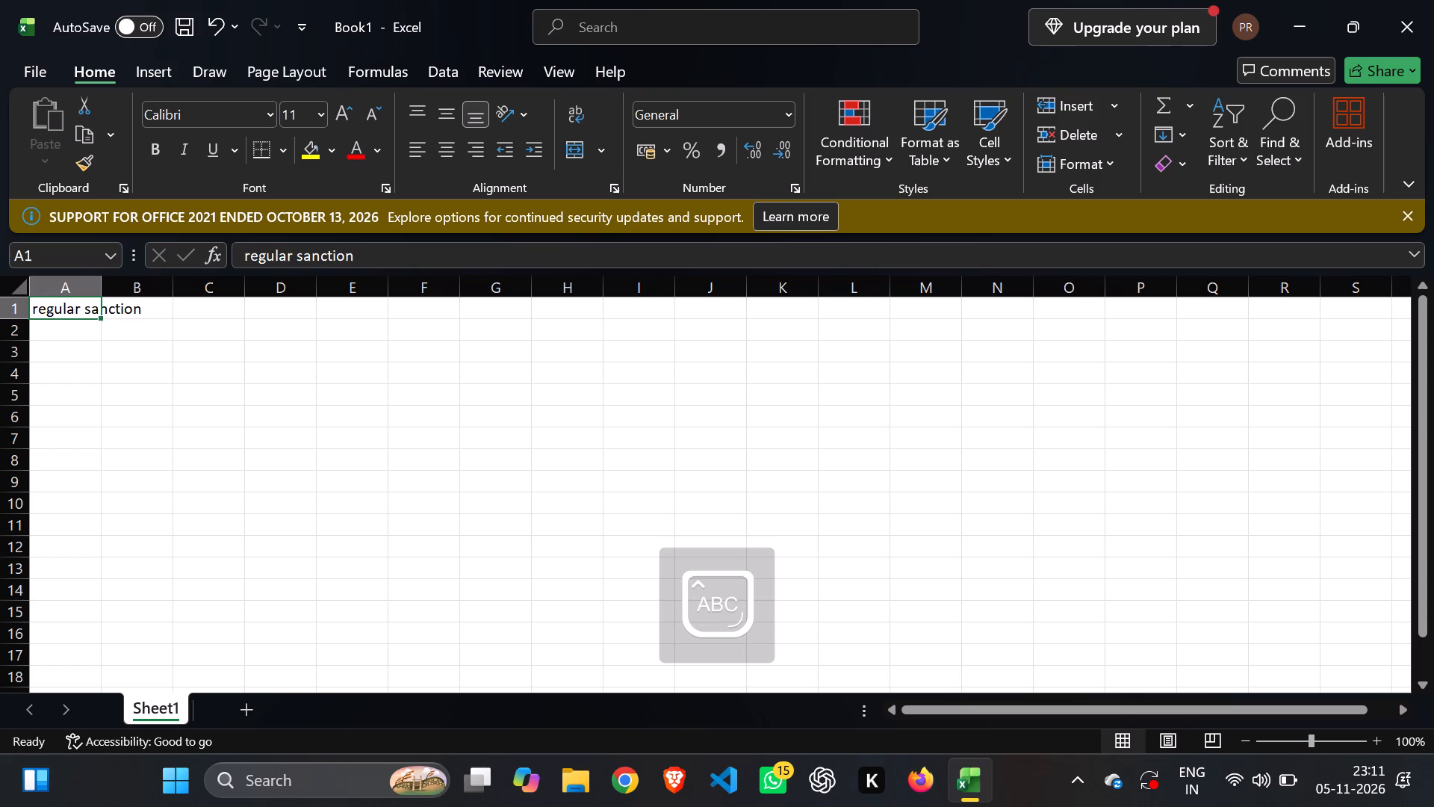
pyautogui.write('REGULAR SA')
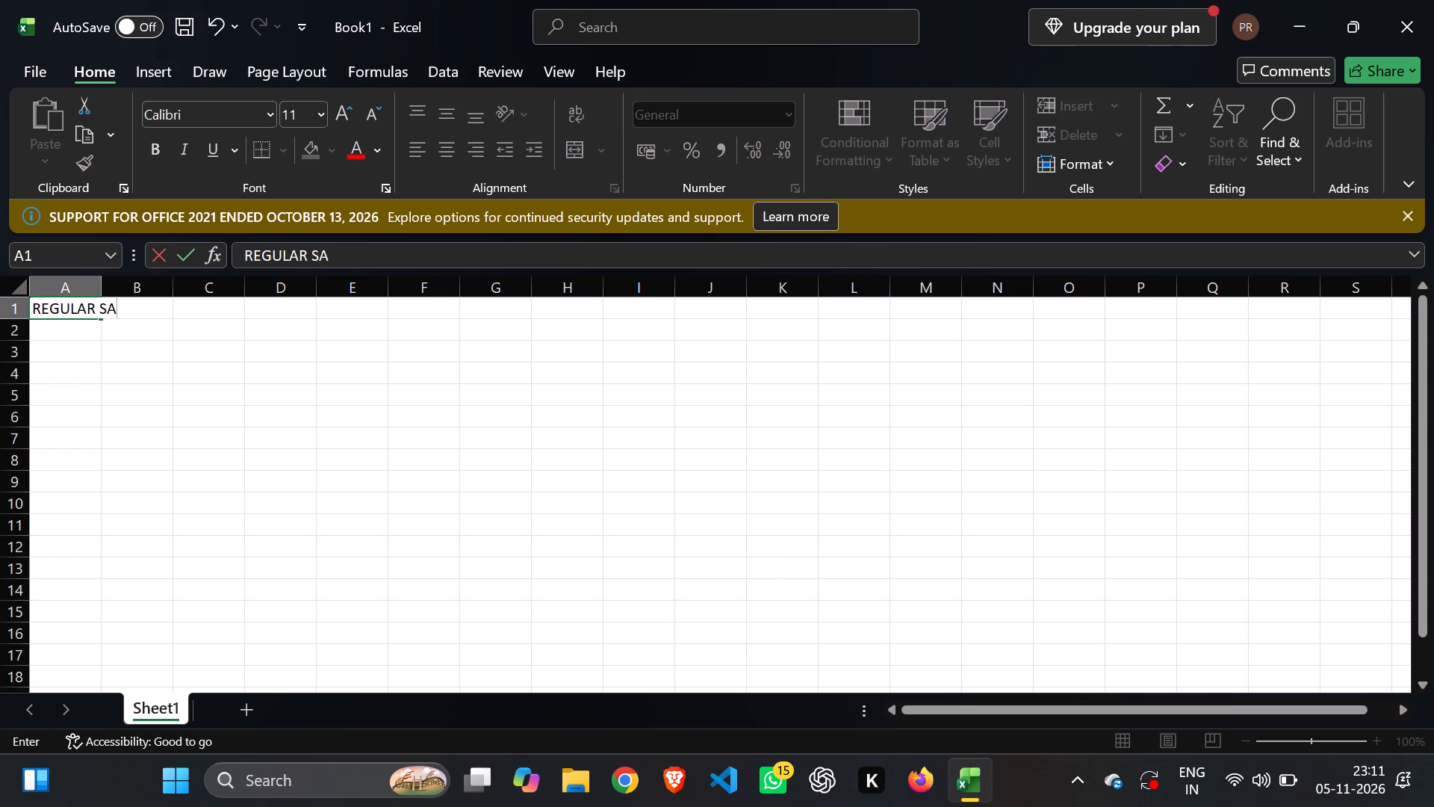
pyautogui.write('NCTION')
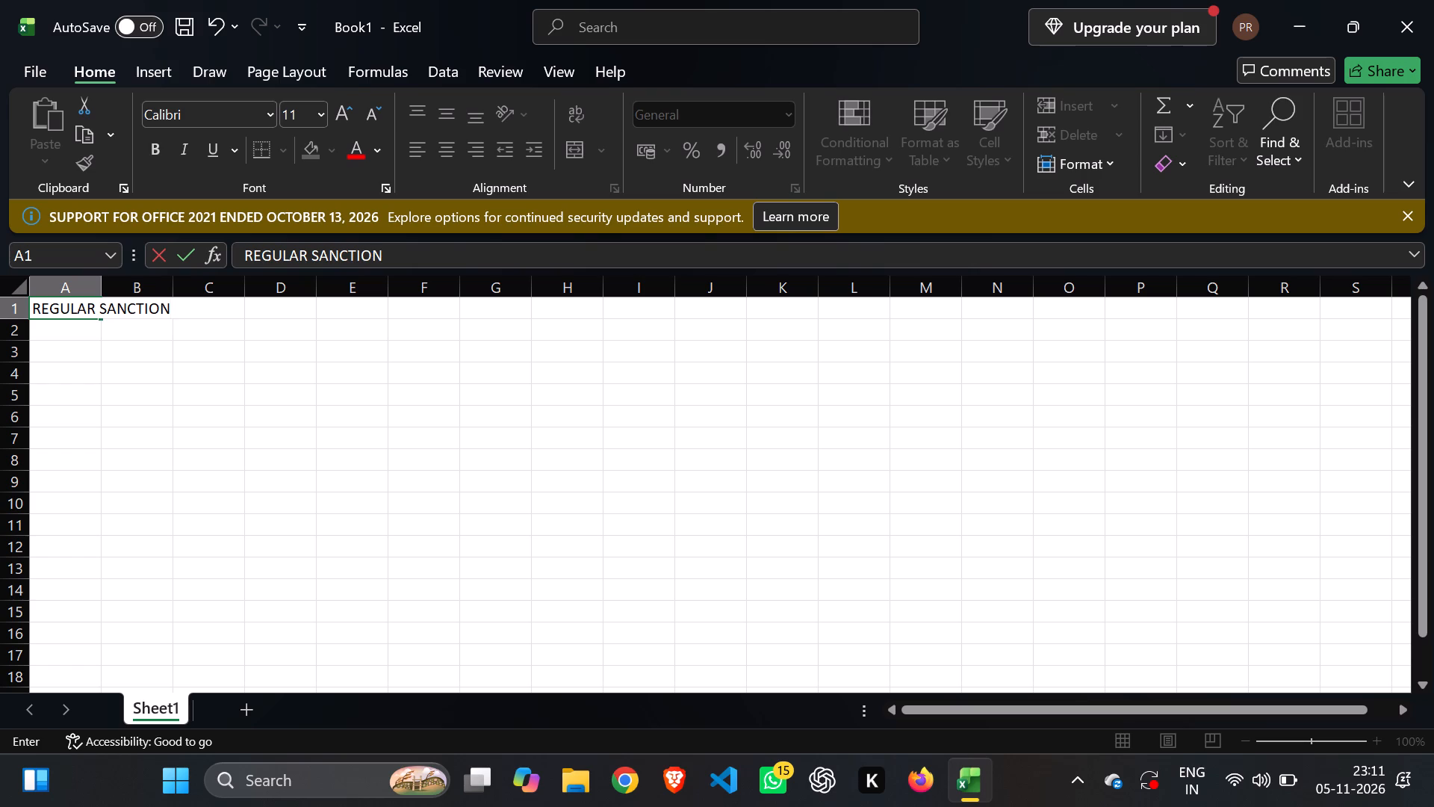
pyautogui.press('Return')
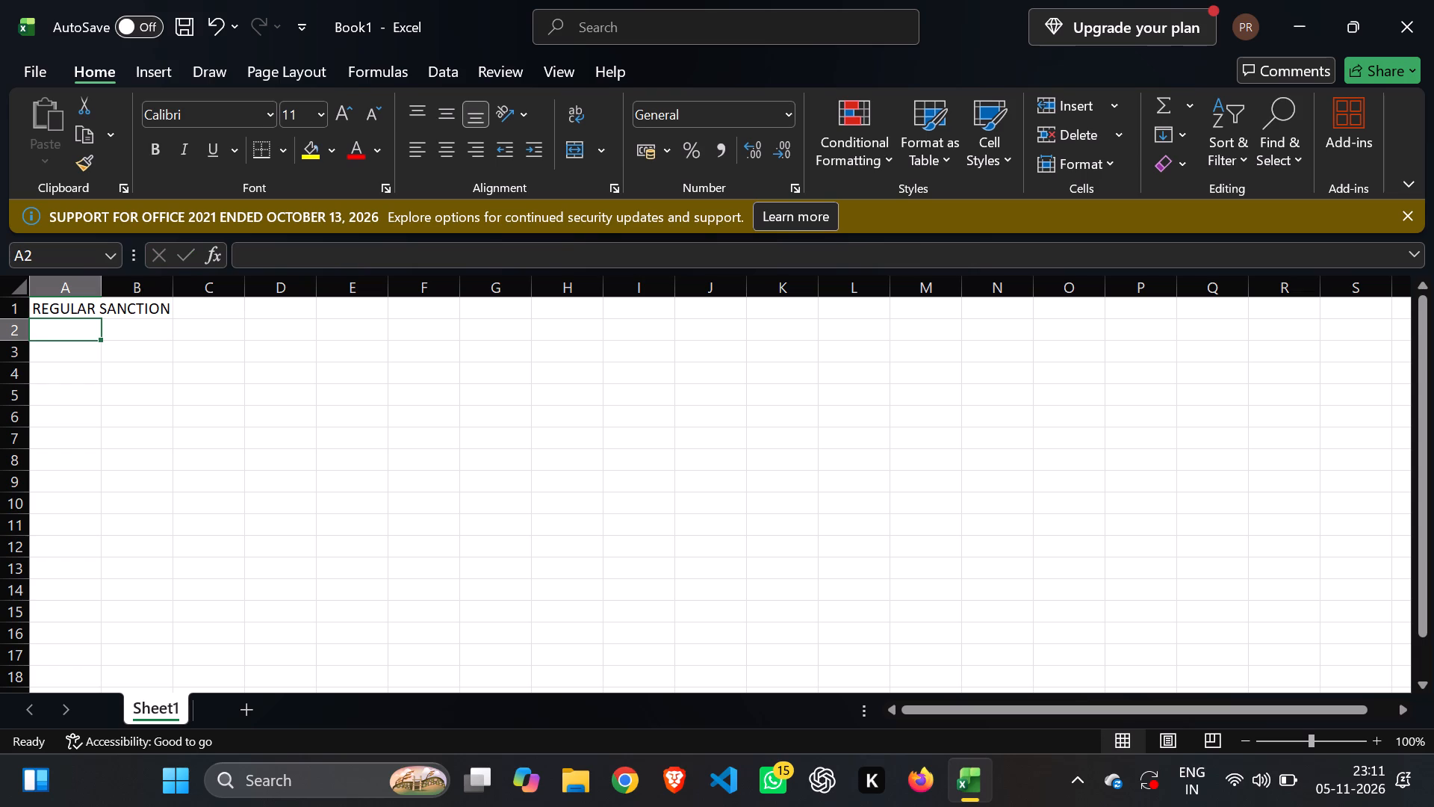
# Enter the category labels "SKILLED" in cell C1 and "SEMI SKILLED" in cell C2.
pyautogui.press('Up')
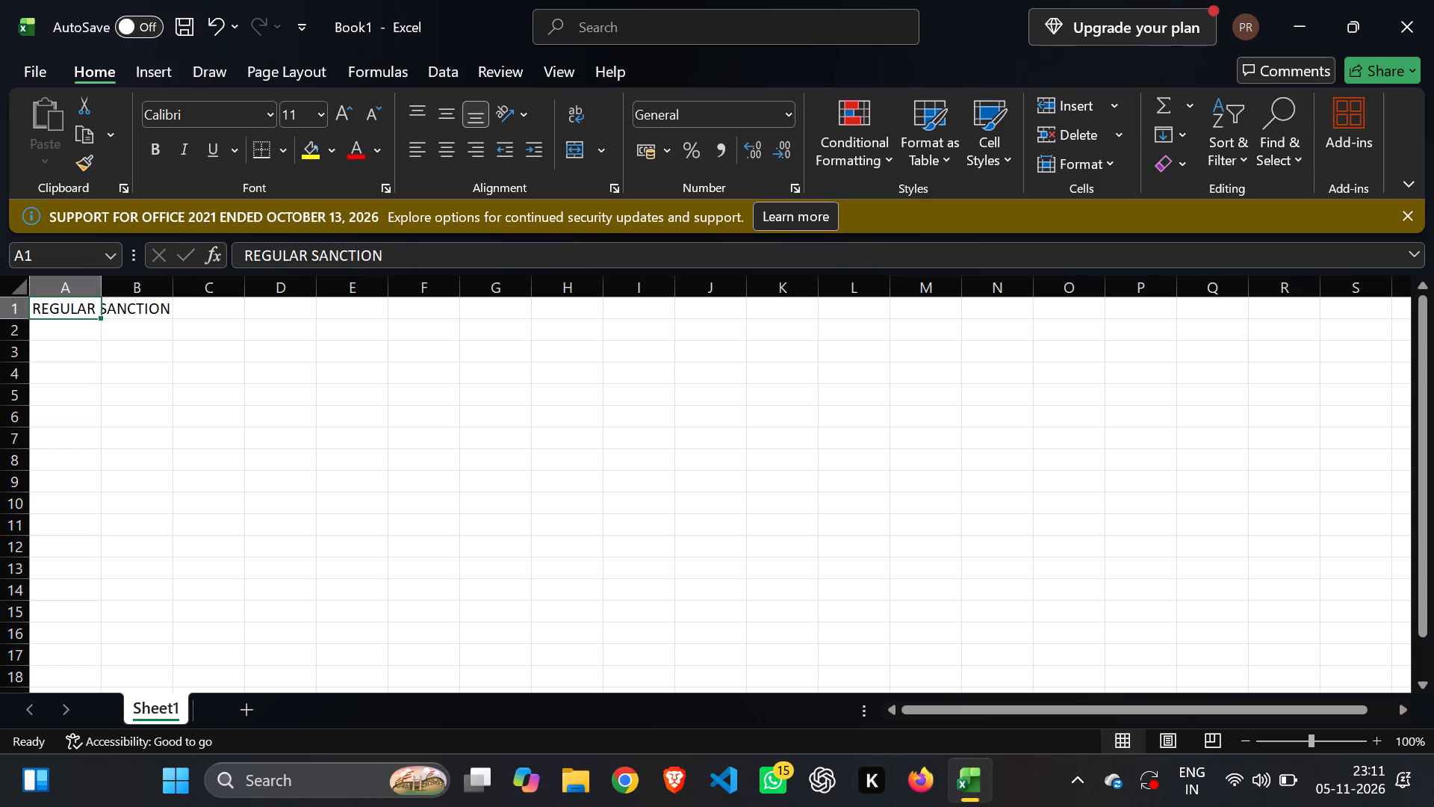
pyautogui.press('Right')
pyautogui.press('Right')
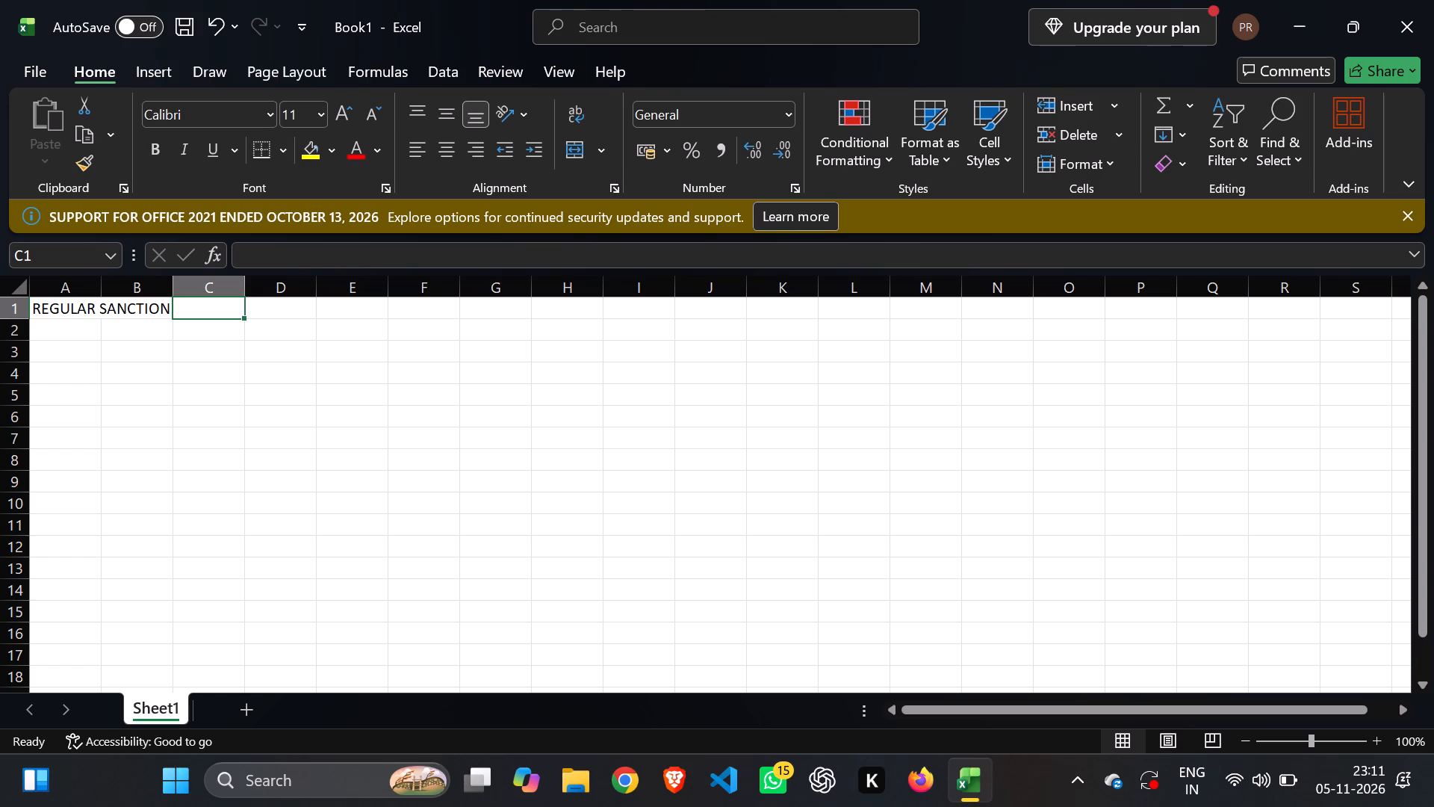
pyautogui.press('s')
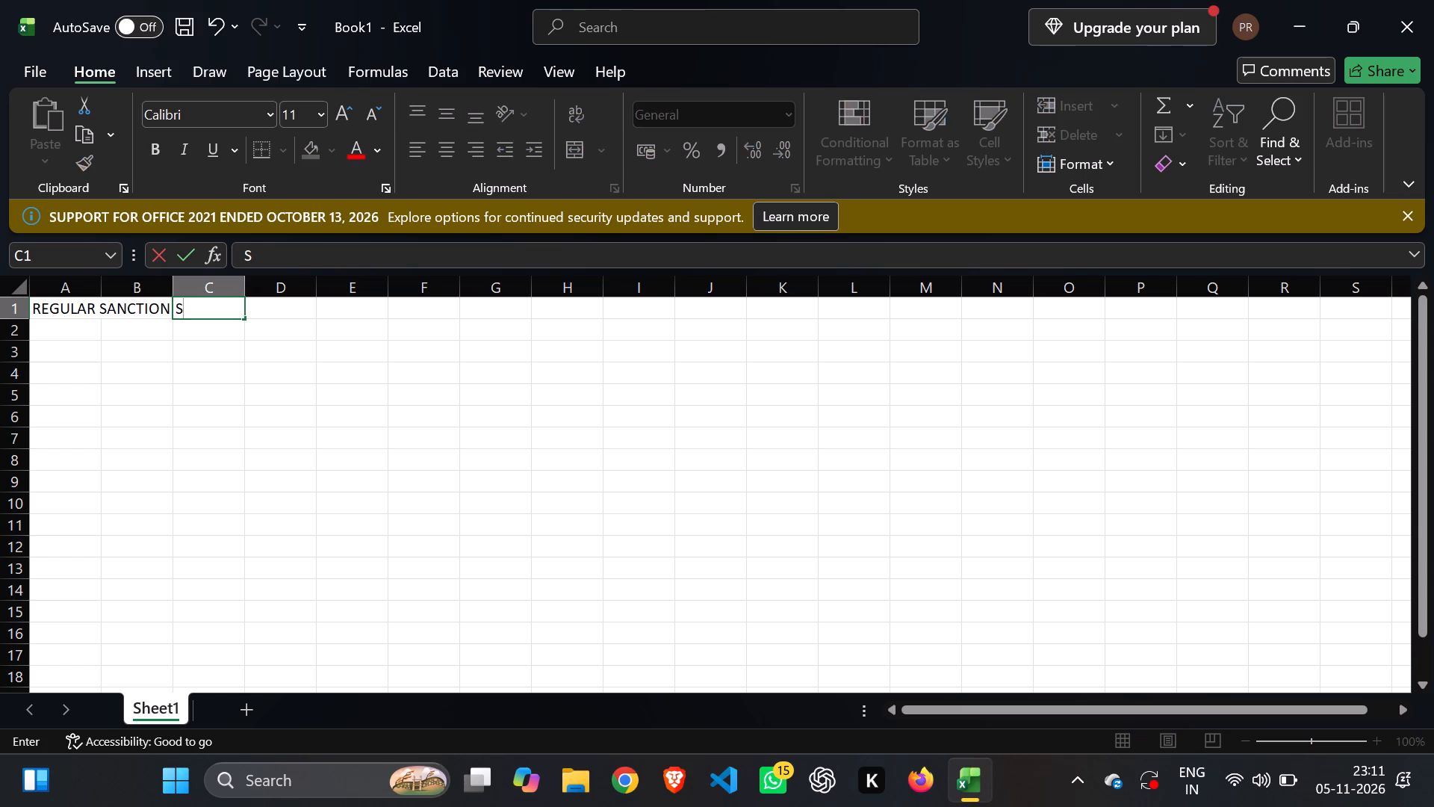
pyautogui.write('KILLED')
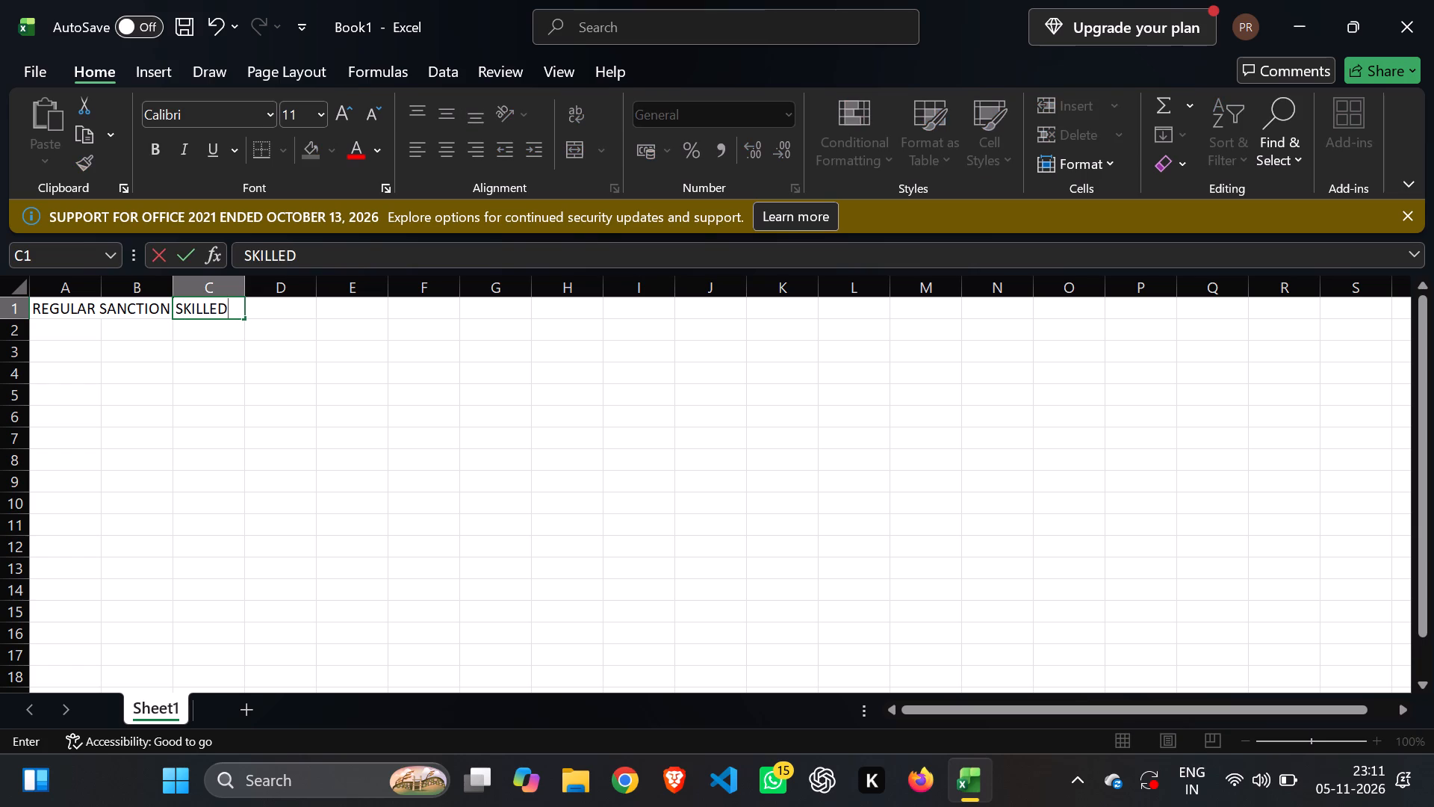
pyautogui.press('Down')
pyautogui.write('SEMI')
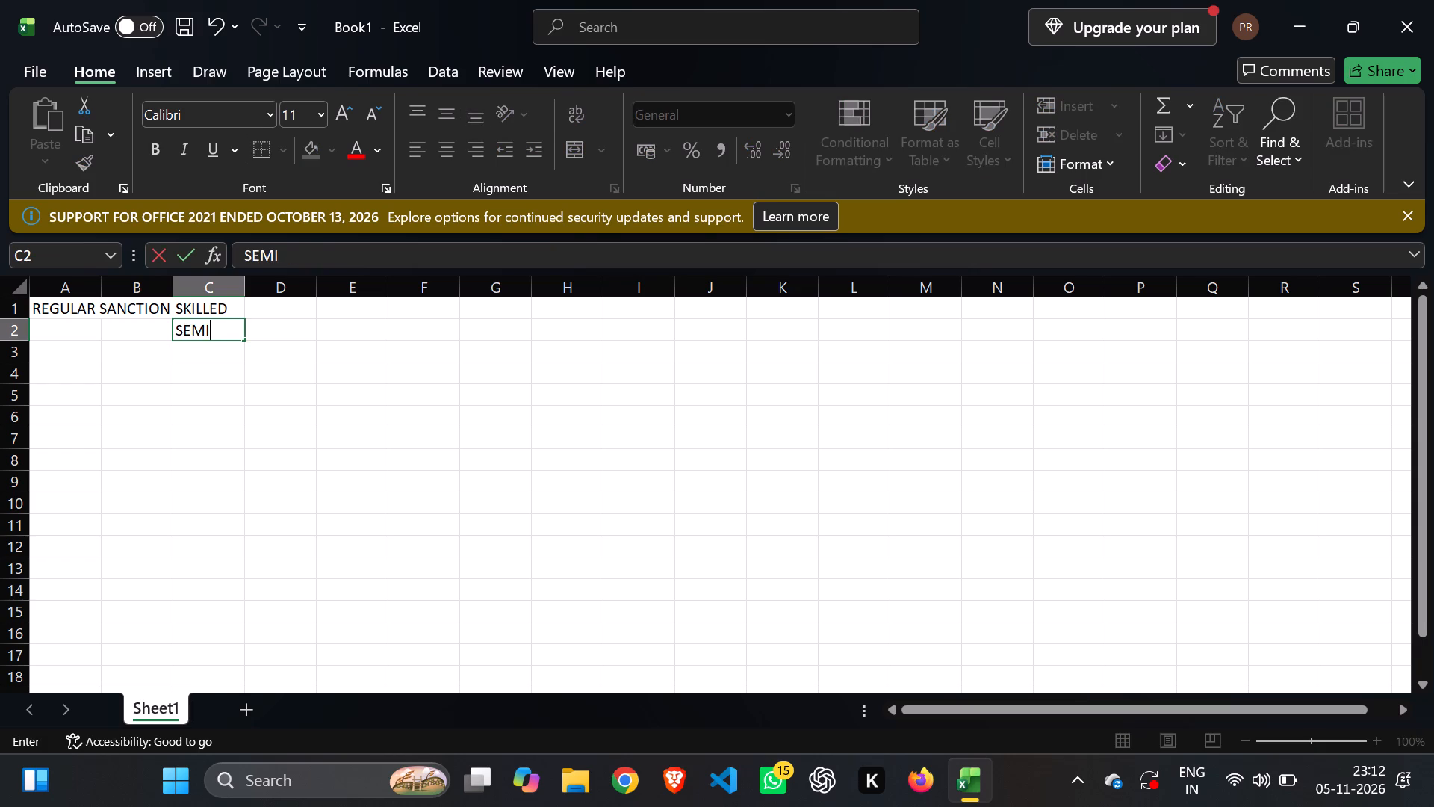
pyautogui.press('space')
pyautogui.write('SKILLED')
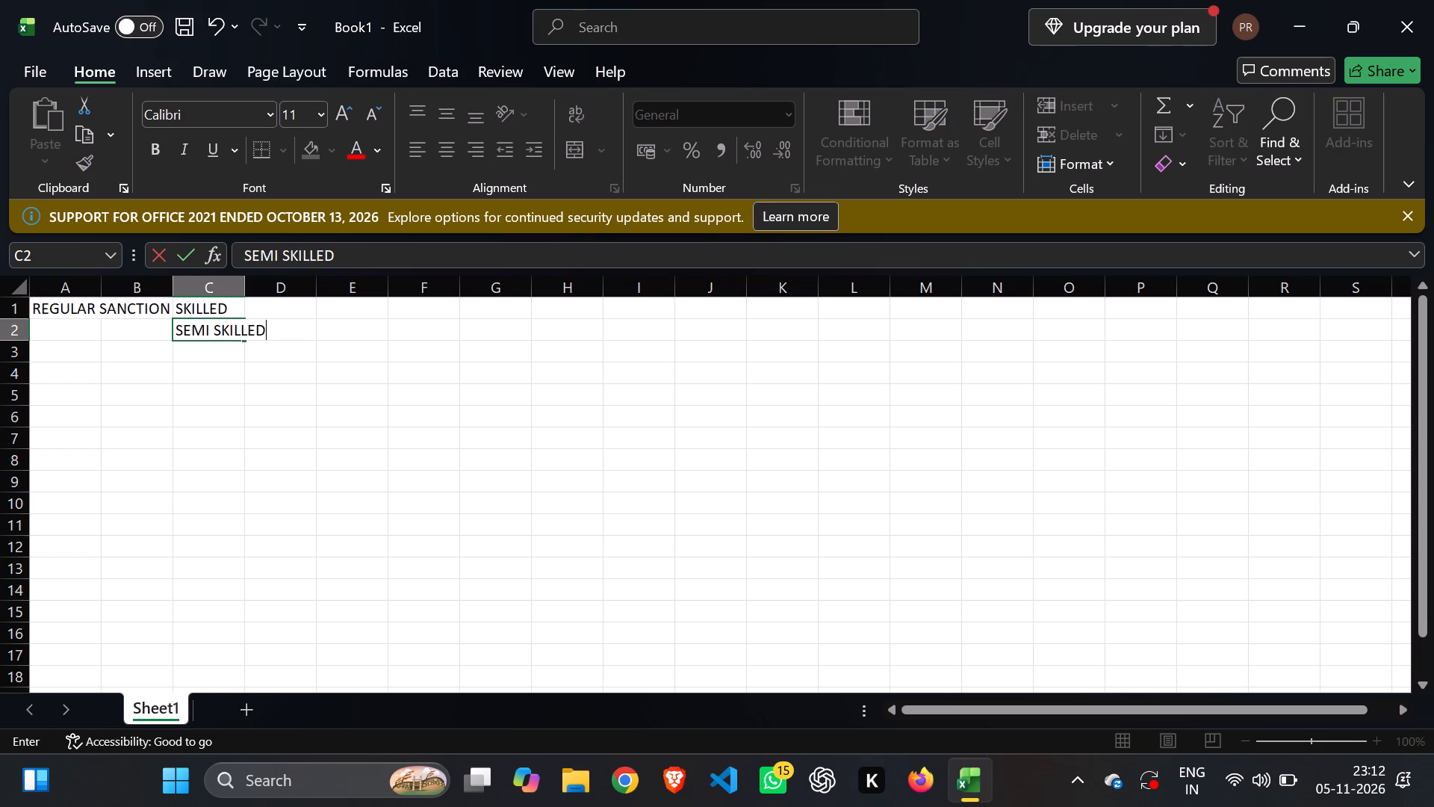
pyautogui.click(482, 496)
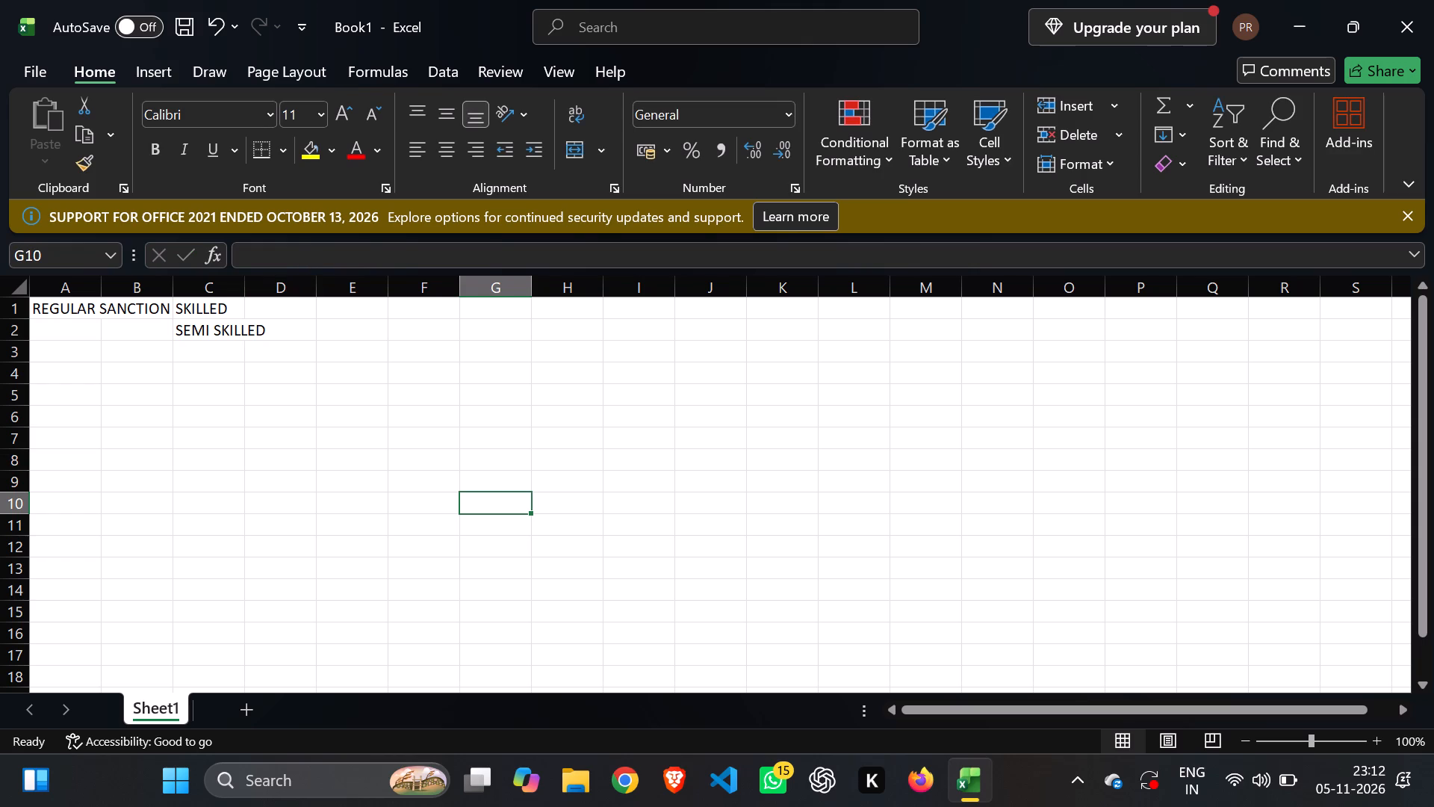
# Widen column C so the SEMI SKILLED label fits inside its cell.
pyautogui.moveTo(249, 291); pyautogui.dragTo(291, 303)
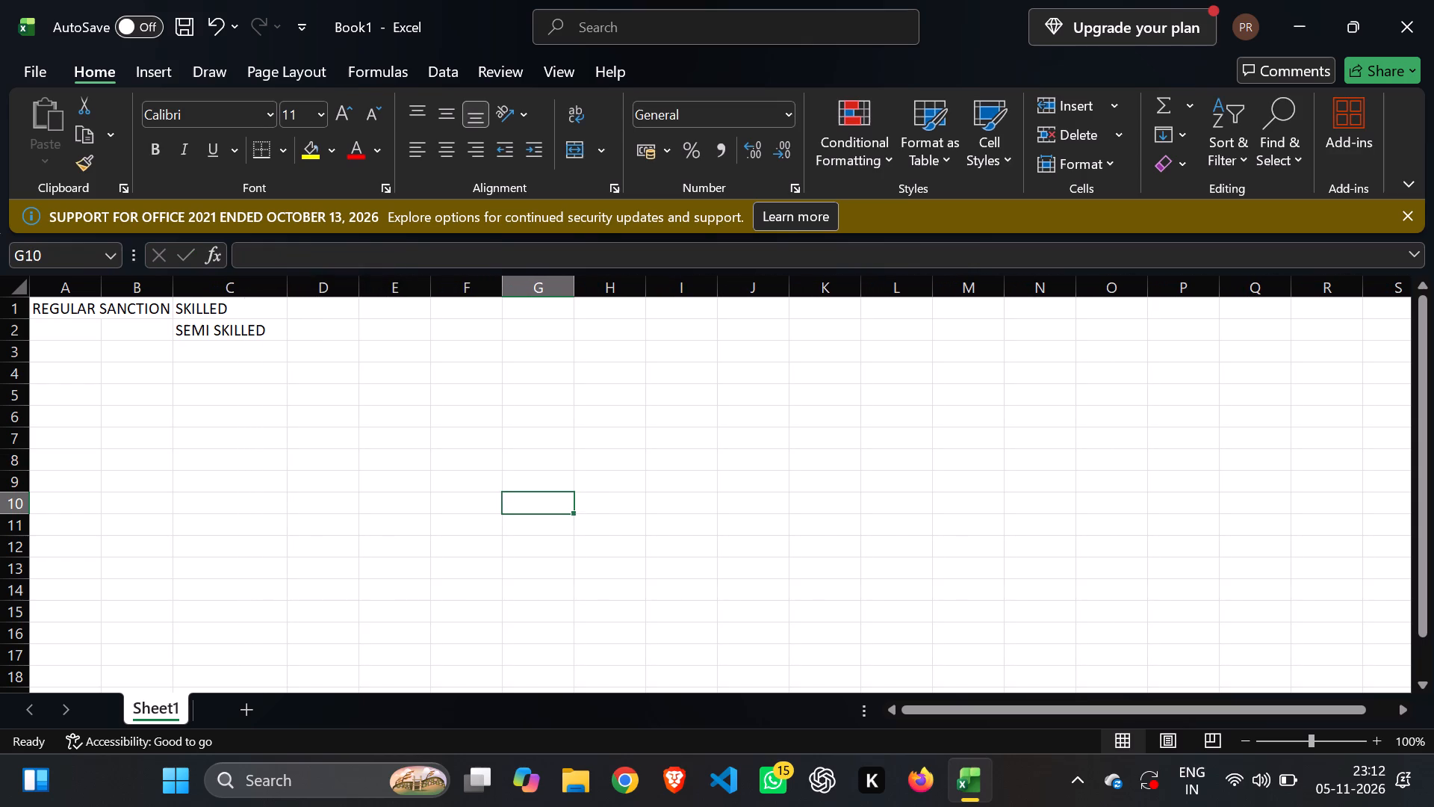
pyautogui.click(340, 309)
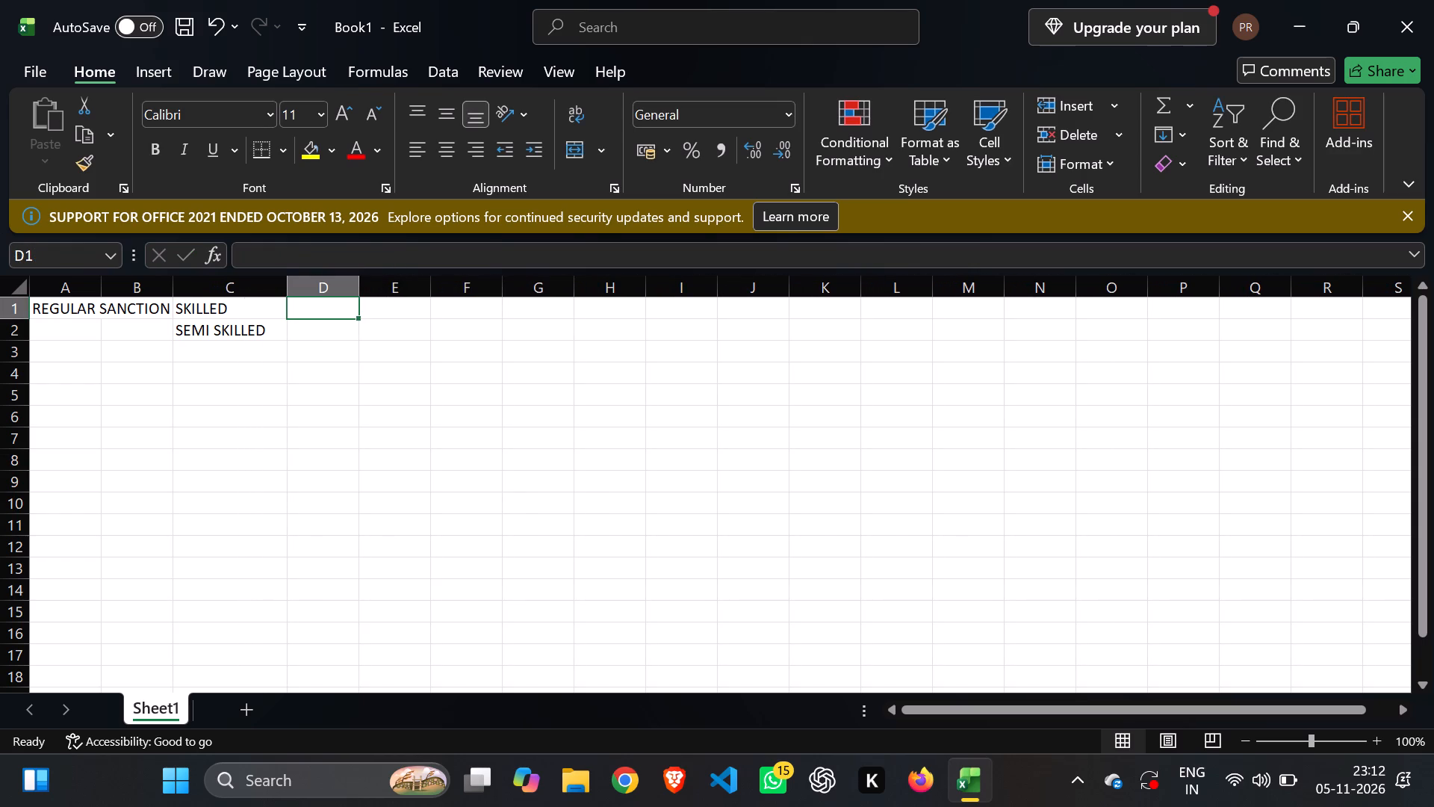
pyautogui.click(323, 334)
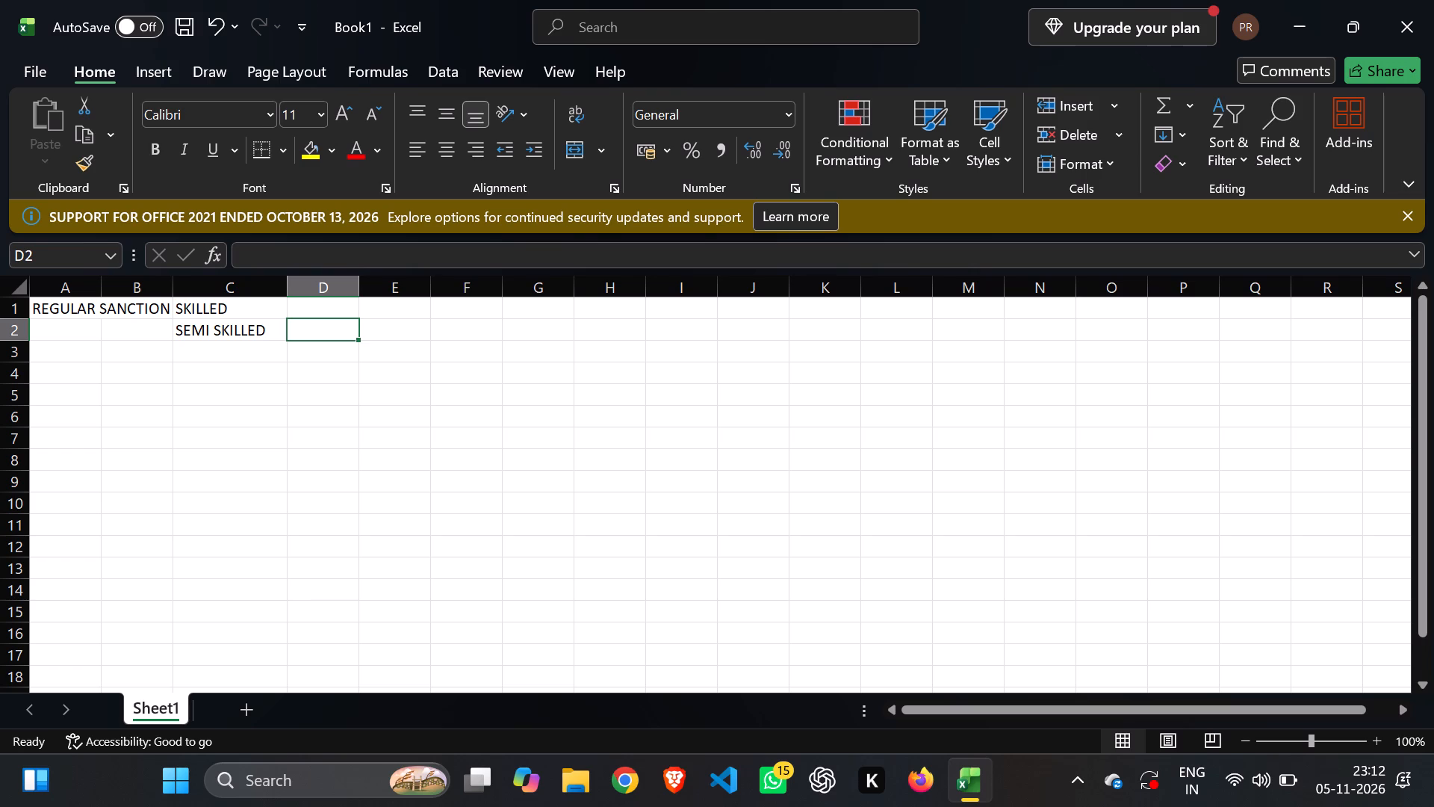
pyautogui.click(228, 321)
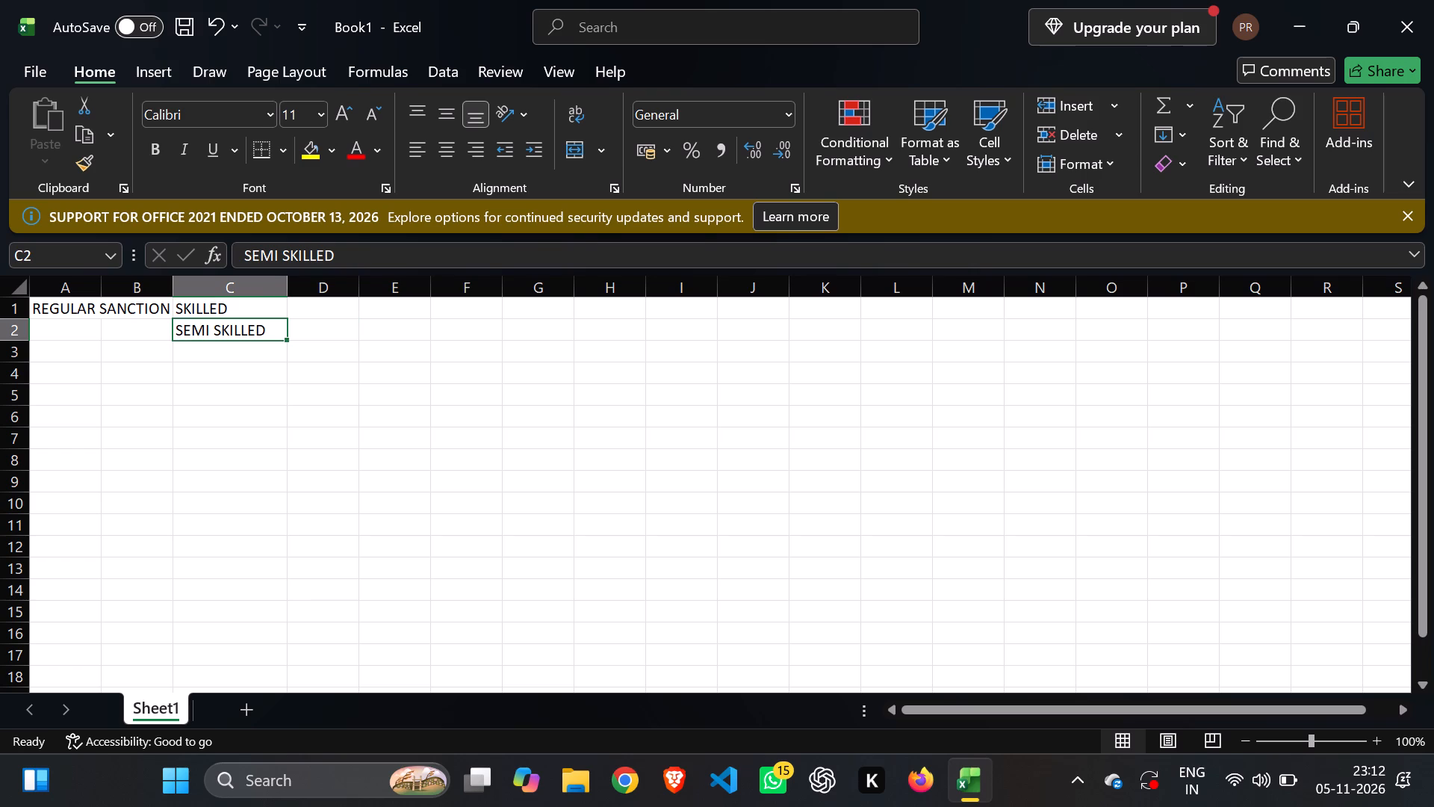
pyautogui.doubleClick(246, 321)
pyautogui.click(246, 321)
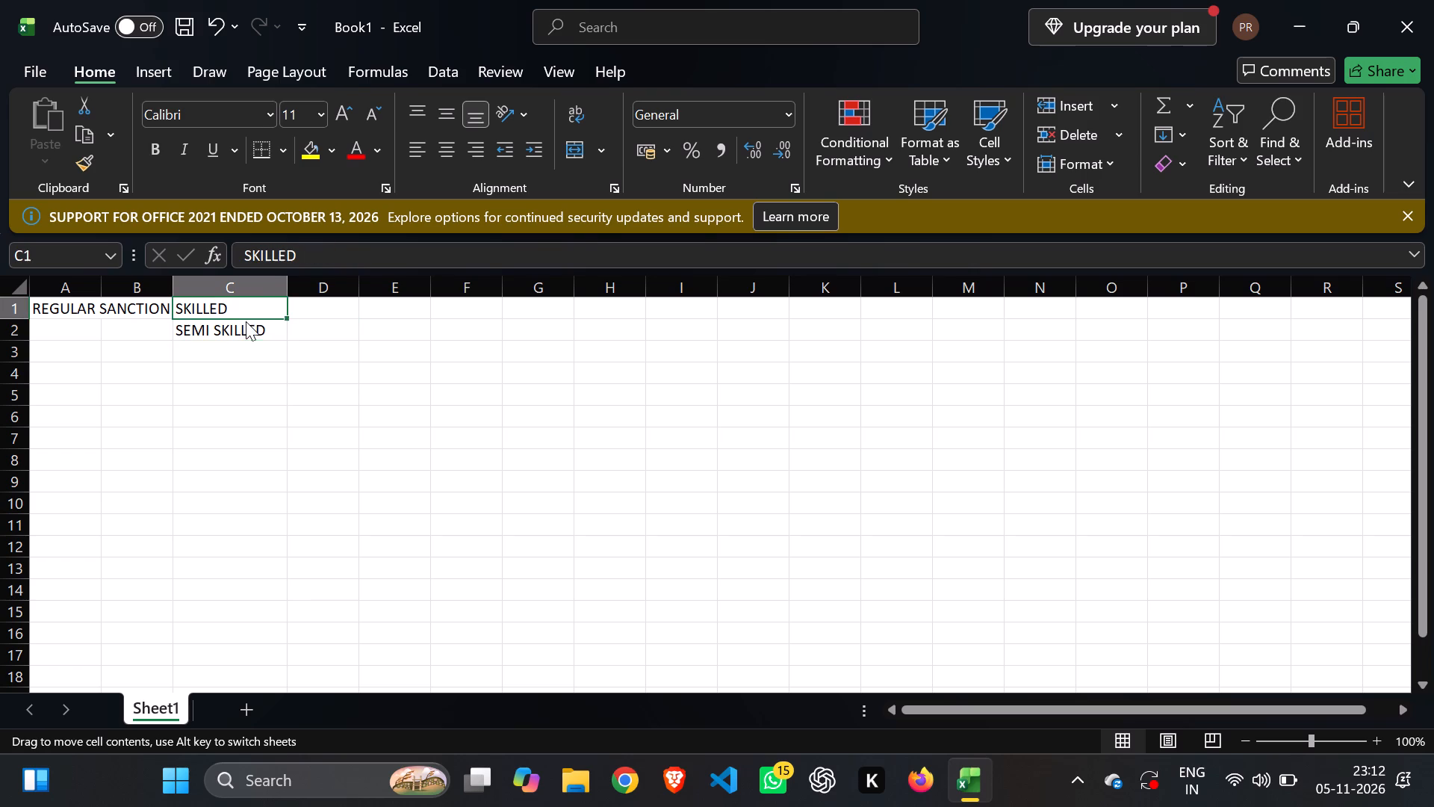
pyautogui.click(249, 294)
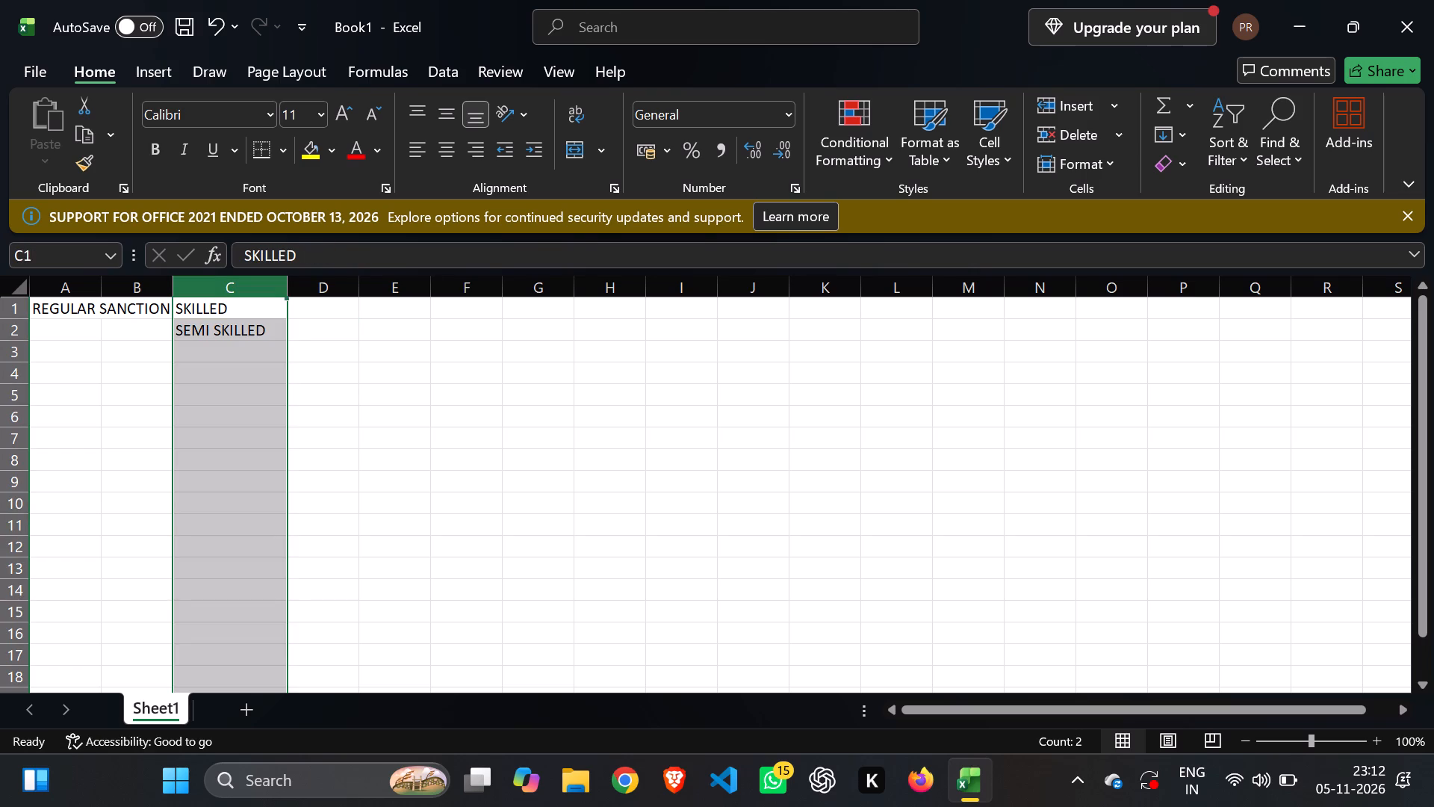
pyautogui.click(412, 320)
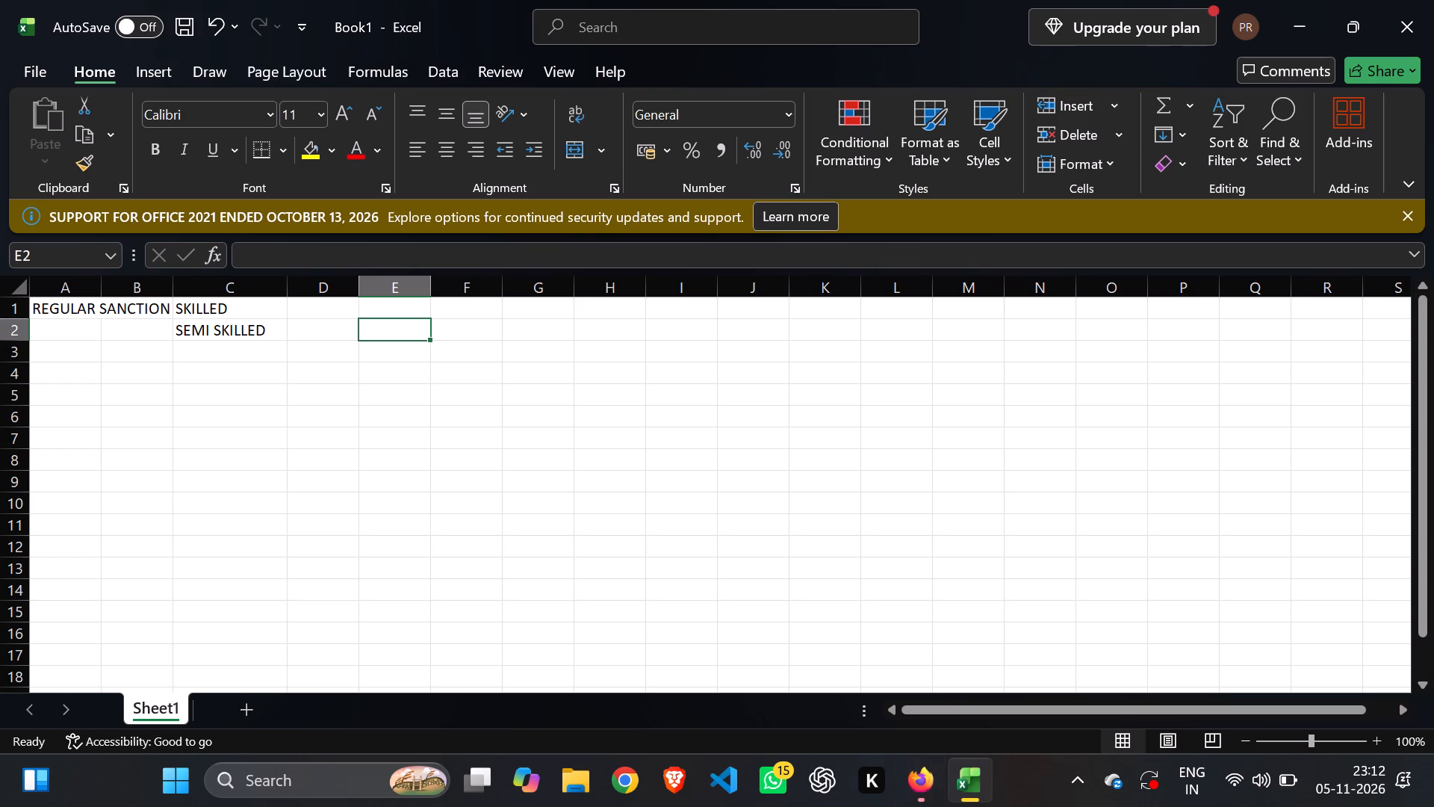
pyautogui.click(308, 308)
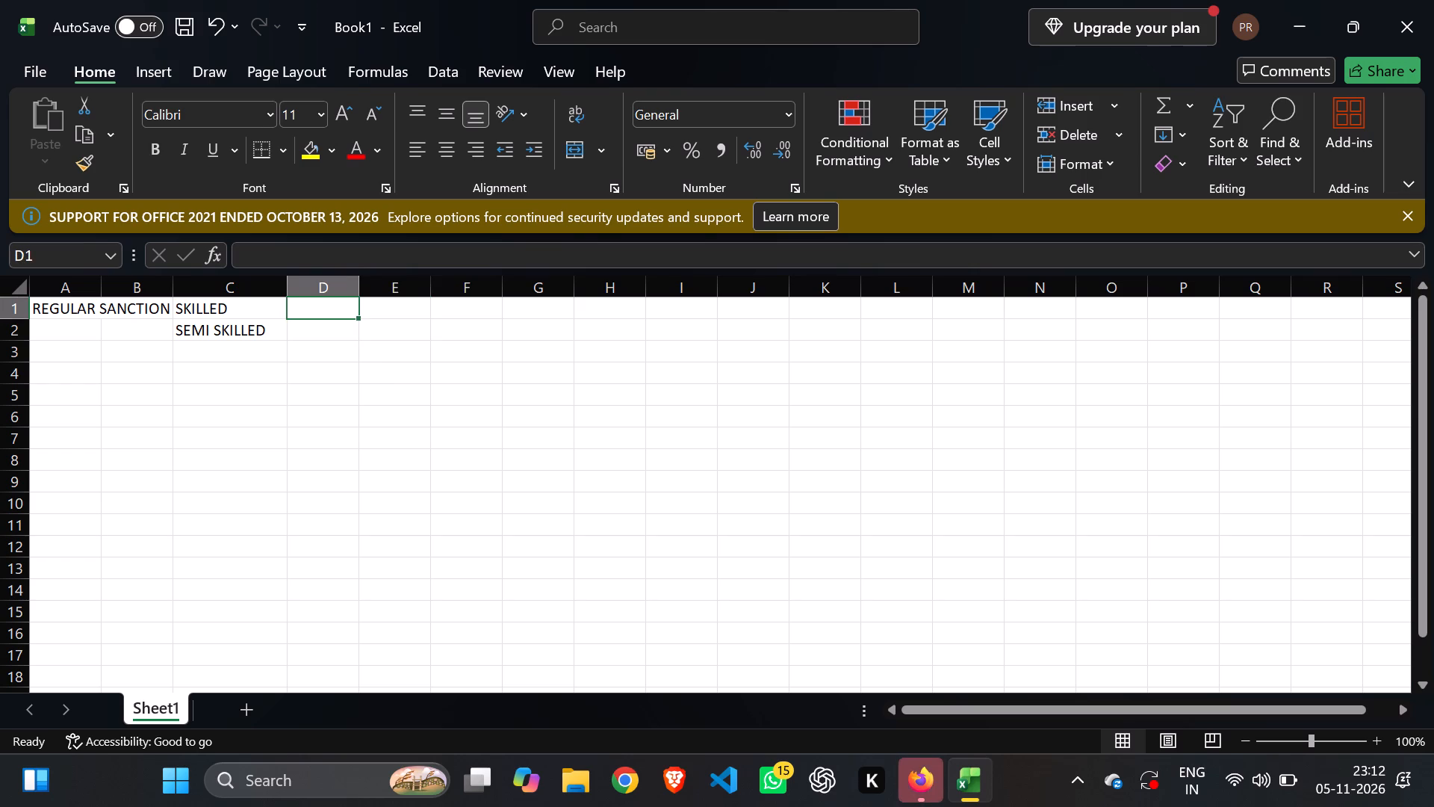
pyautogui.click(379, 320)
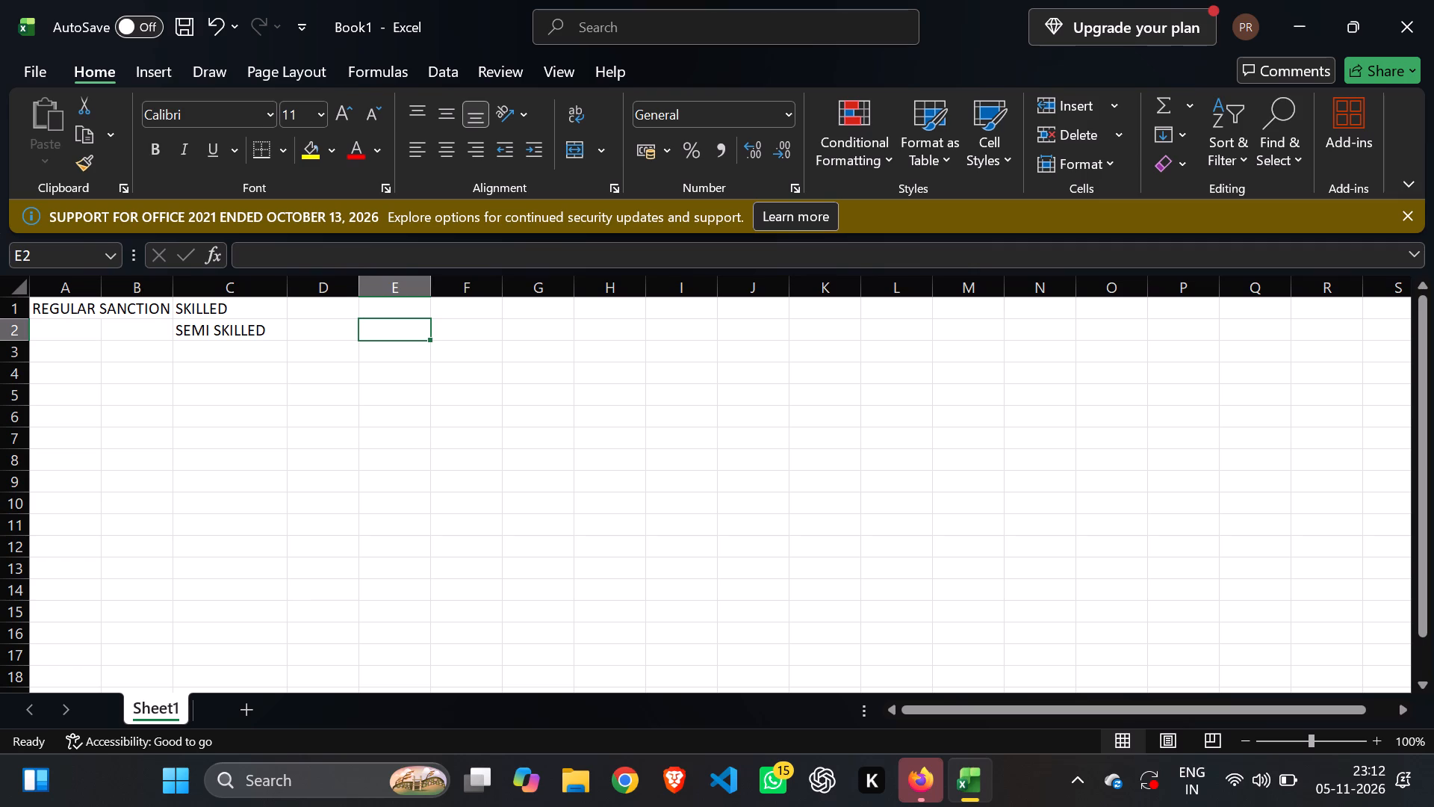
# Enter the value 13 in cell D1, beside the SKILLED label.
pyautogui.click(338, 315)
pyautogui.click(338, 315)
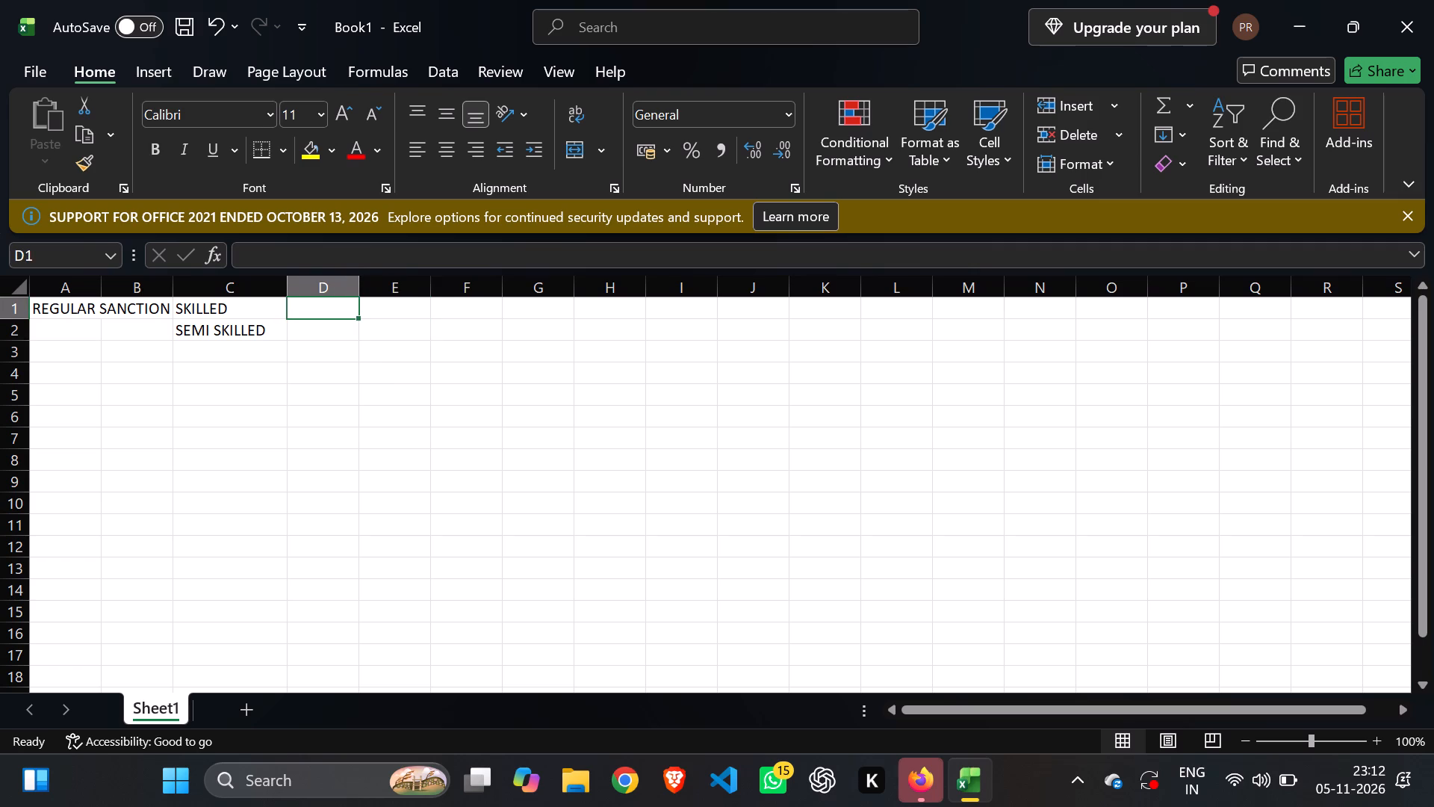
pyautogui.press('1')
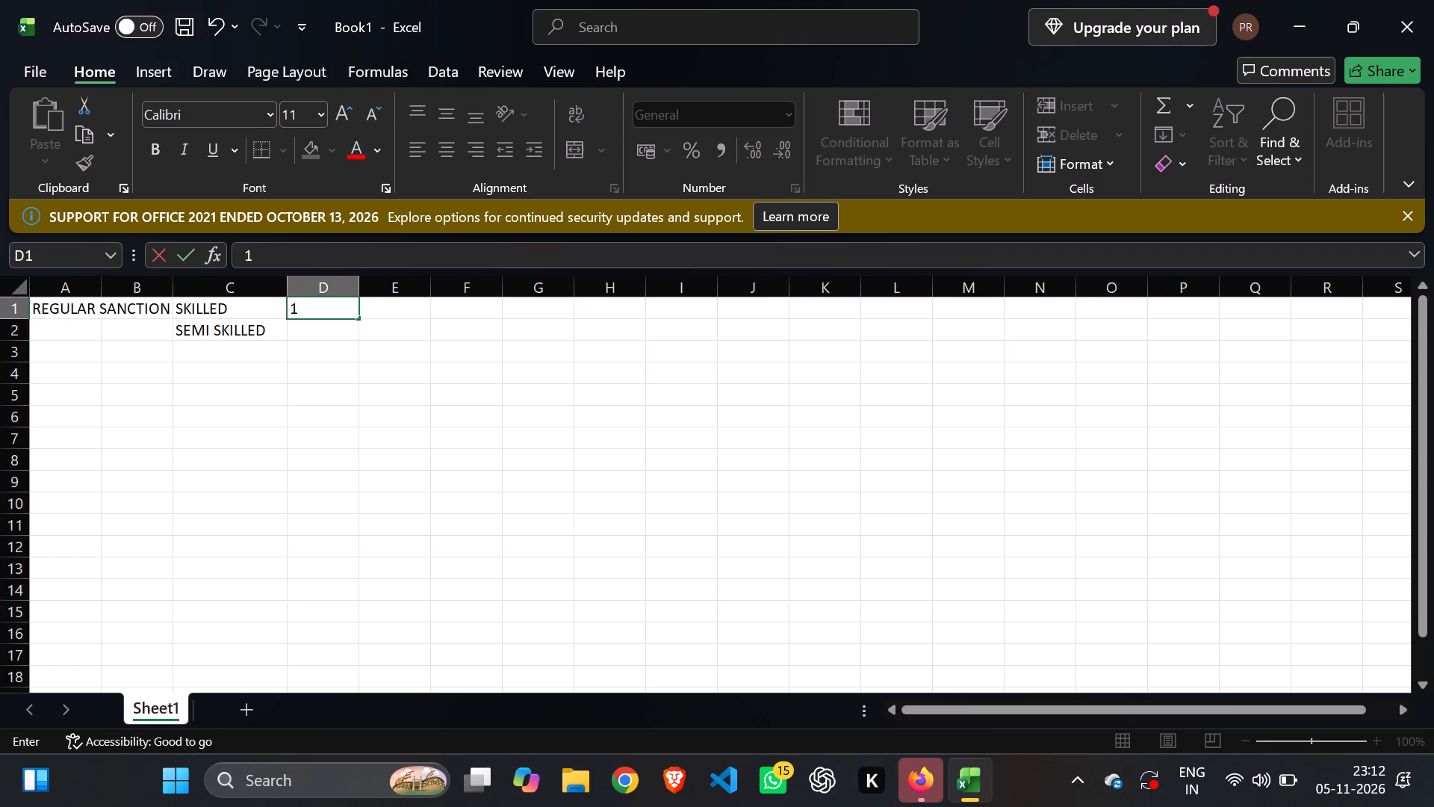
pyautogui.press('3')
pyautogui.press('Tab')
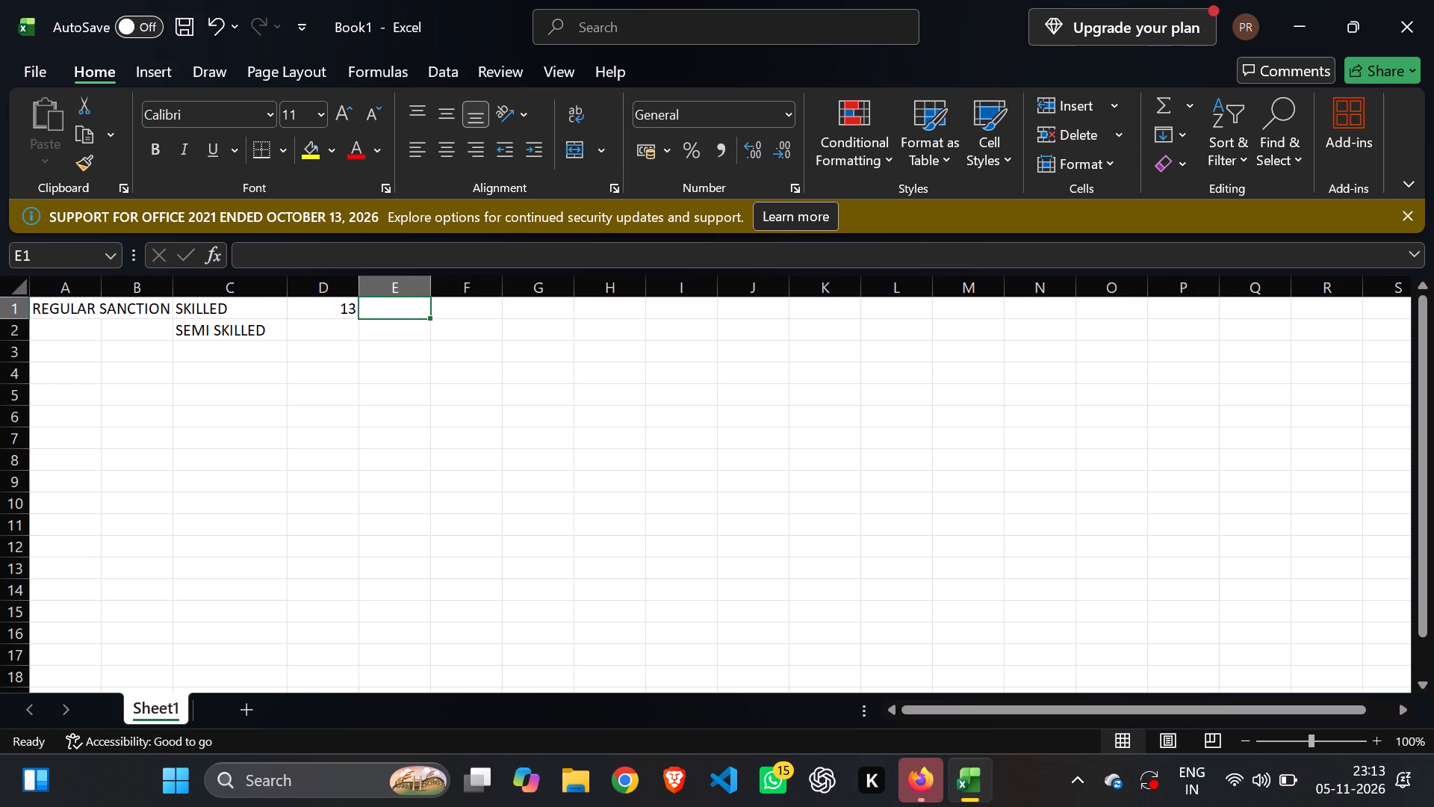
# Enter the label "YEARLY MANDAYS" in cell E1.
pyautogui.write('YEAR')
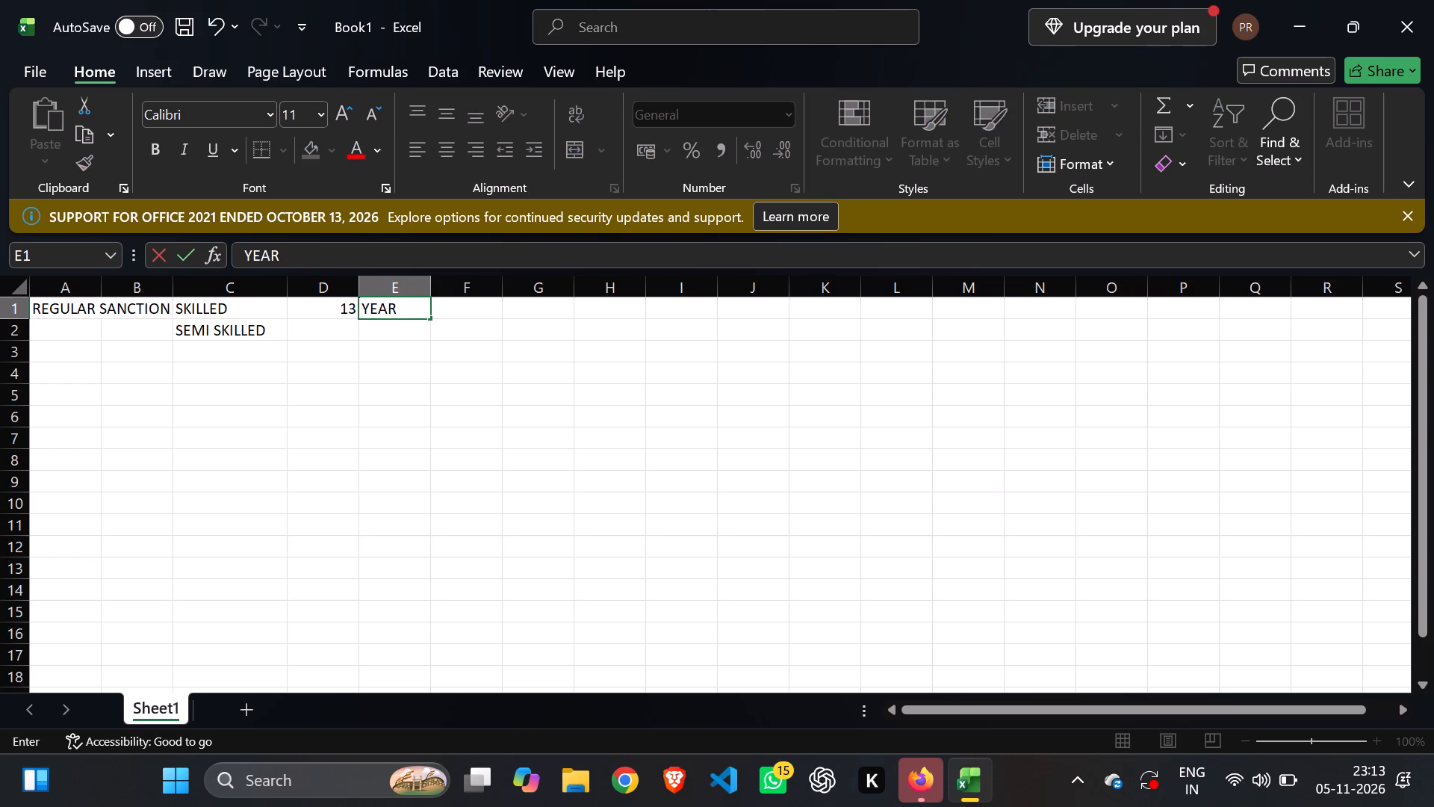
pyautogui.write('LY')
pyautogui.press('space')
pyautogui.write('MA')
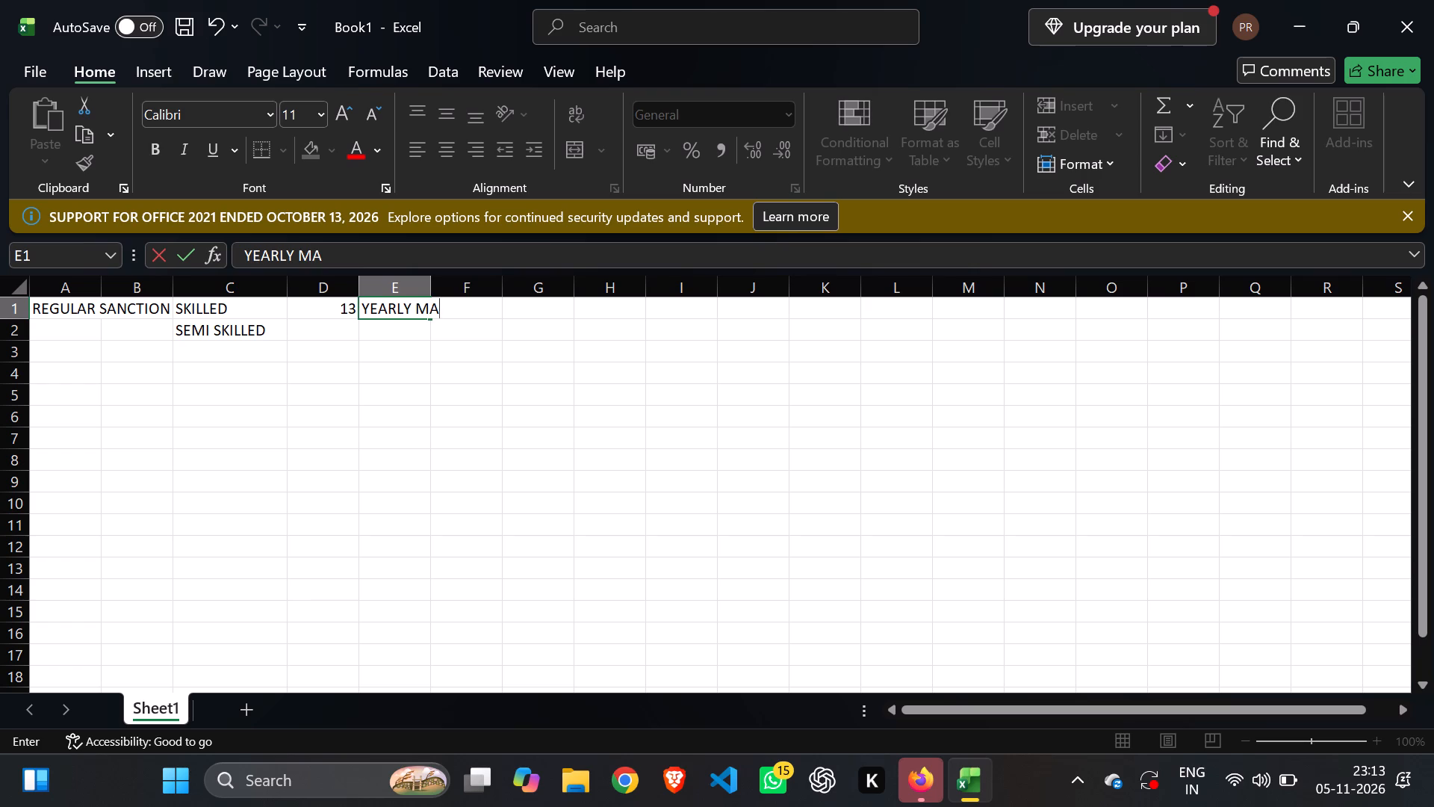
pyautogui.write('NDAYS')
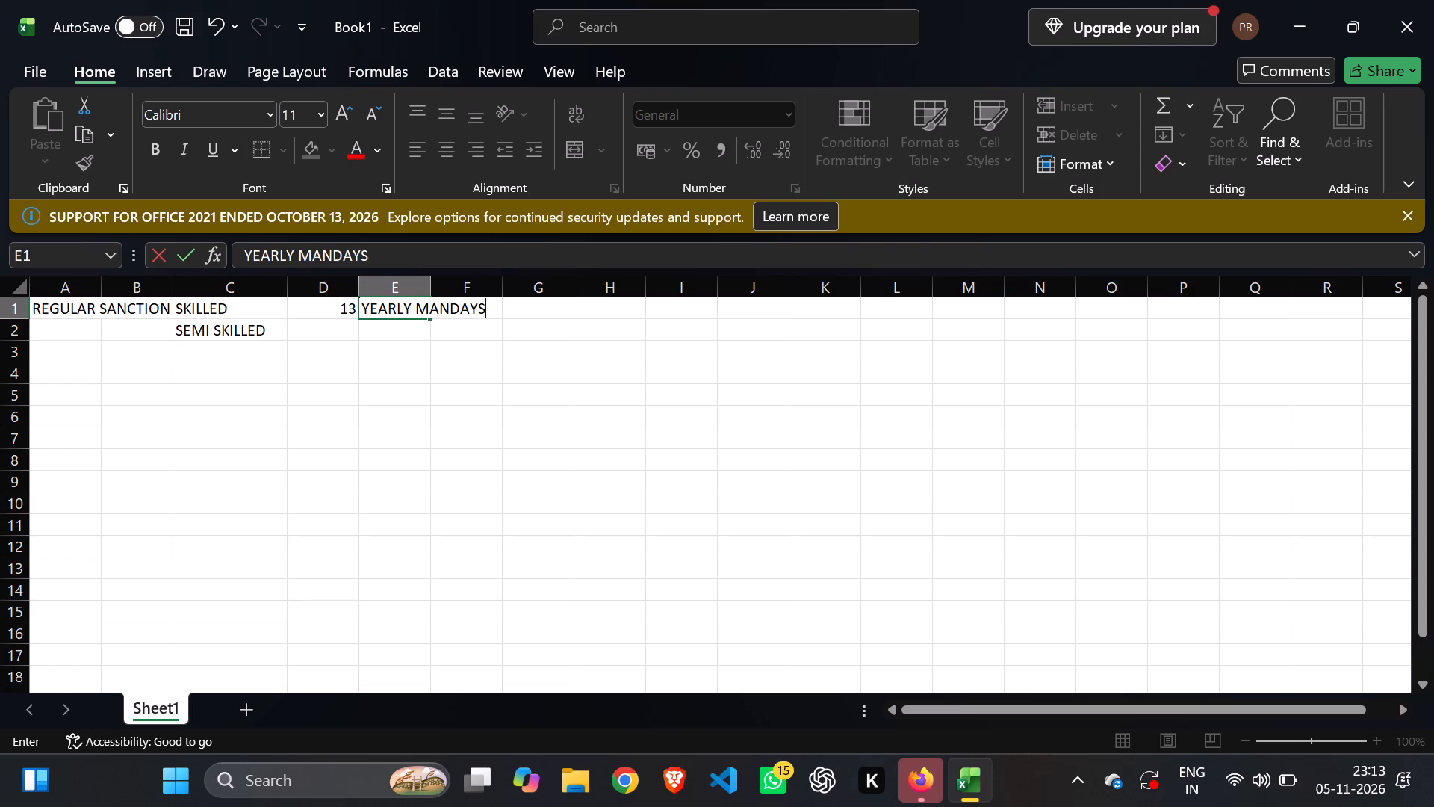
pyautogui.press('Tab')
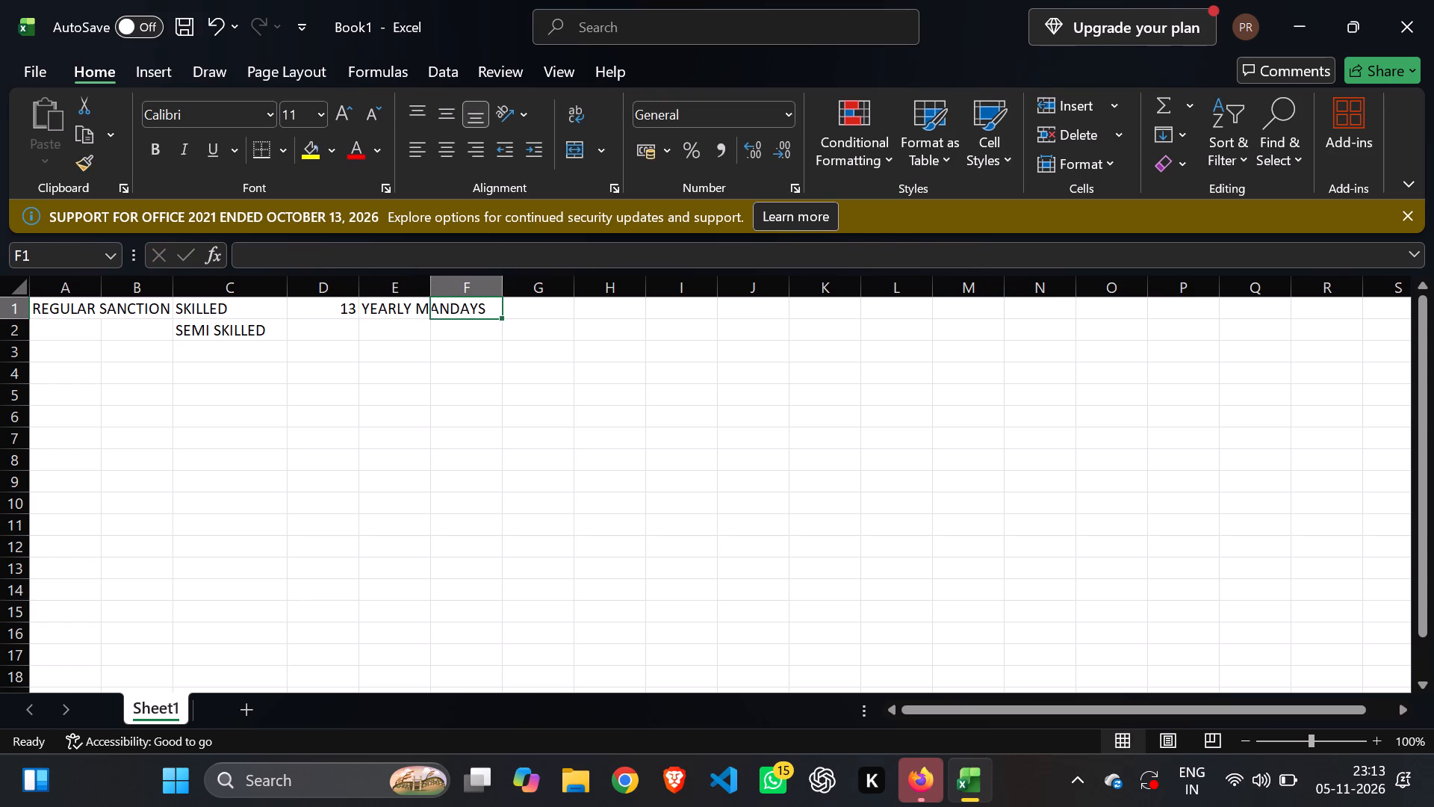
# Auto-fit column E to the YEARLY MANDAYS label and select cell F1.
pyautogui.doubleClick(432, 288)
pyautogui.click(531, 311)
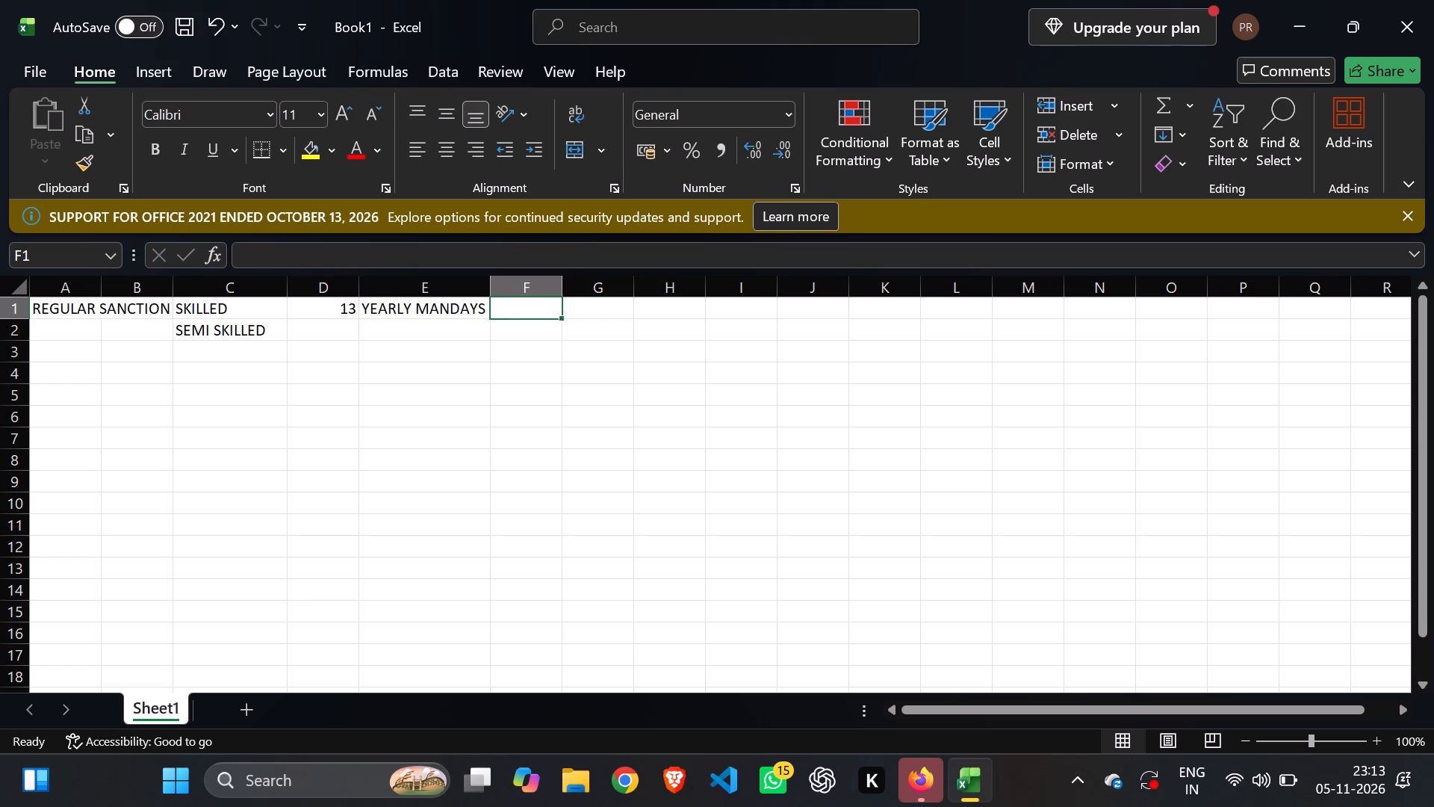
# Insert an entire blank row above the REGULAR SANCTION row to hold column headings.
pyautogui.click(342, 310)
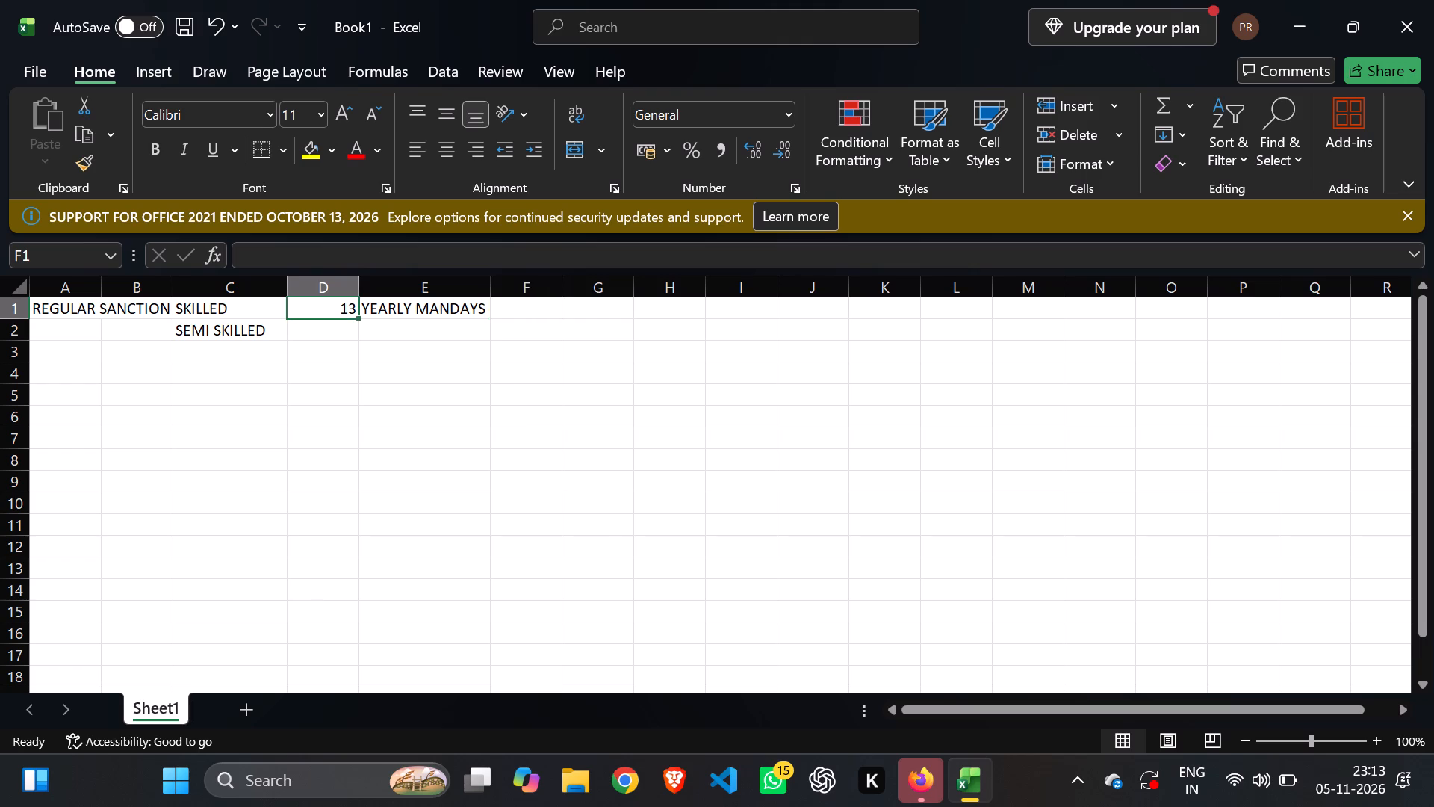
pyautogui.rightClick(342, 310)
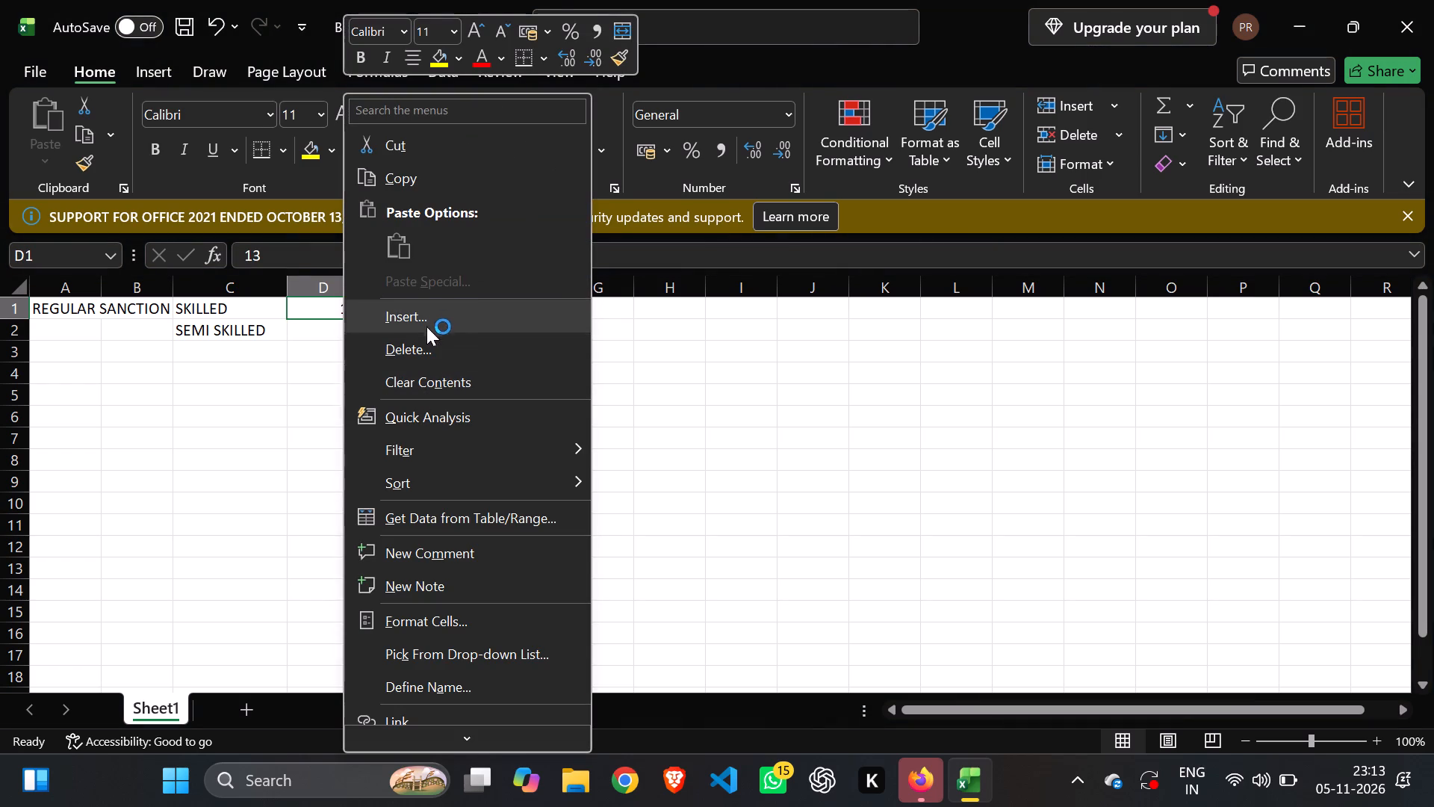
pyautogui.click(423, 321)
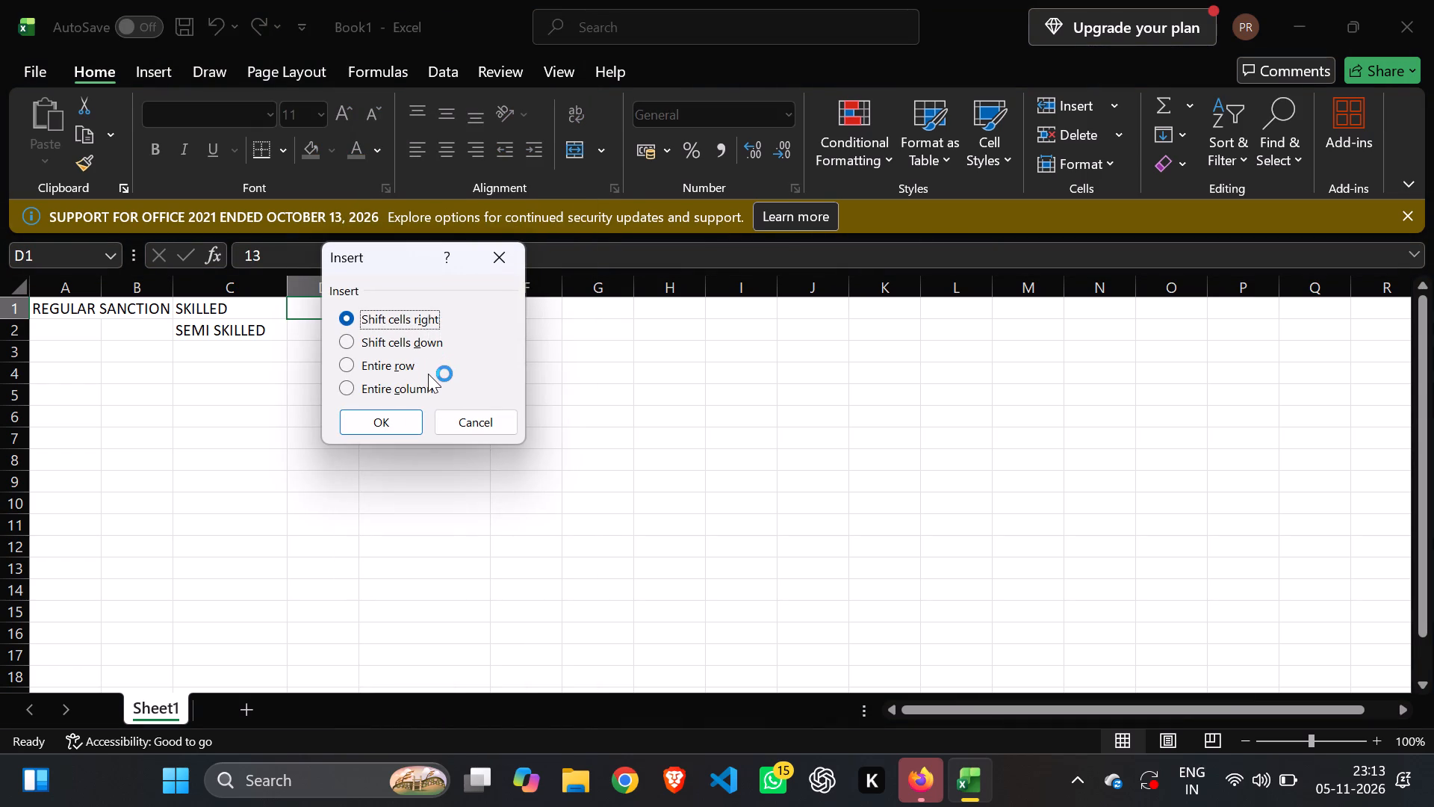
pyautogui.click(428, 374)
pyautogui.click(406, 368)
pyautogui.click(405, 436)
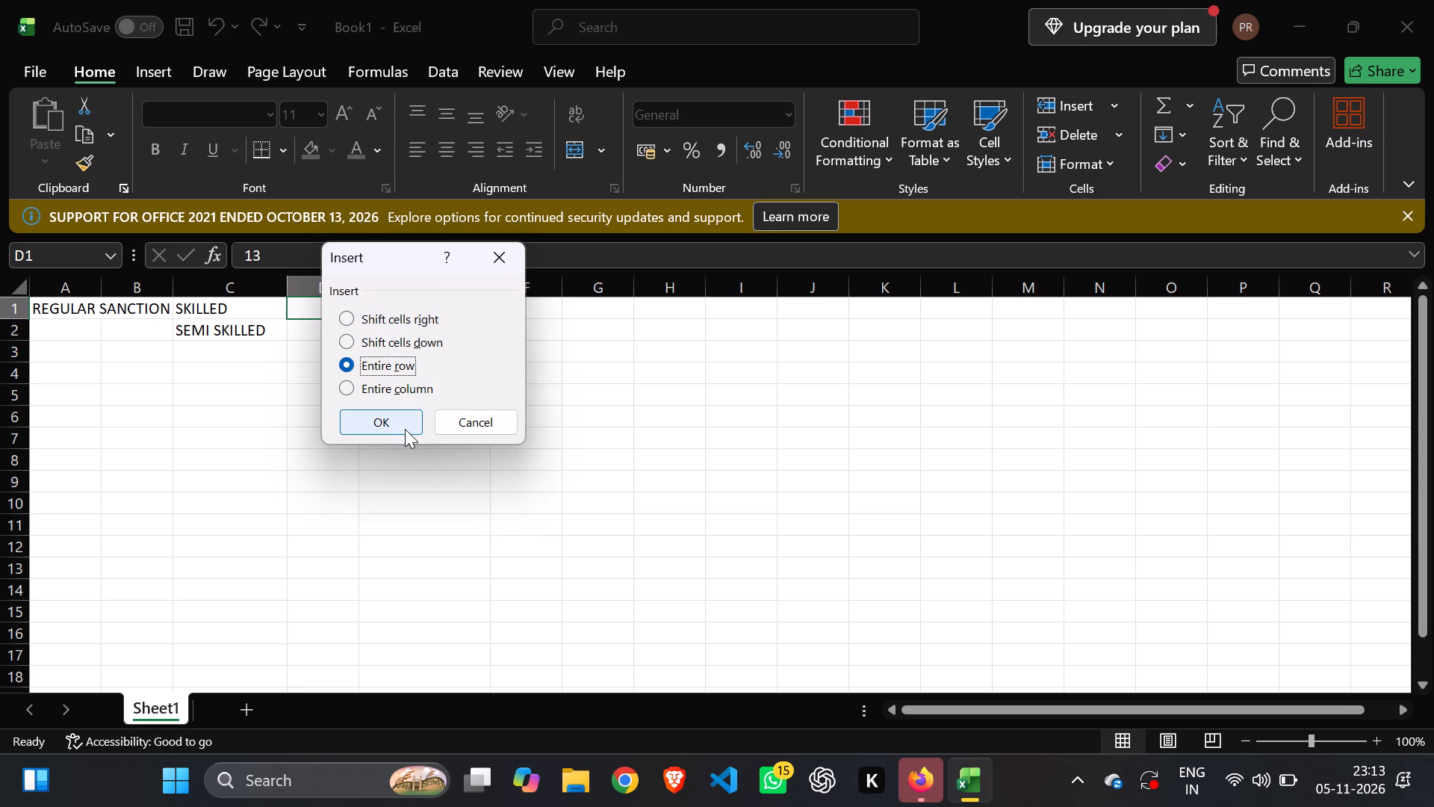
pyautogui.click(405, 429)
pyautogui.click(445, 475)
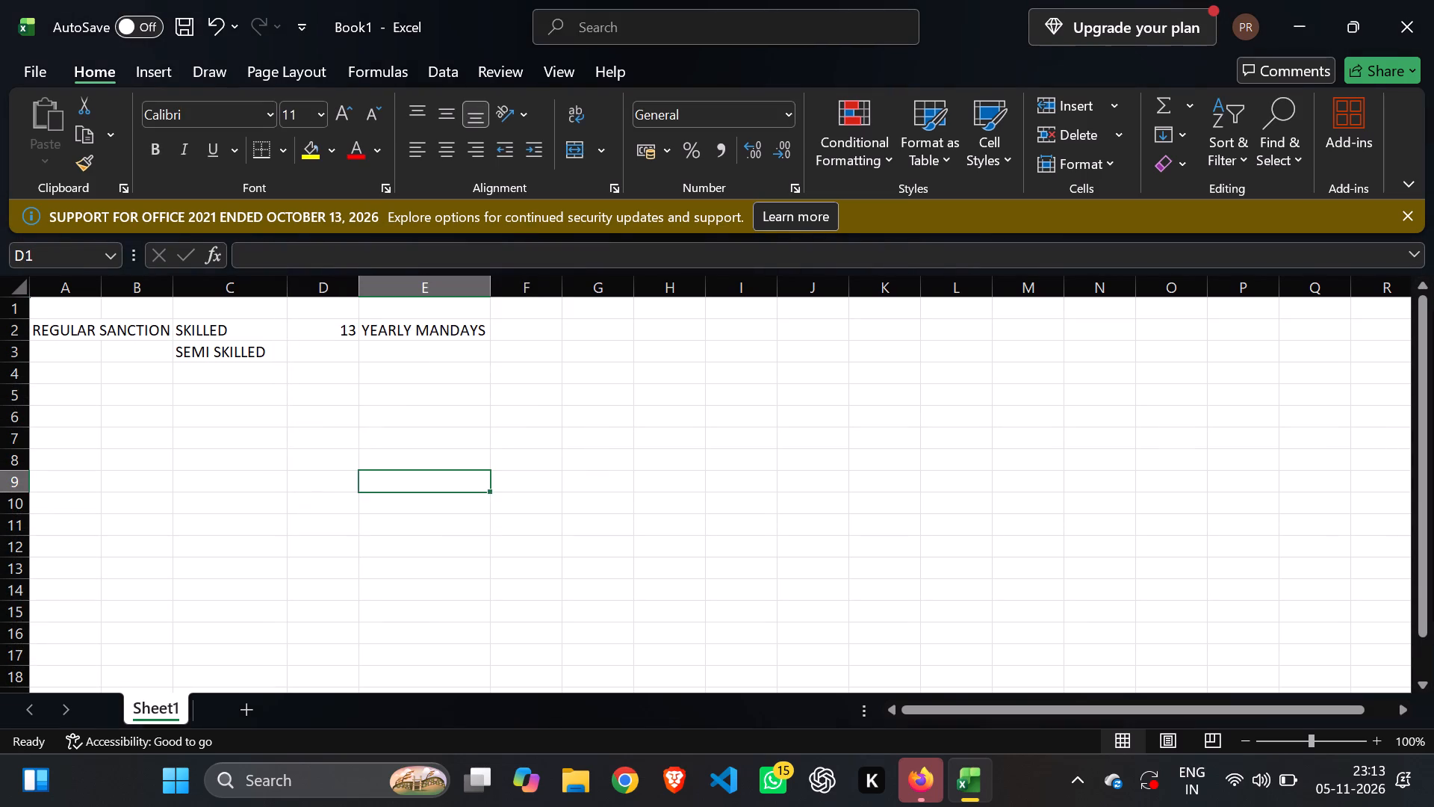
# Enter the heading "CATEGORY" in cell C1, above the SKILLED label.
pyautogui.click(234, 323)
pyautogui.click(223, 302)
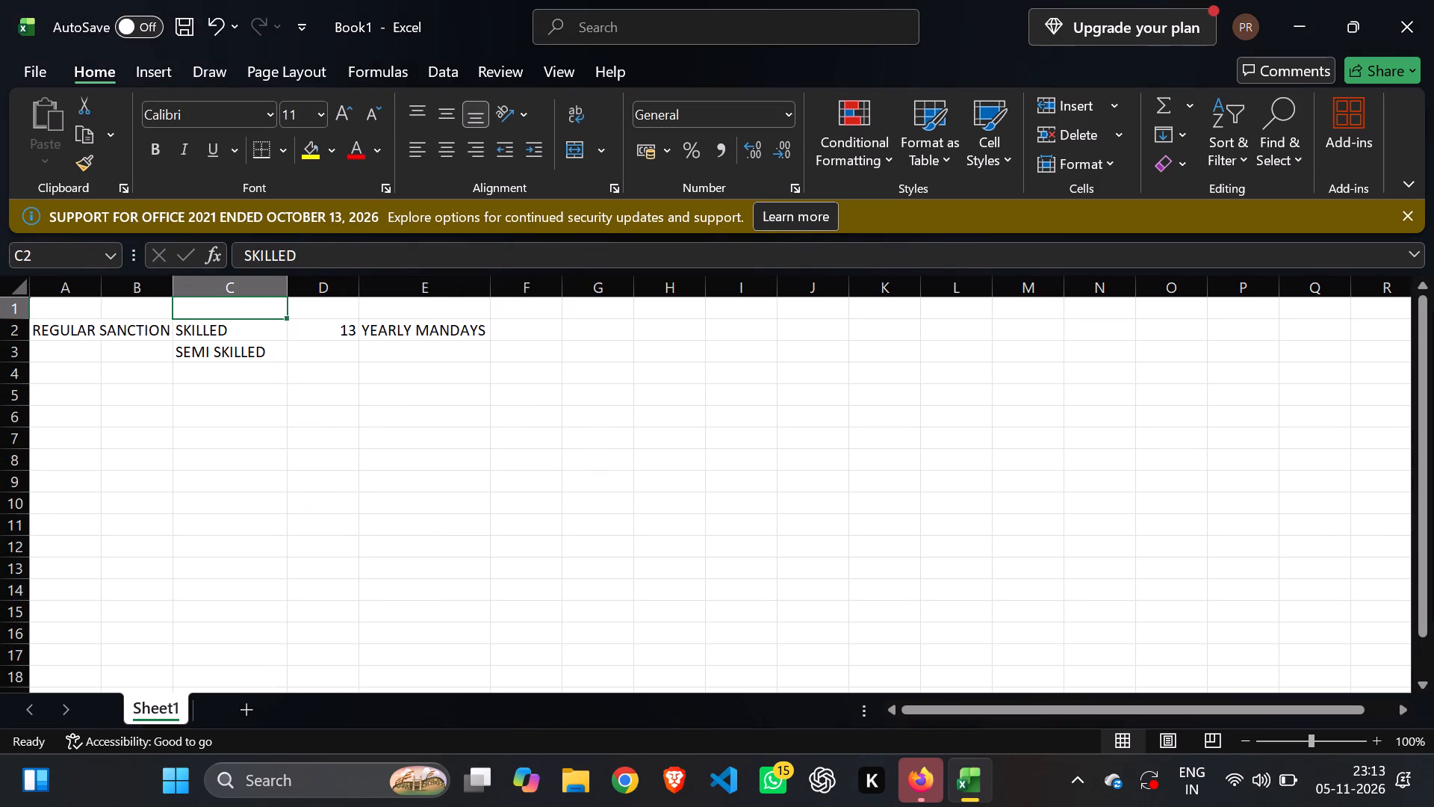
pyautogui.write('CATEGORY')
pyautogui.press('Tab')
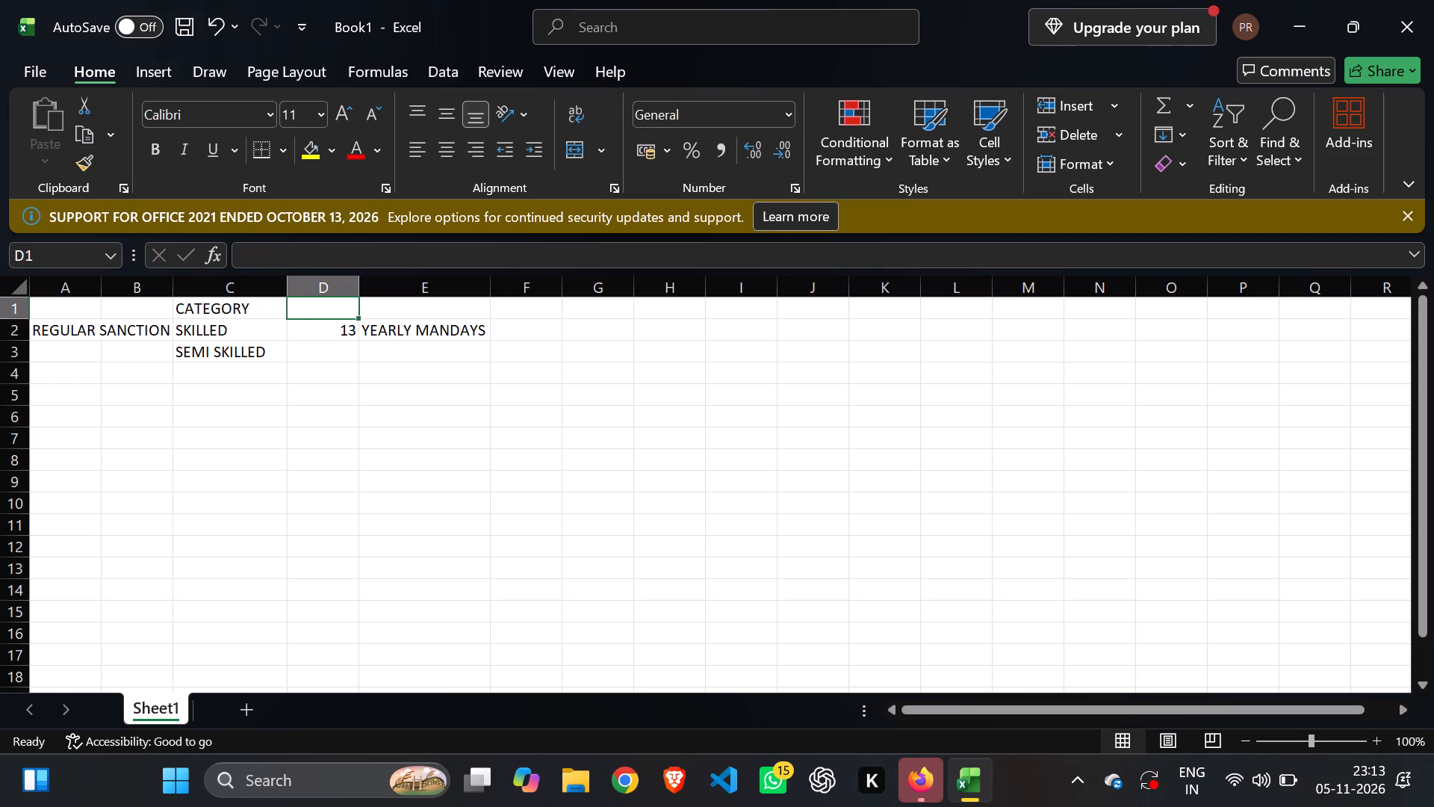
# Enter a heading starting with "TOTAL SK" in cell D1, above the value 13.
pyautogui.press('t')
pyautogui.press('o')
pyautogui.write('TA')
pyautogui.write('L SK')
pyautogui.press('space')
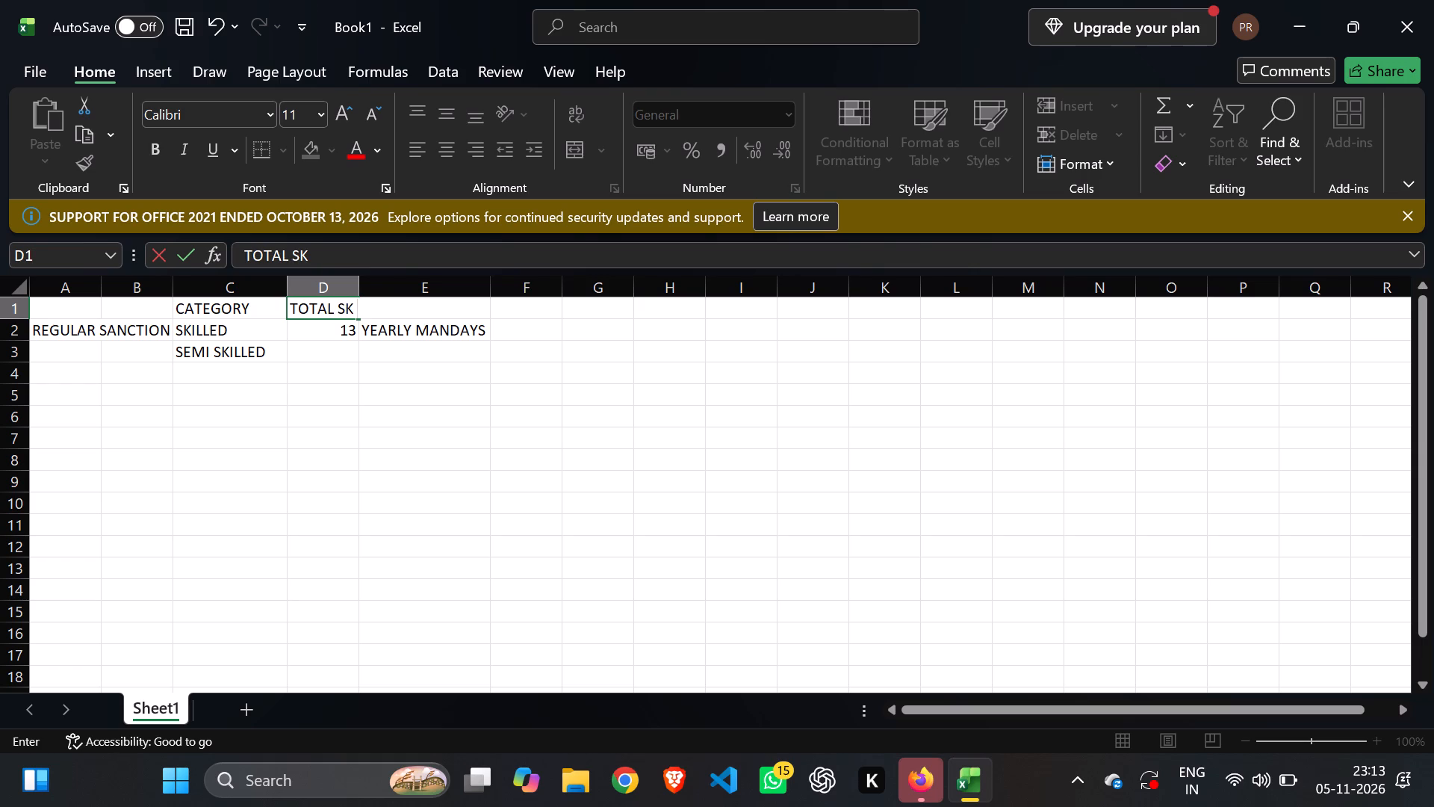
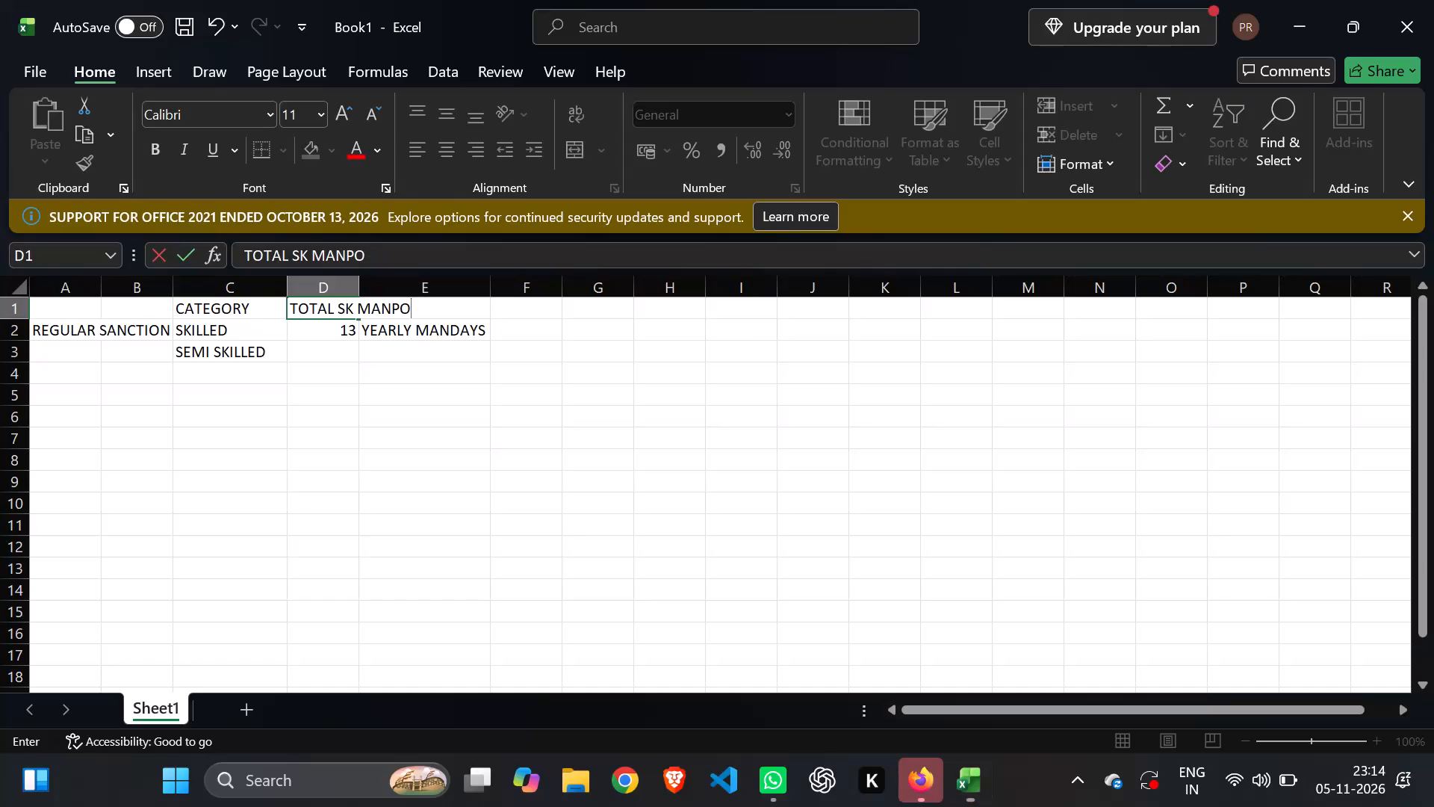
# Complete the heading in cell D1 as "TOTAL SK MANPOWER" and auto-fit column D to it.
pyautogui.write('WER')
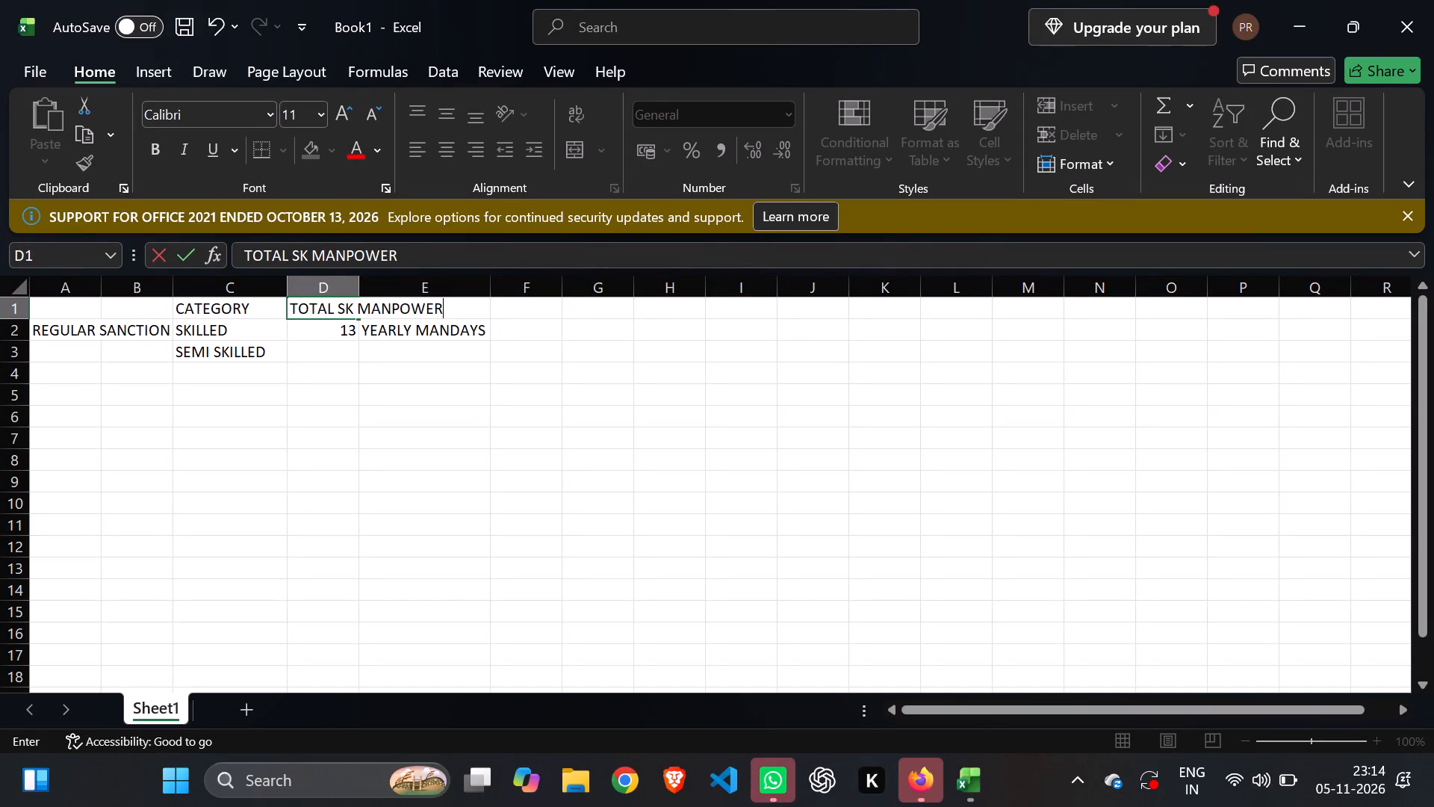
pyautogui.click(355, 434)
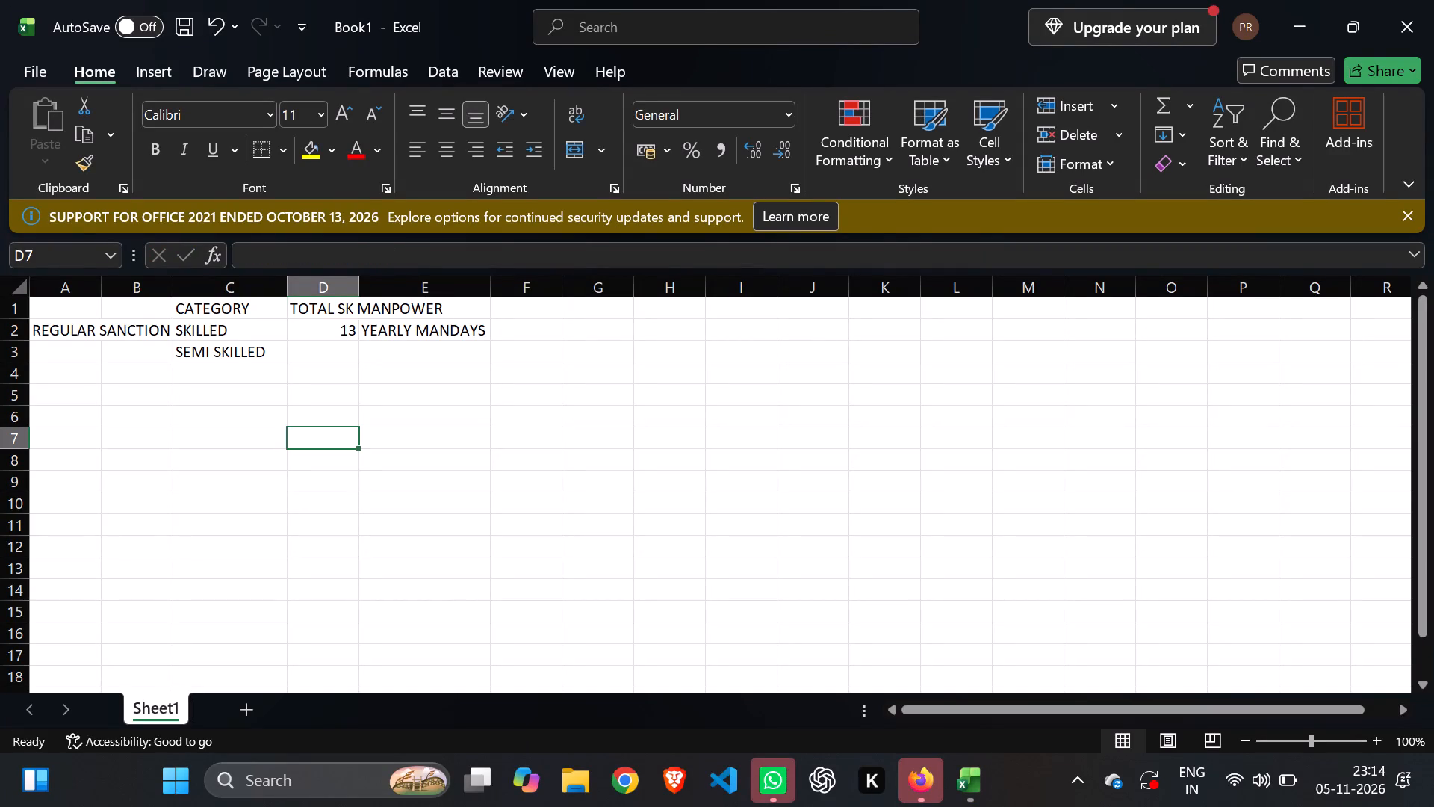
pyautogui.click(362, 289)
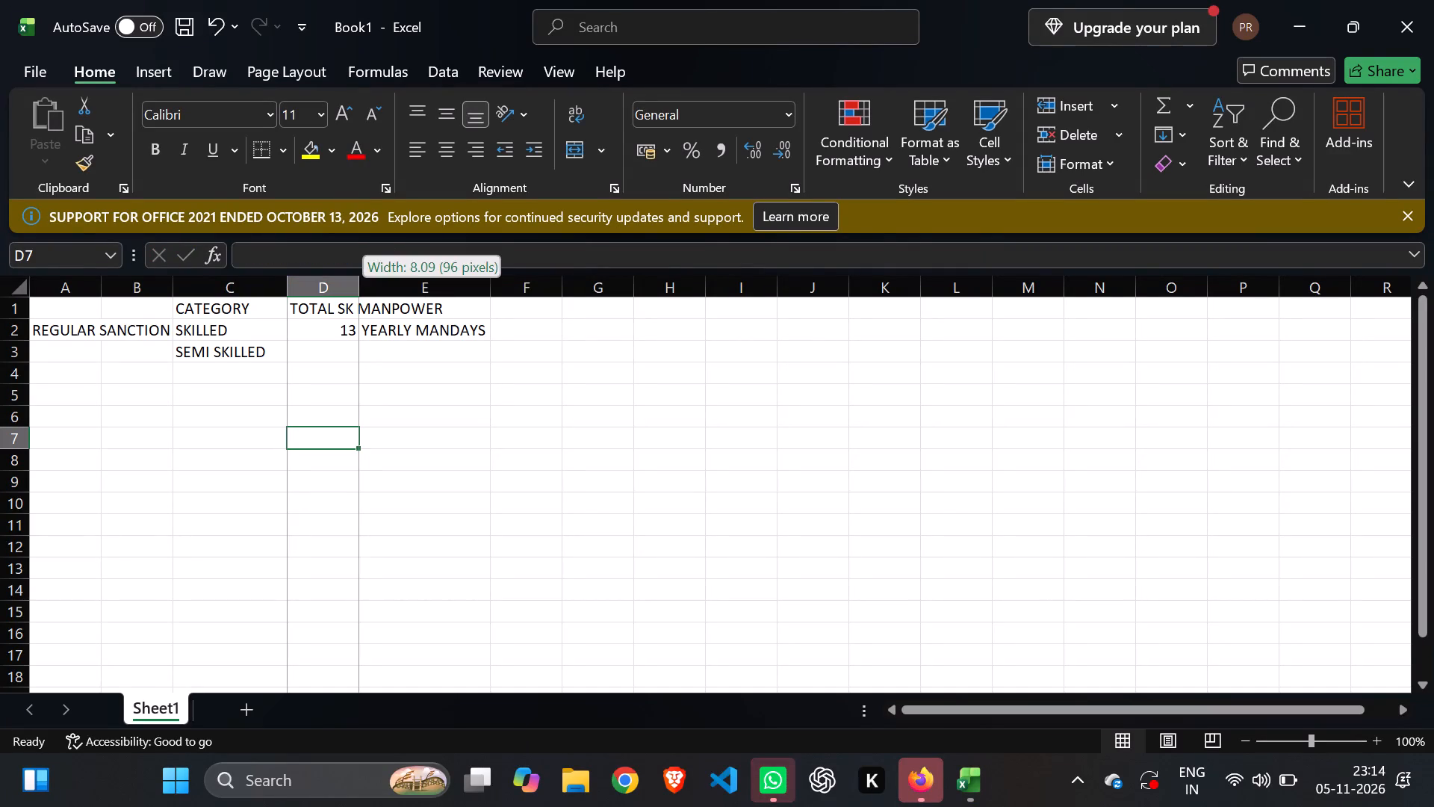
pyautogui.click(362, 289)
# Enter 9 as the SEMI SKILLED manpower in cell D3.
pyautogui.click(408, 325)
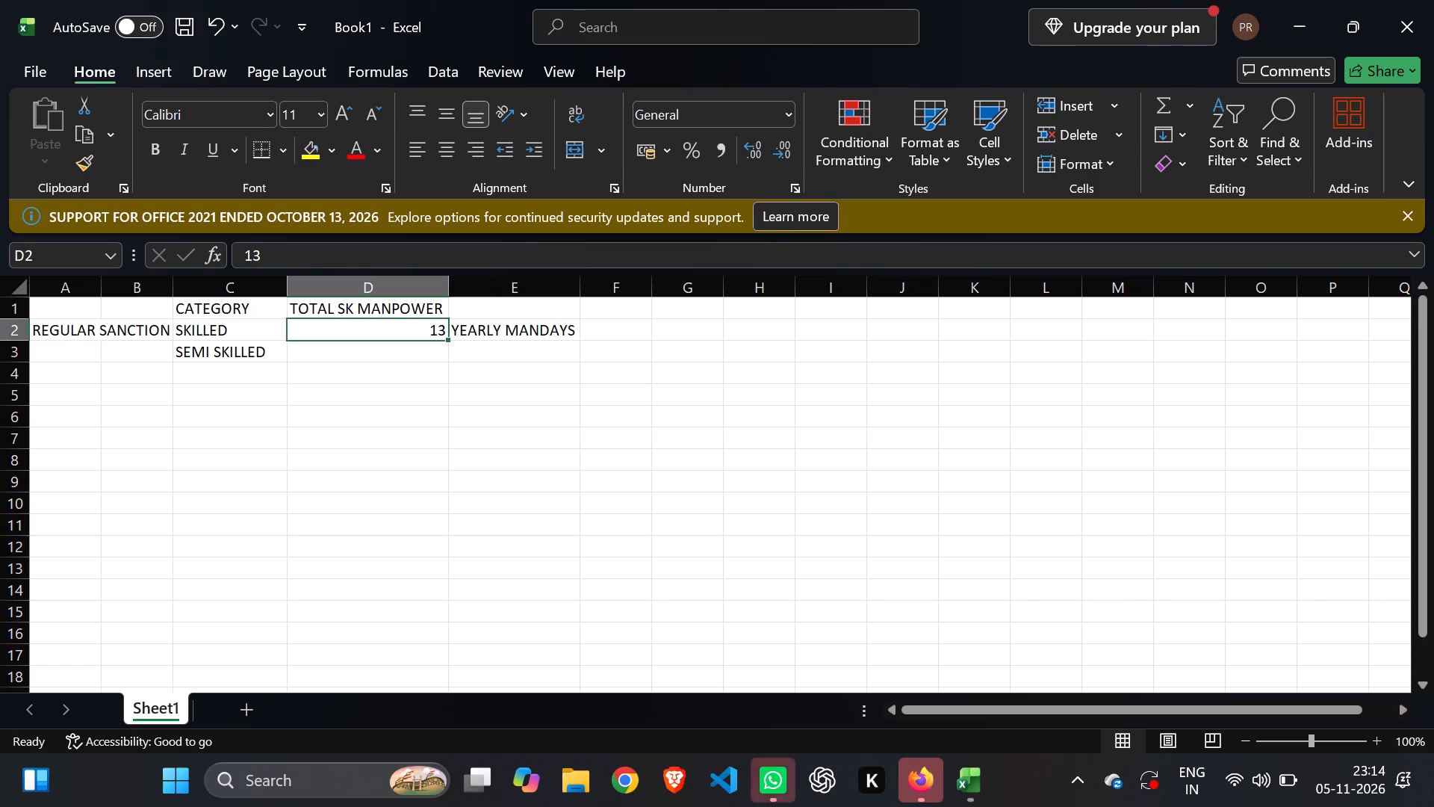
pyautogui.click(385, 347)
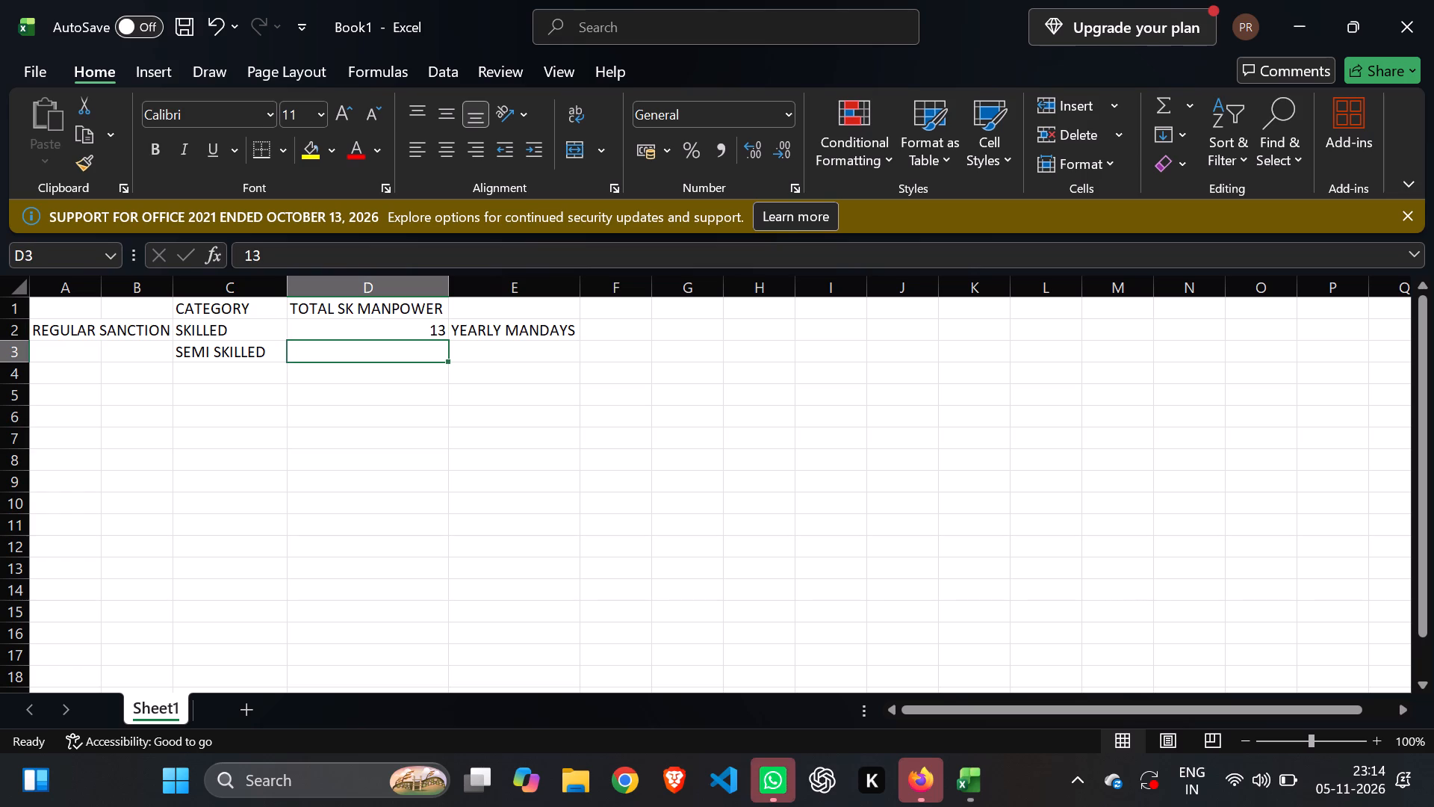
pyautogui.press('9')
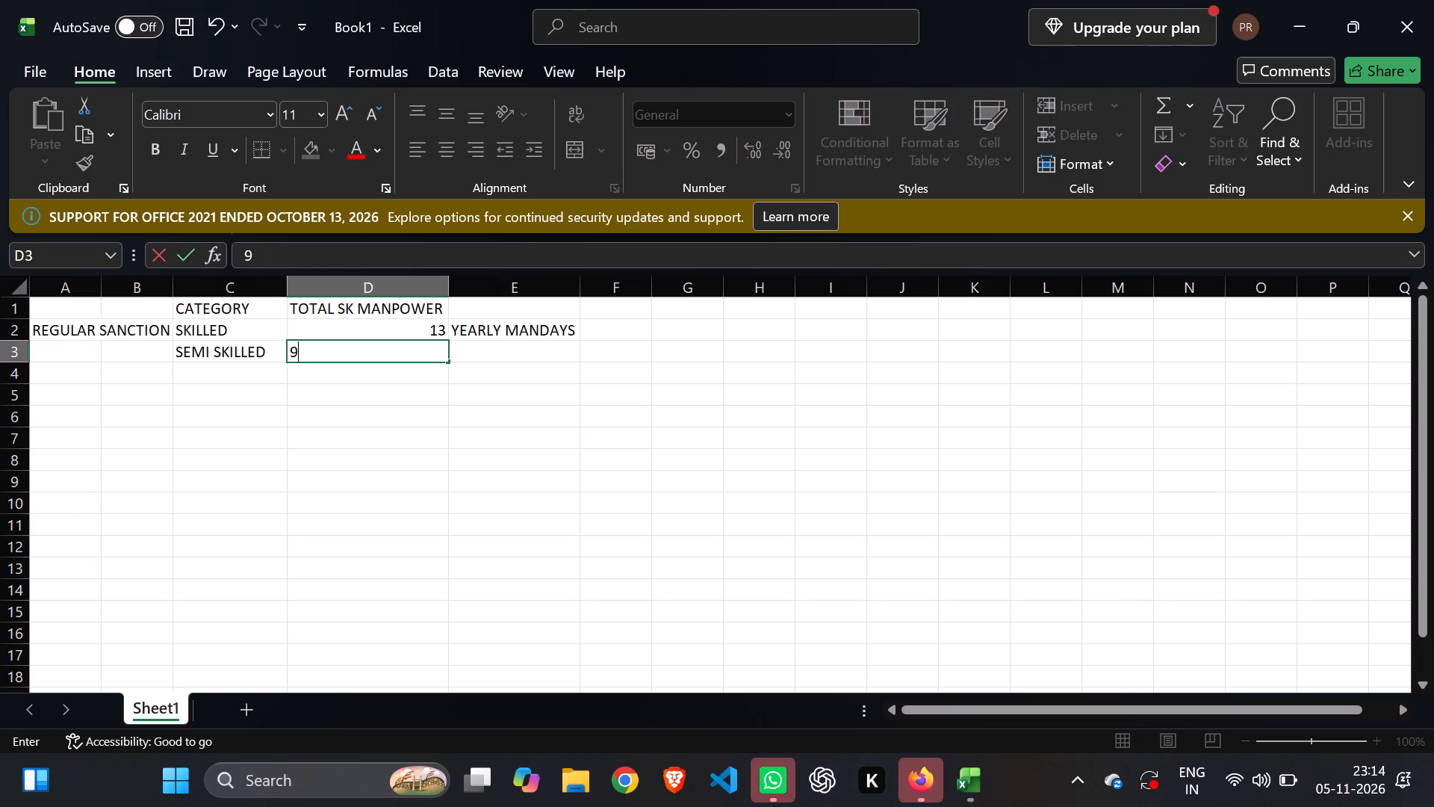
pyautogui.click(447, 430)
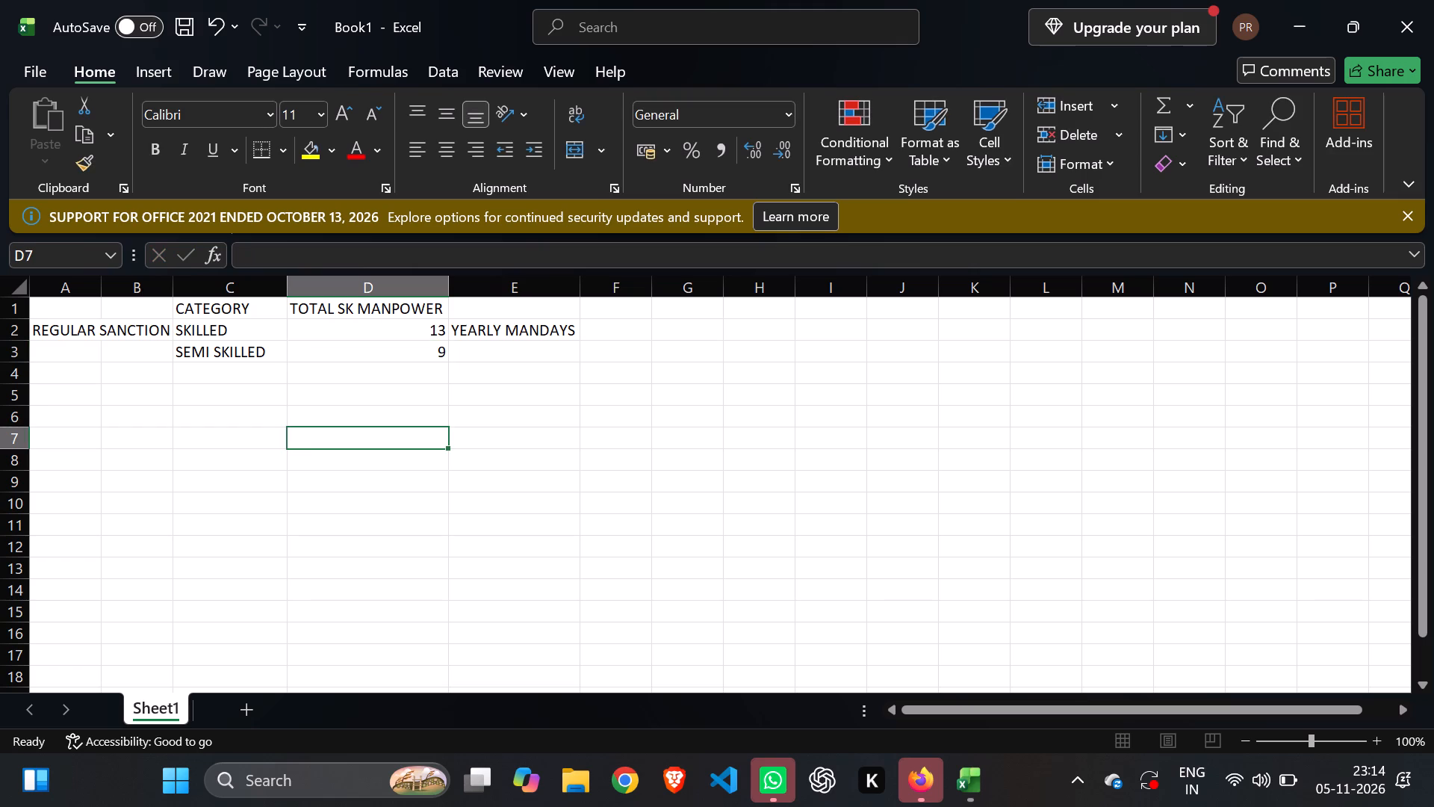
# Move the YEARLY MANDAYS label from cell E2 up into the heading row at E1.
pyautogui.click(483, 350)
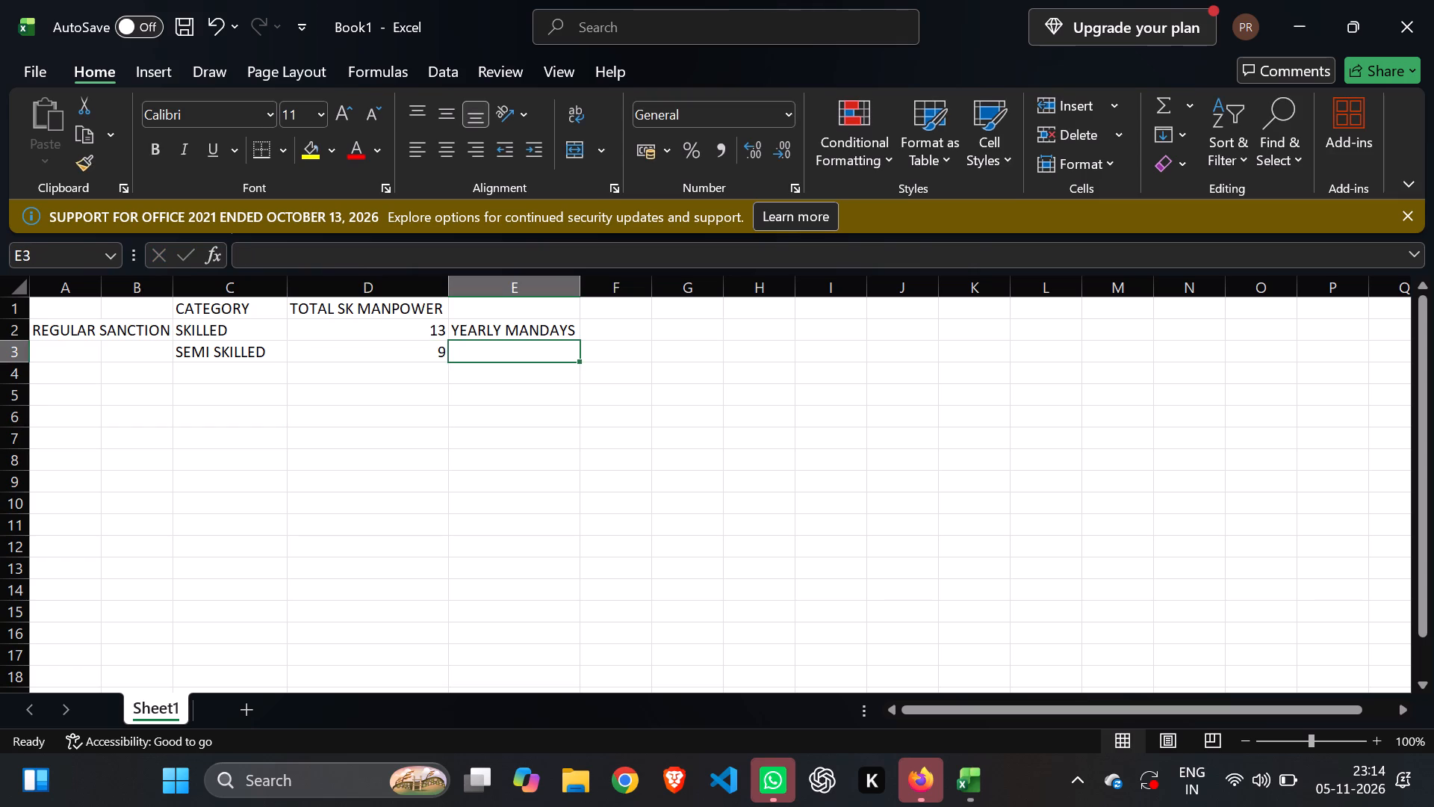
pyautogui.click(540, 329)
pyautogui.rightClick(540, 330)
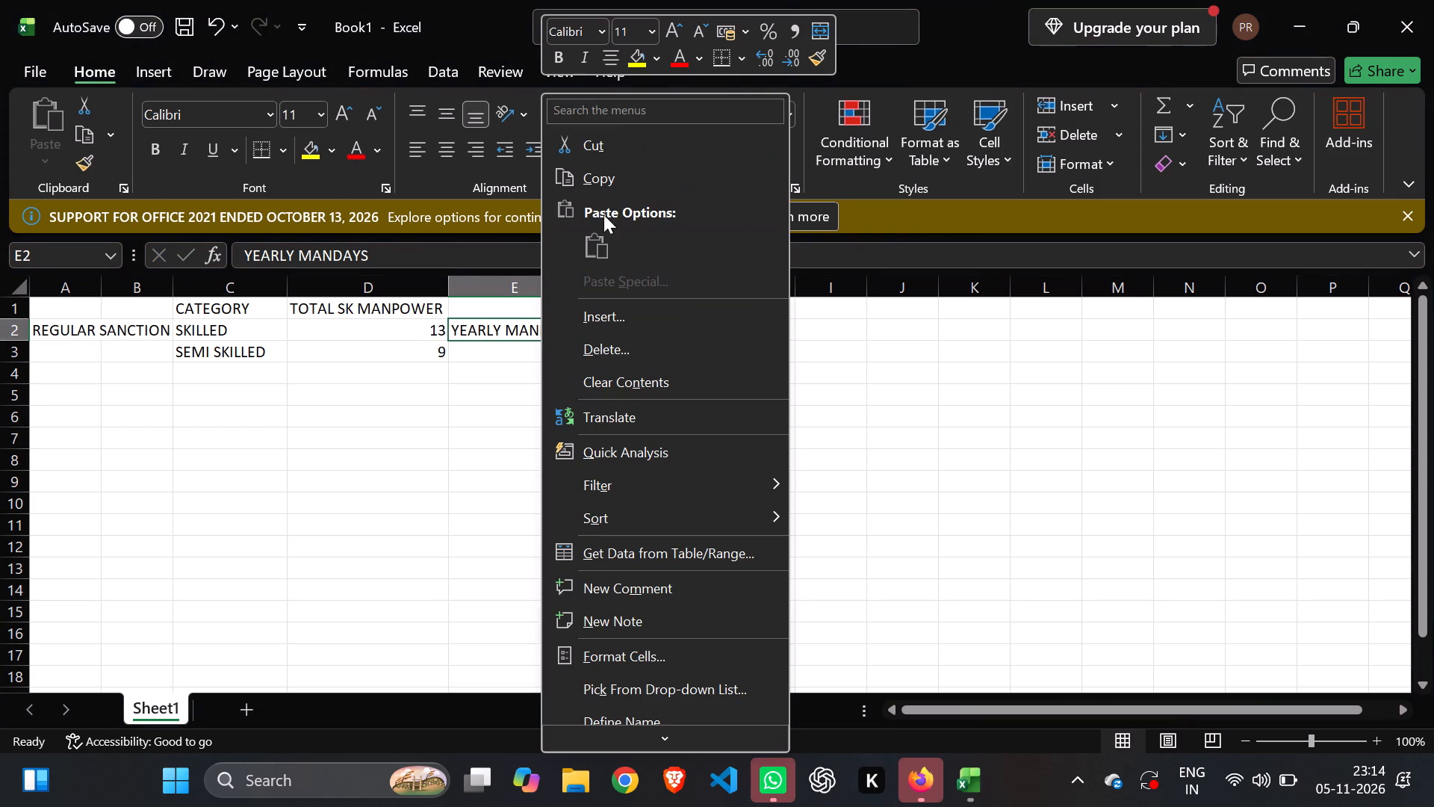
pyautogui.click(609, 158)
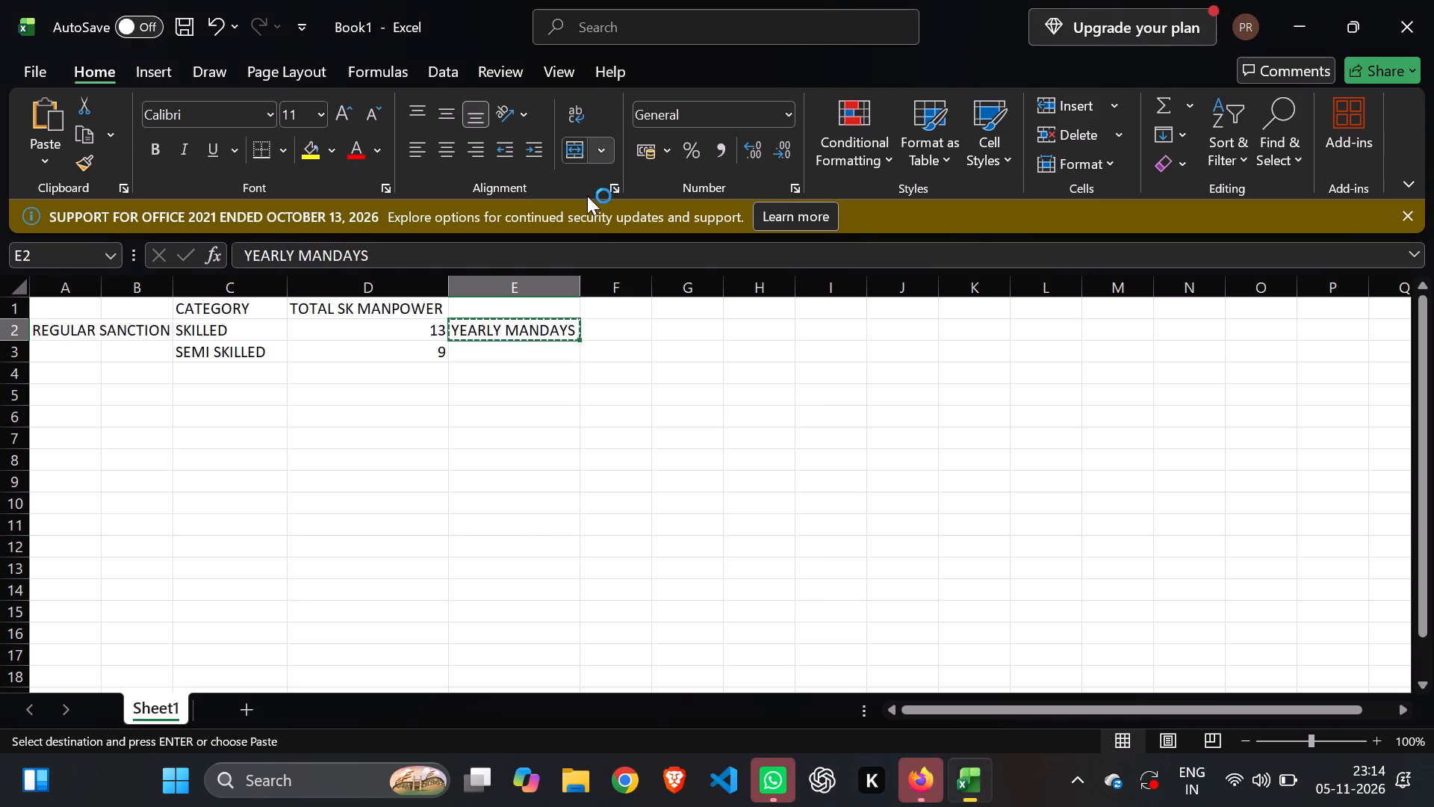
pyautogui.rightClick(542, 306)
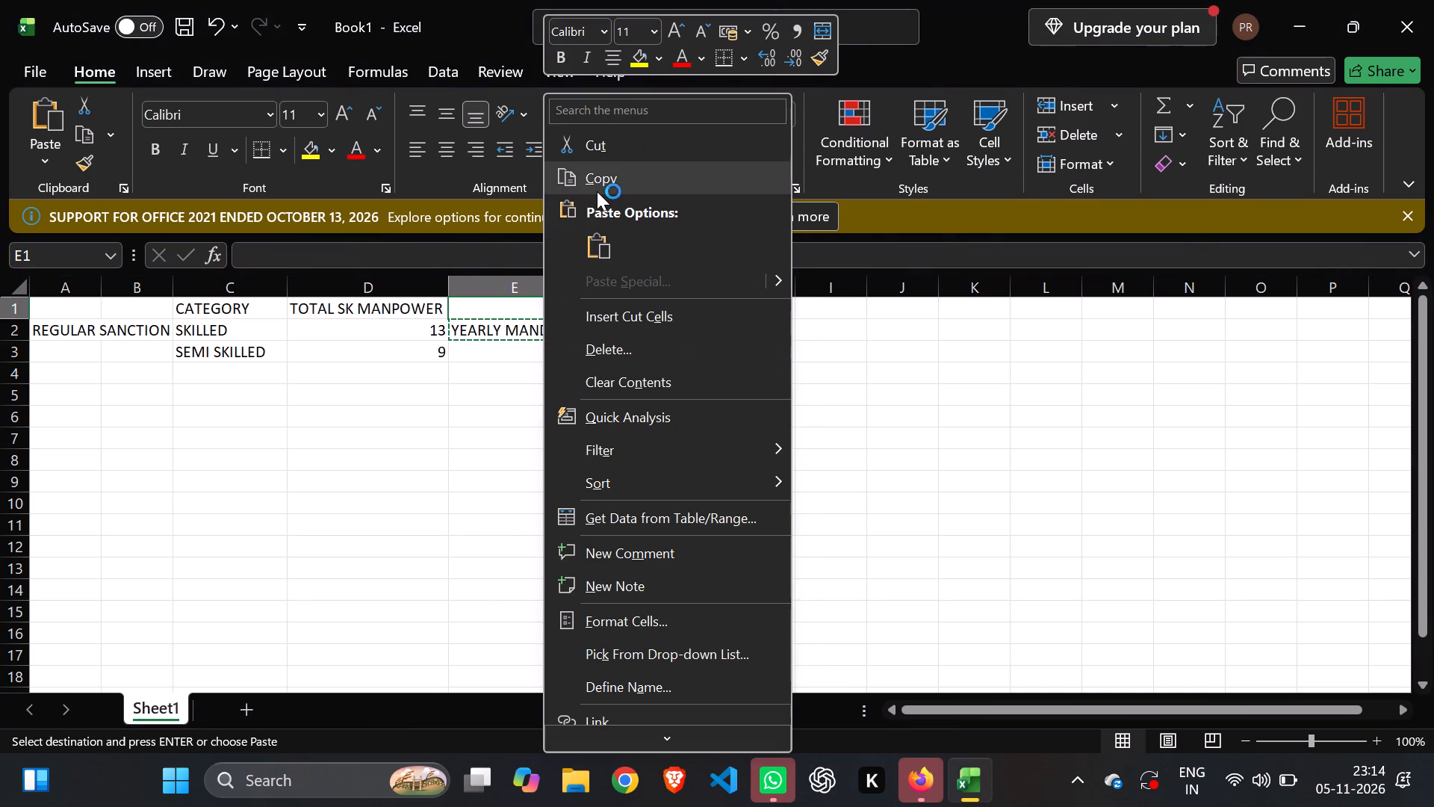
pyautogui.click(592, 259)
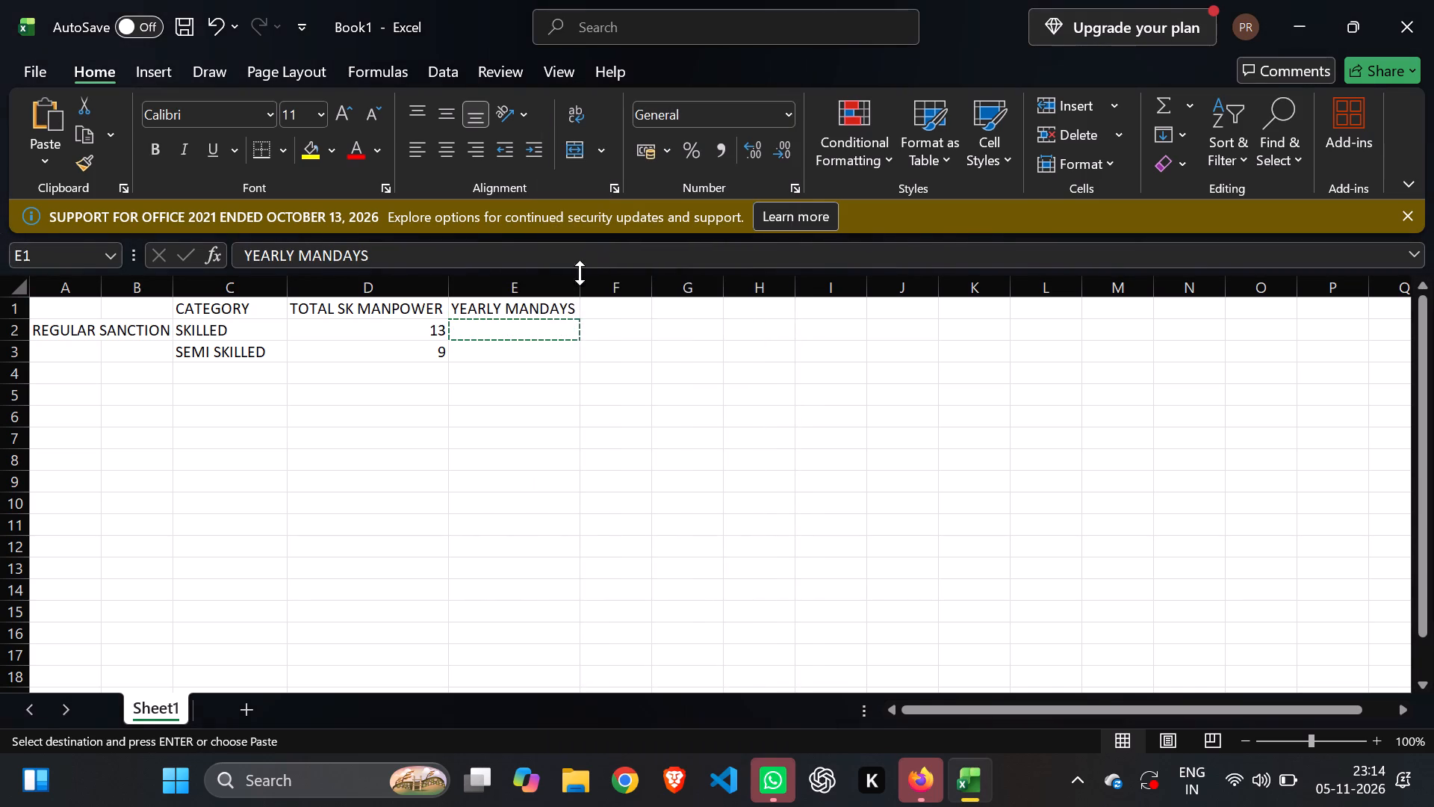
# Enter 314 as the yearly mandays for the SKILLED row in cell E2.
pyautogui.click(509, 363)
pyautogui.click(515, 338)
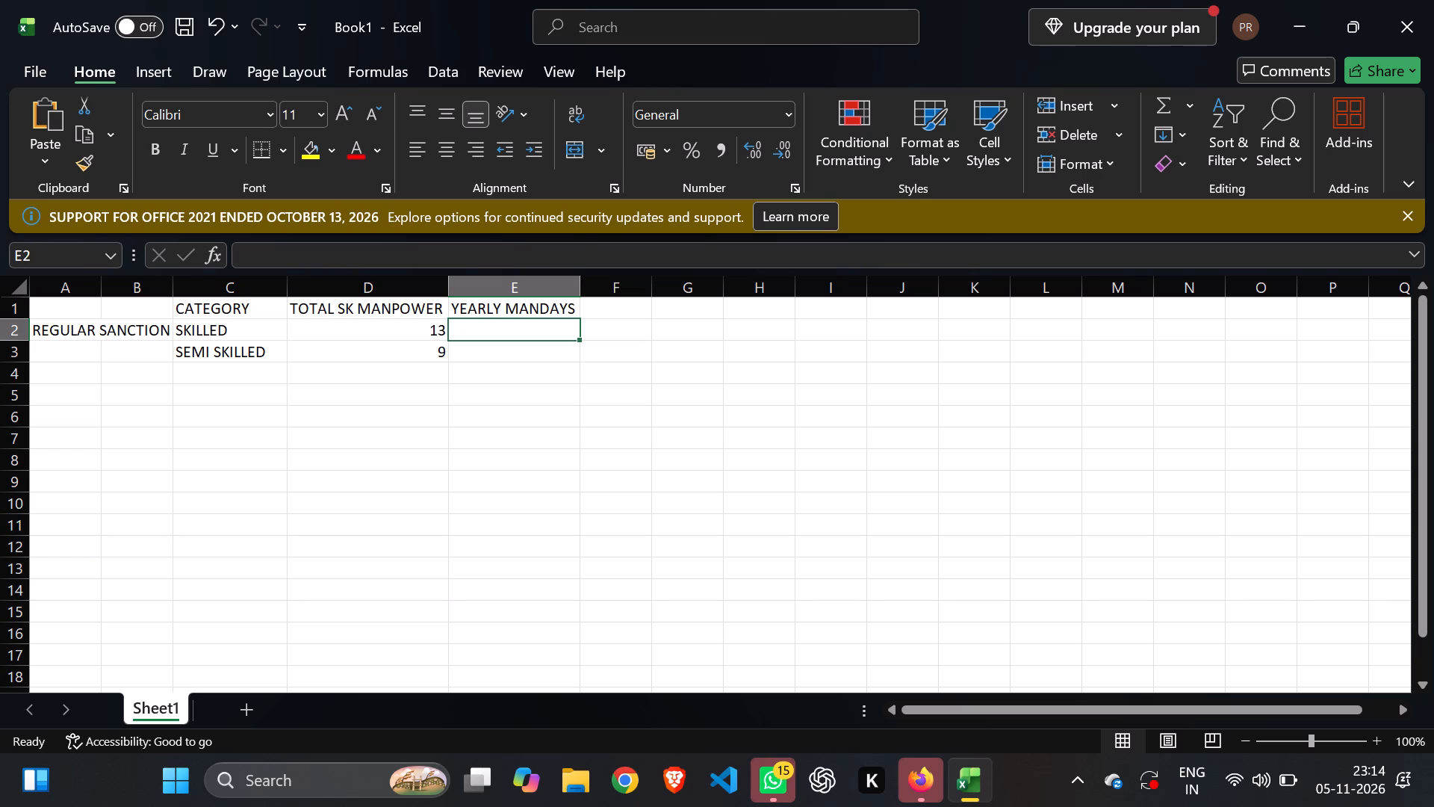
pyautogui.press('3')
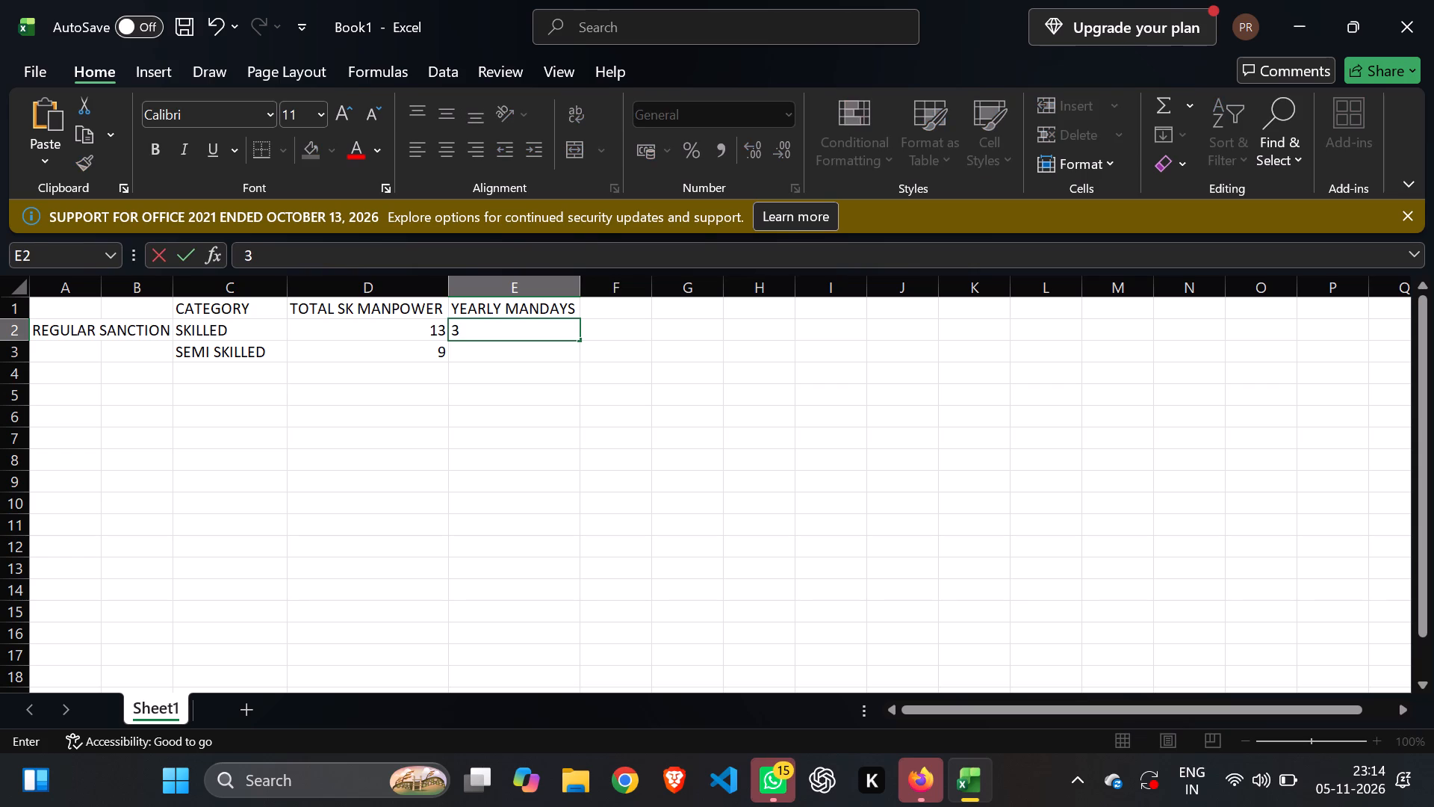
pyautogui.press('BackSpace')
pyautogui.press('BackSpace')
pyautogui.write('31')
pyautogui.press('4')
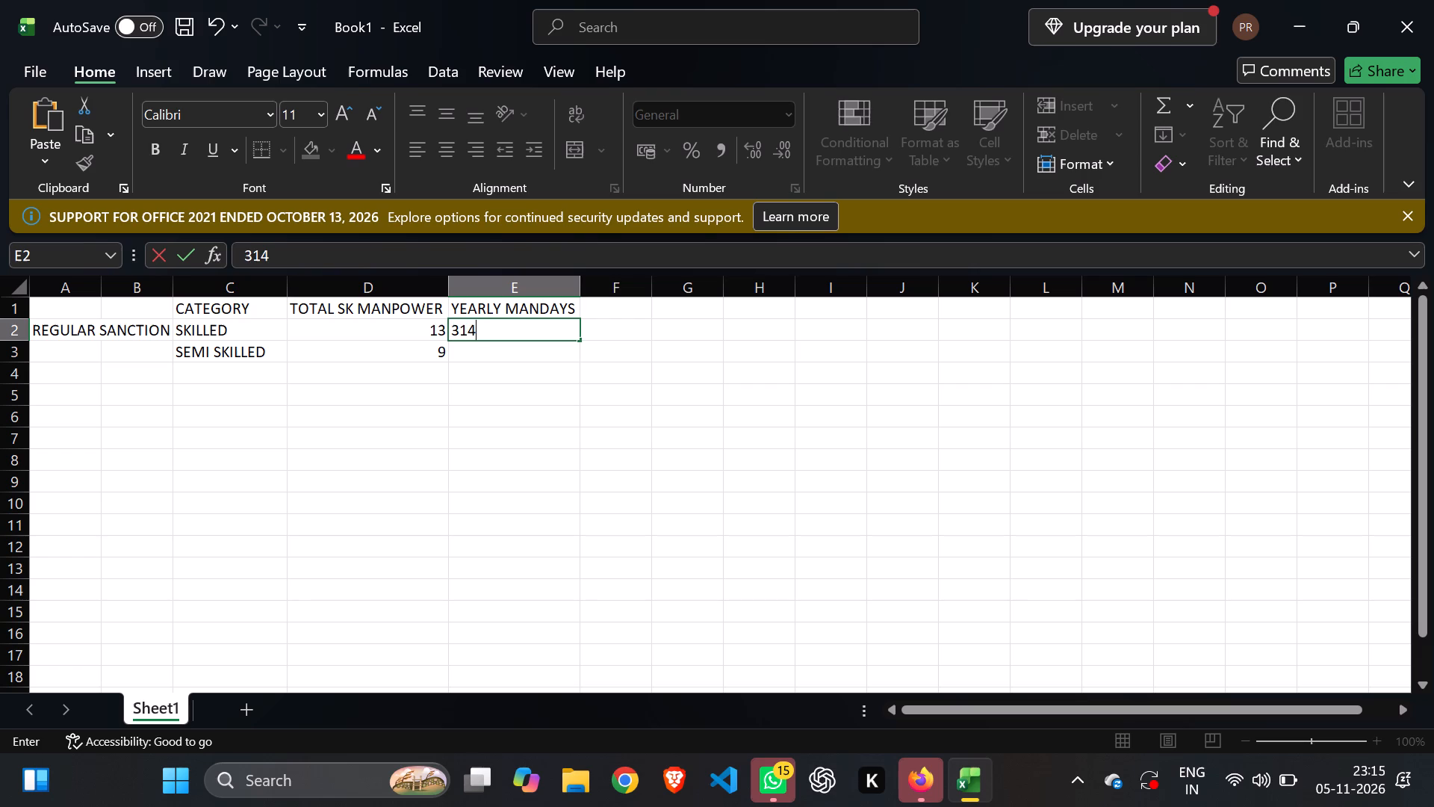
pyautogui.click(544, 448)
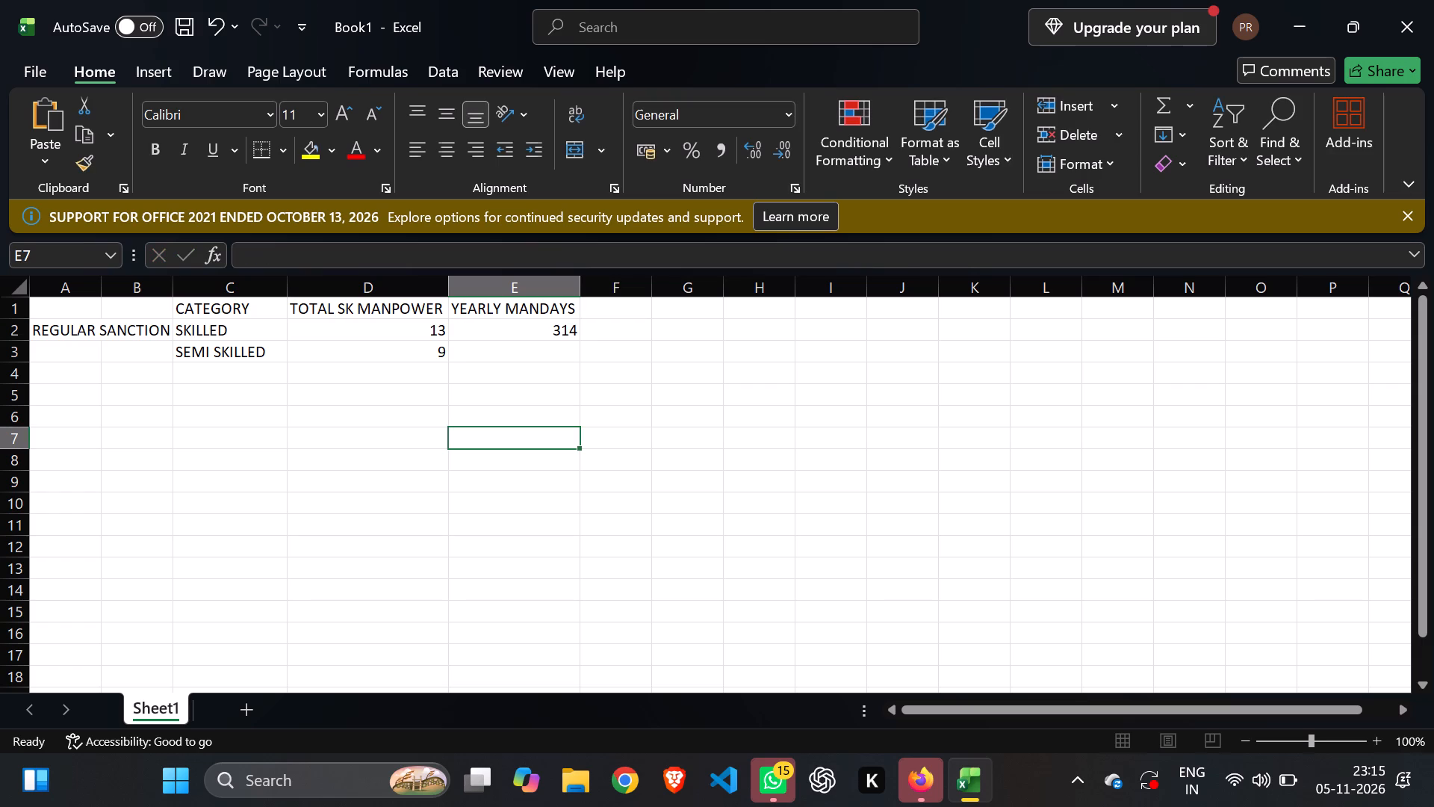
# Extend the heading in E1 to "YEARLY MANDAYS OF 1 SK" and auto-fit column E to it.
pyautogui.click(511, 312)
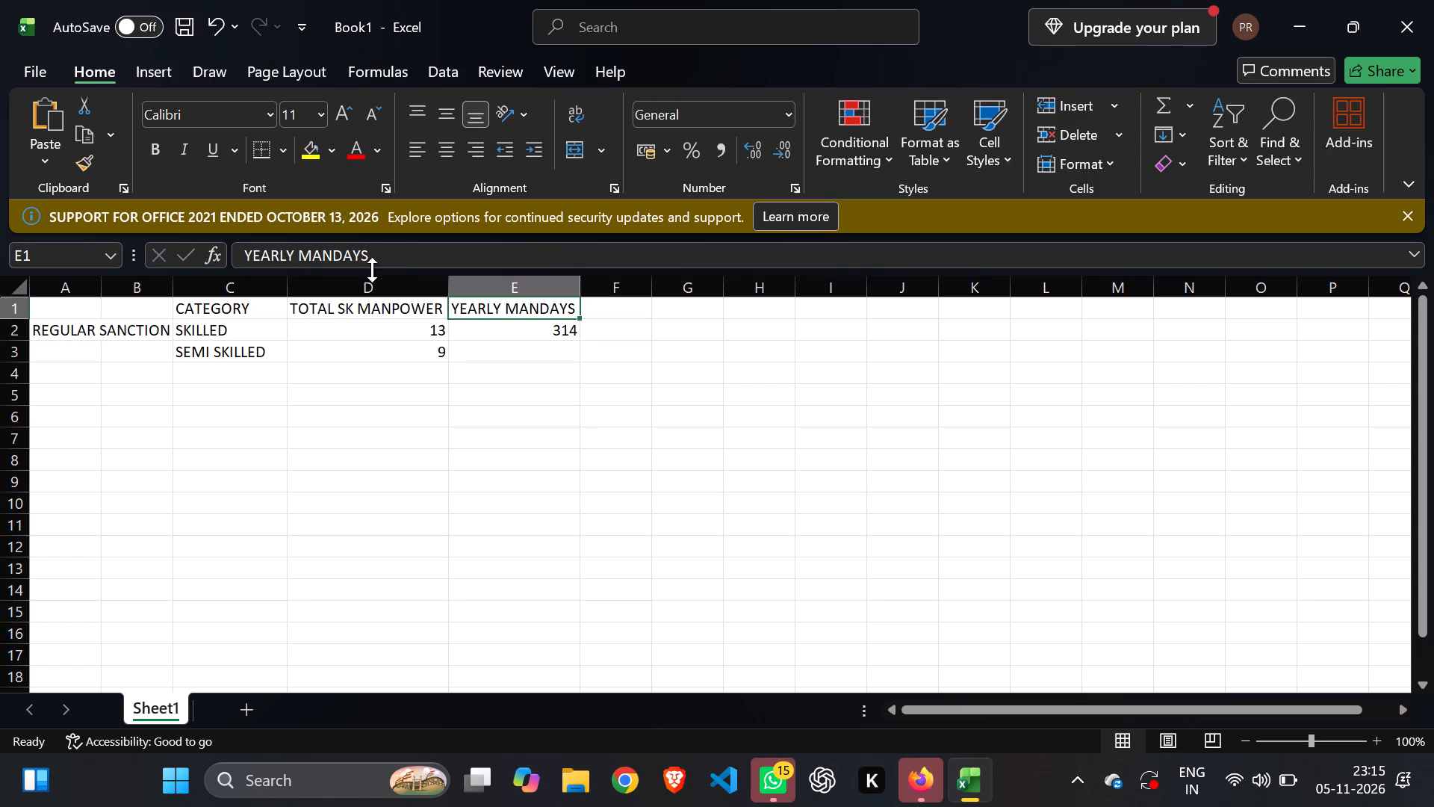
pyautogui.click(380, 259)
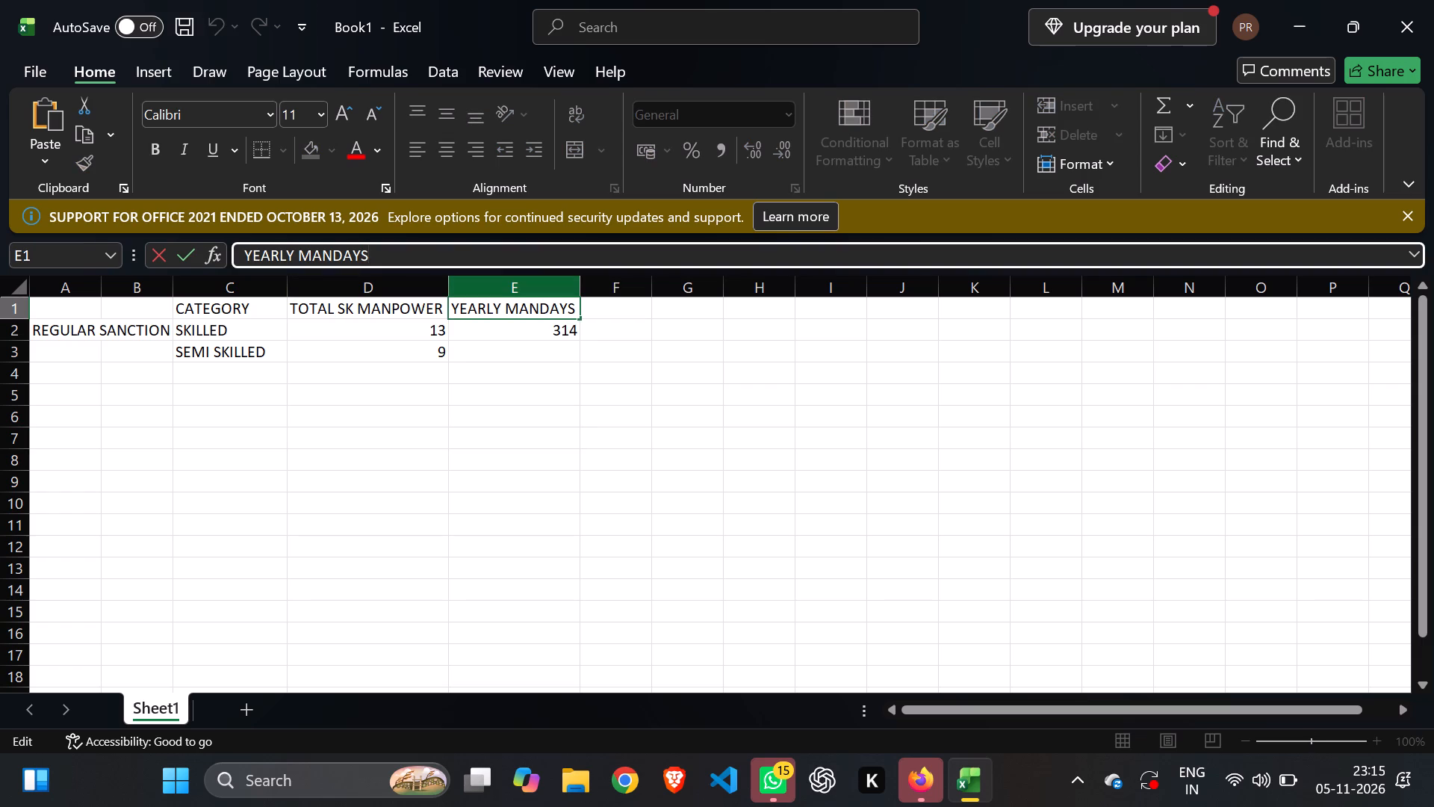
pyautogui.press('space')
pyautogui.write('OF I')
pyautogui.press('space')
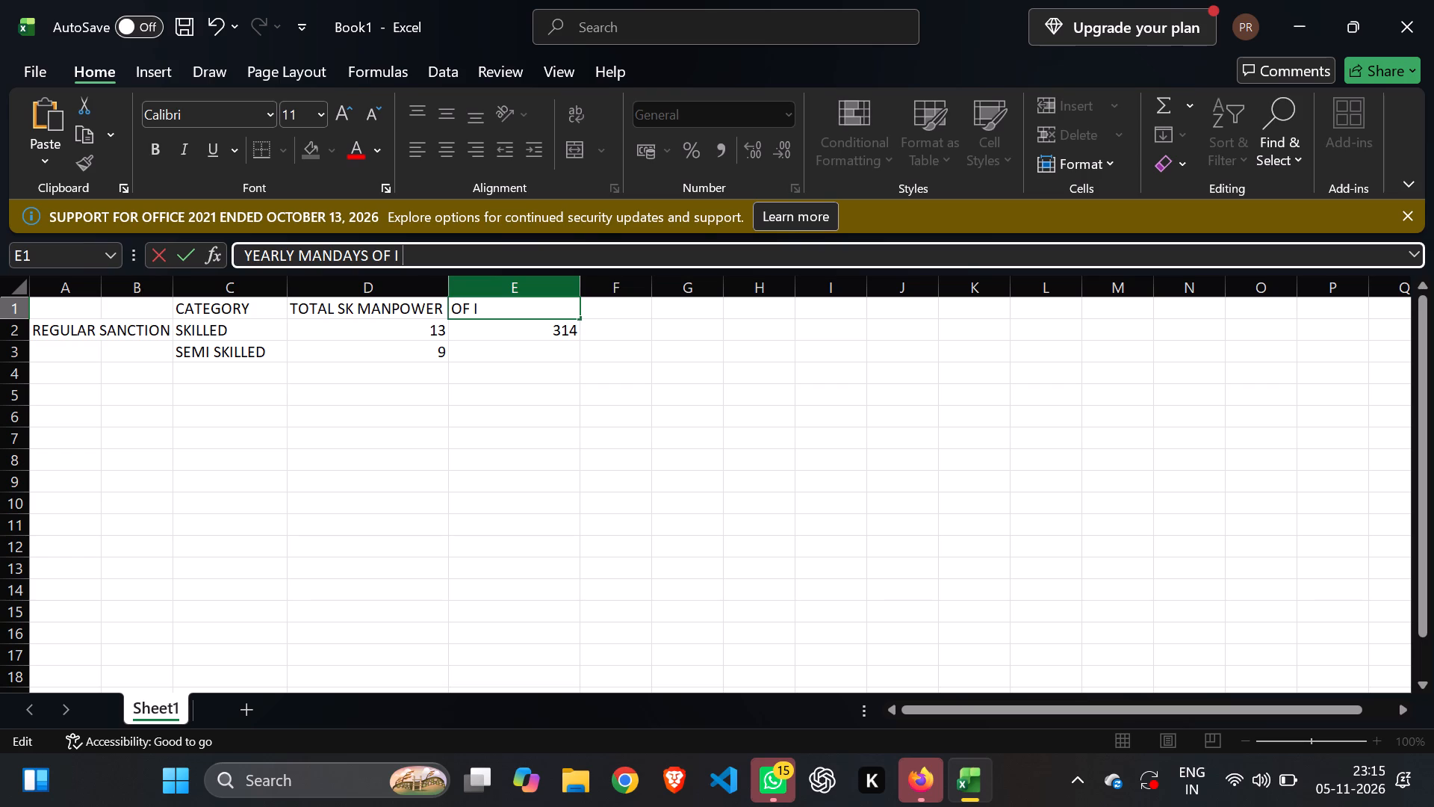
pyautogui.press('BackSpace')
pyautogui.press('BackSpace')
pyautogui.press('1')
pyautogui.press('space')
pyautogui.write('SK')
pyautogui.press('Tab')
pyautogui.click(653, 543)
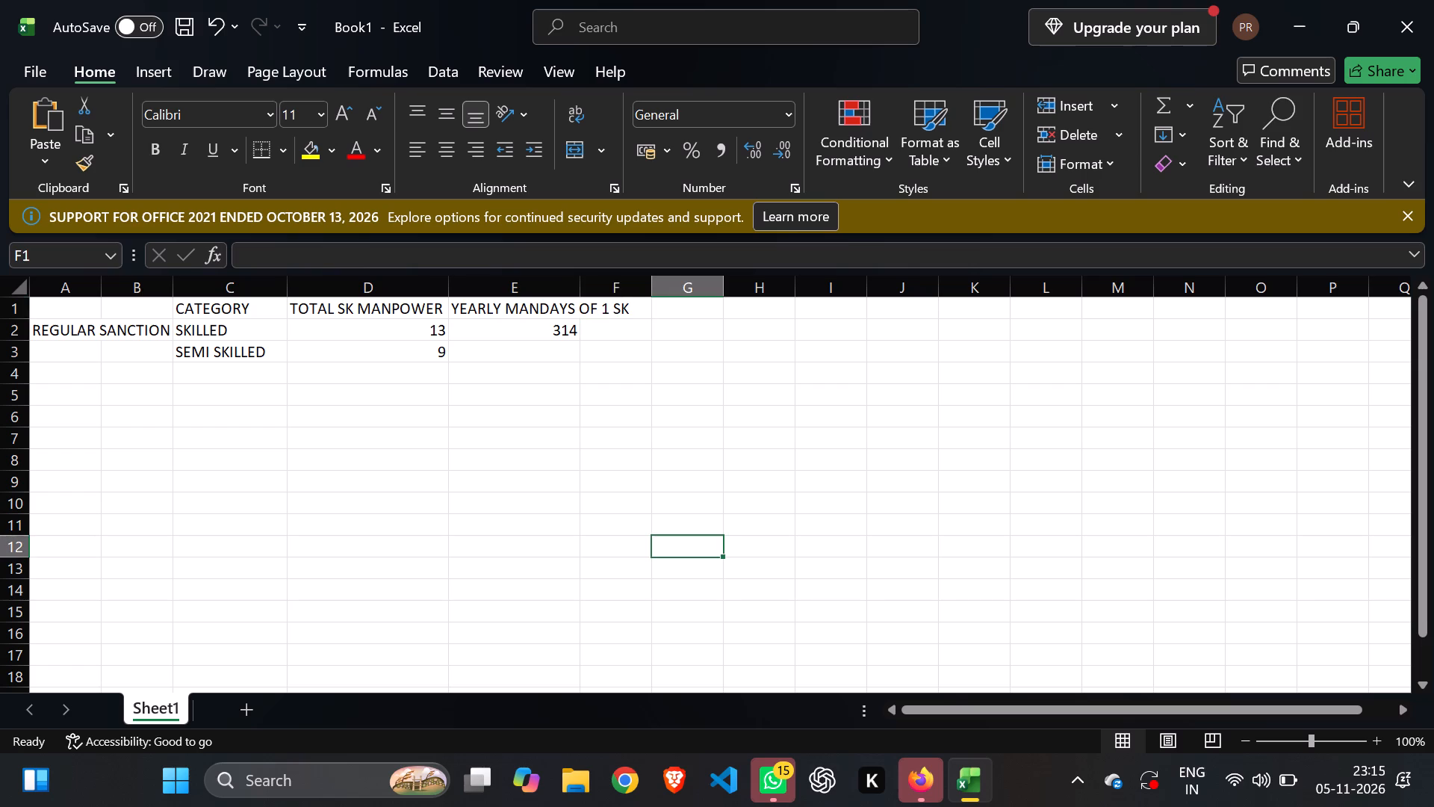
pyautogui.doubleClick(583, 288)
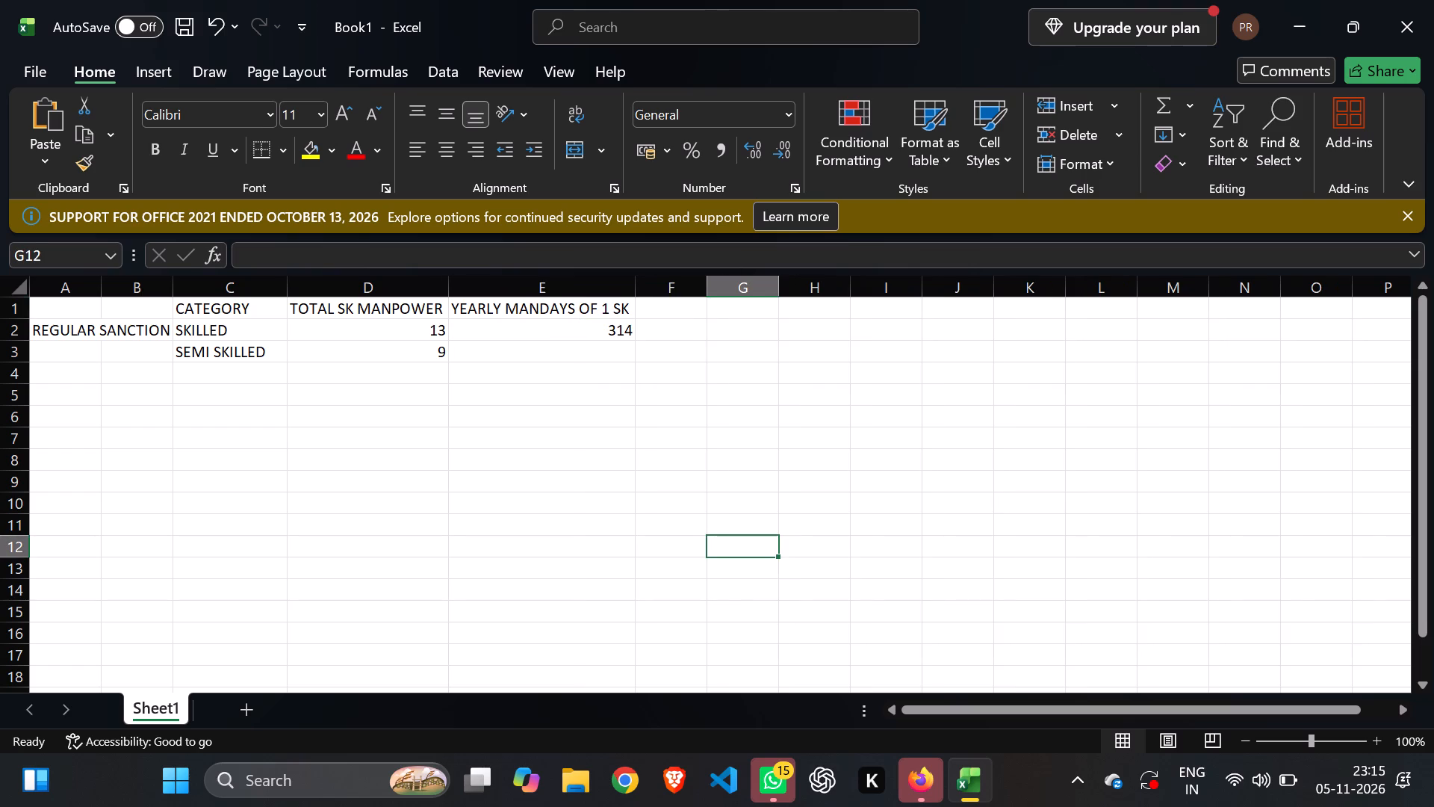
# Enter the heading "TOTAL SKILLED MANDAYS" in cell F1.
pyautogui.click(564, 333)
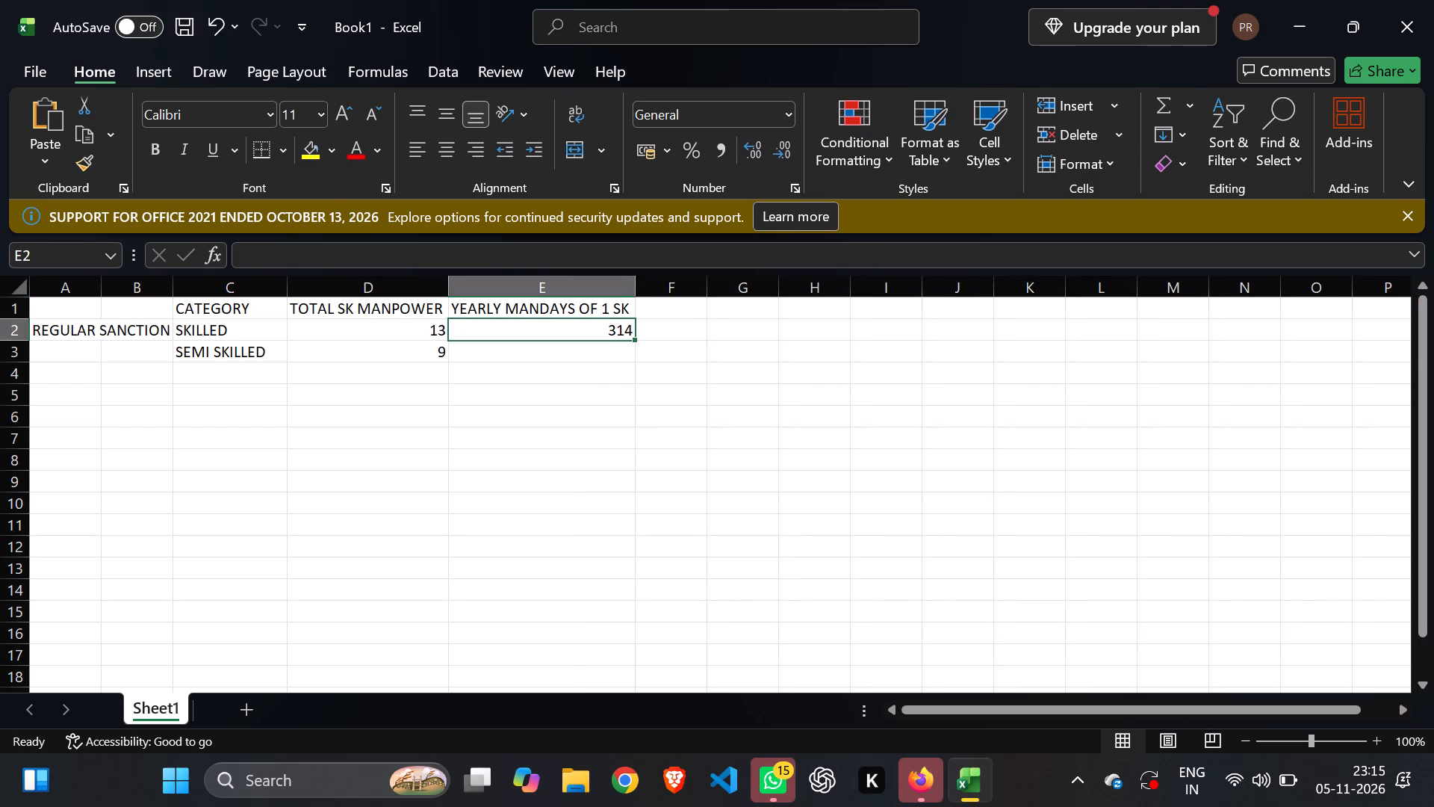
pyautogui.click(674, 306)
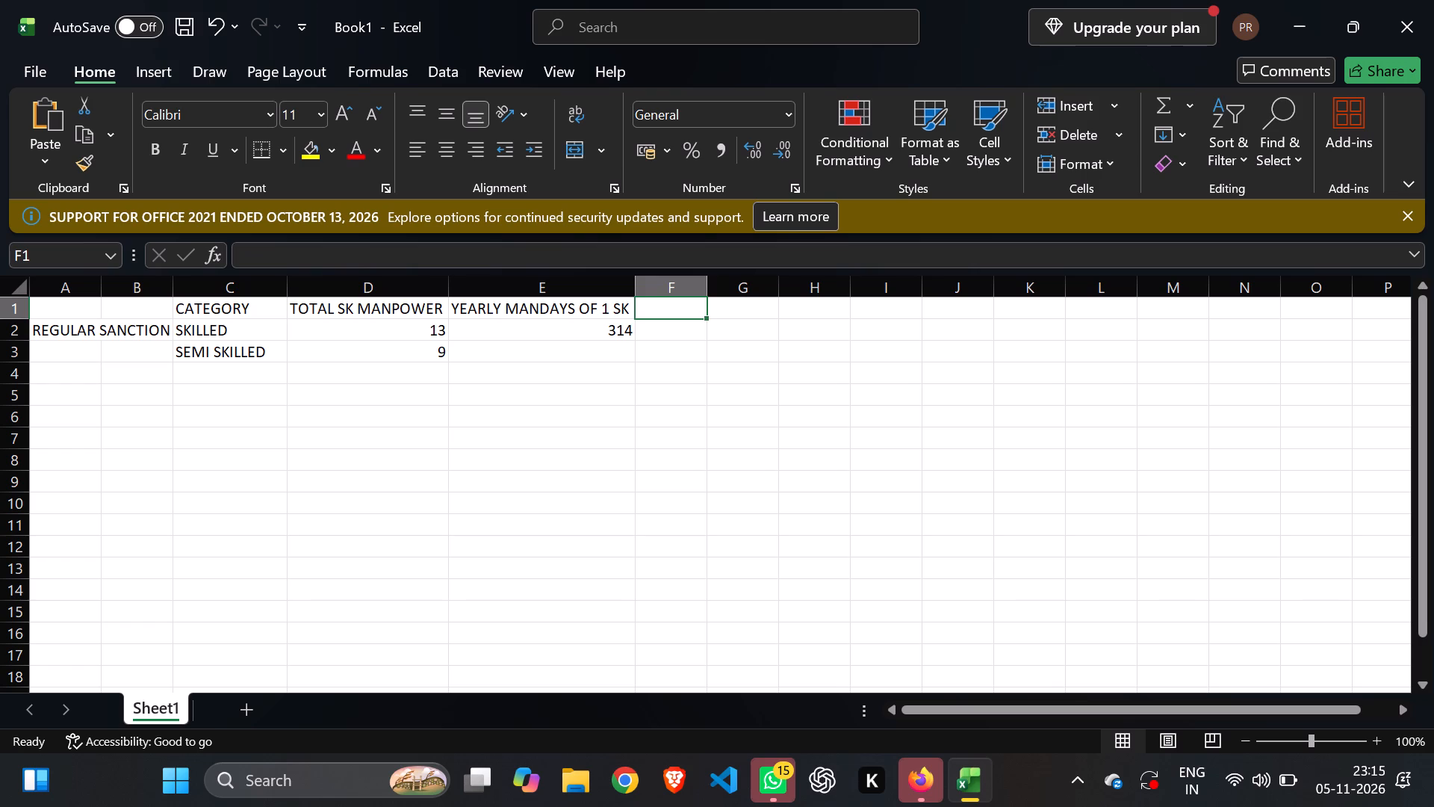
pyautogui.write('TOTAL SKILLED MAND')
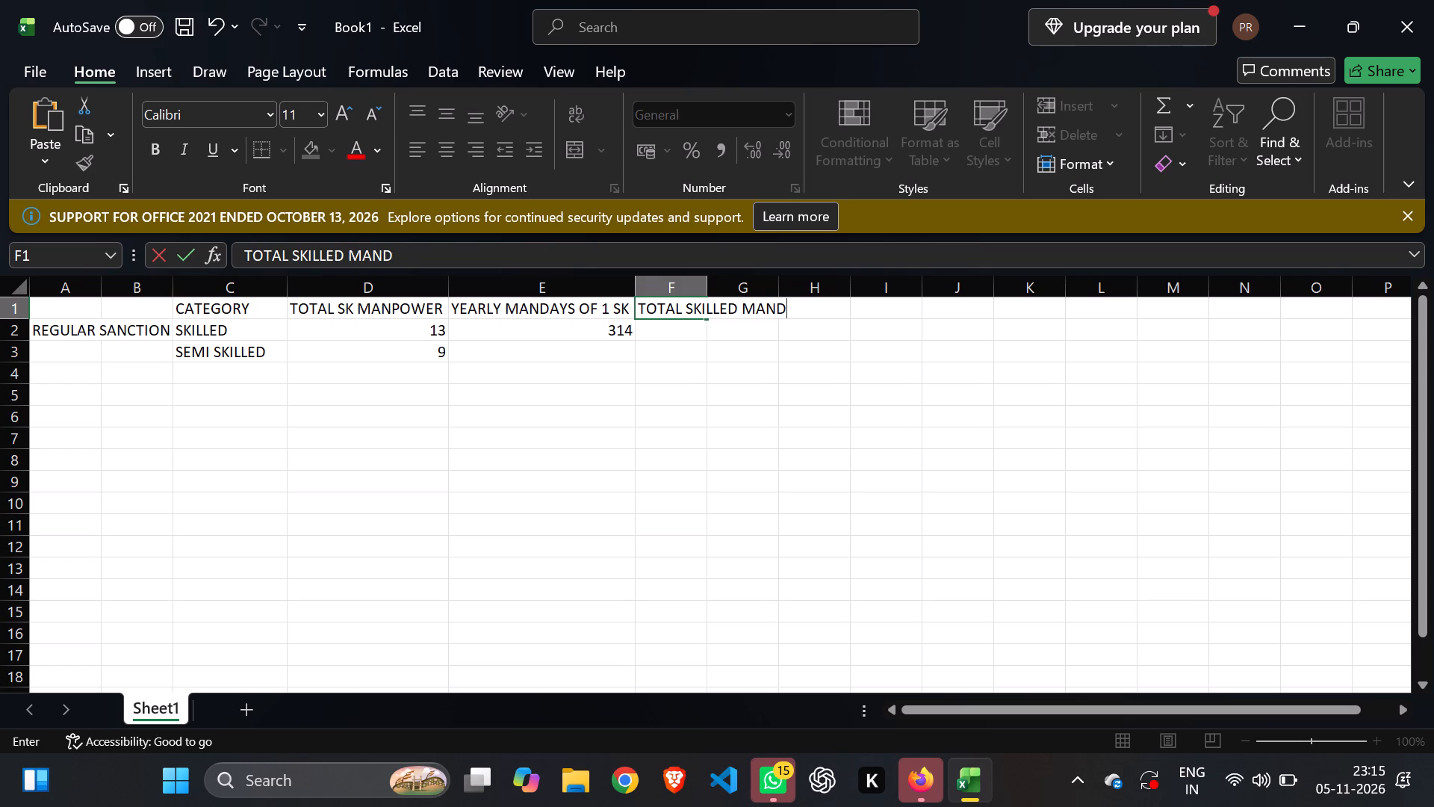
pyautogui.press('a')
pyautogui.press('y')
pyautogui.press('s')
pyautogui.press('Tab')
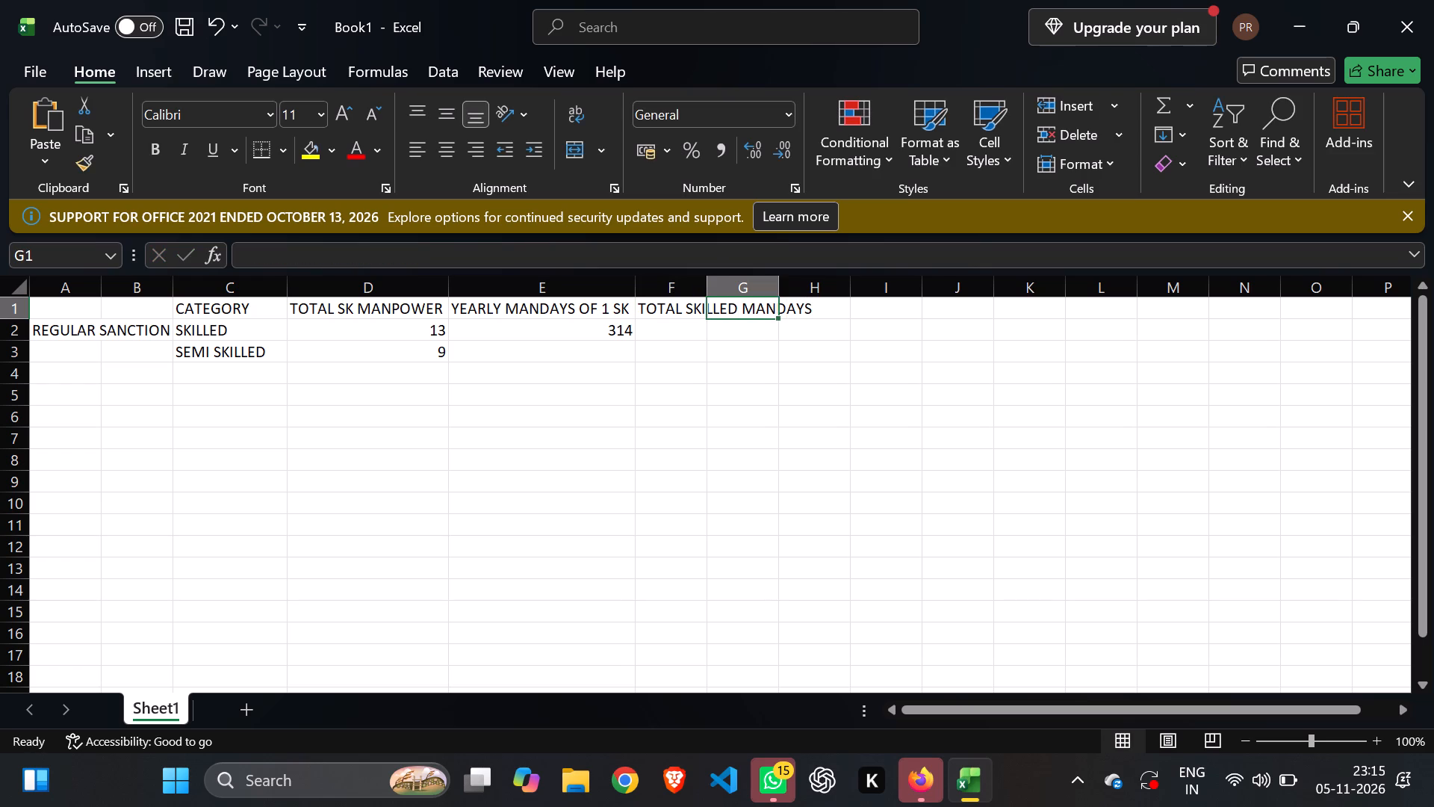
# Enter the heading "PERIOD" in cell G1.
pyautogui.write('PERIO')
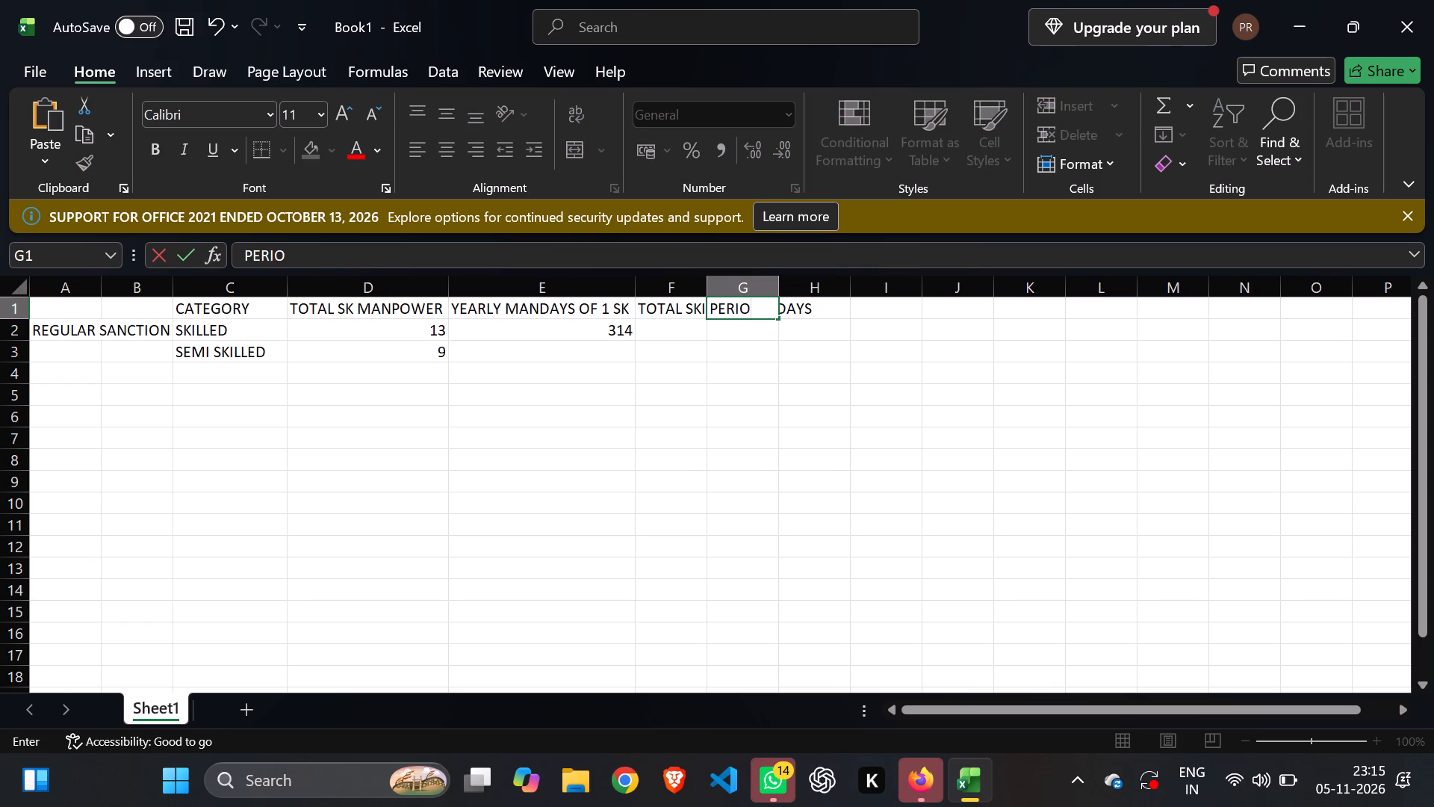
pyautogui.press('d')
pyautogui.press('Tab')
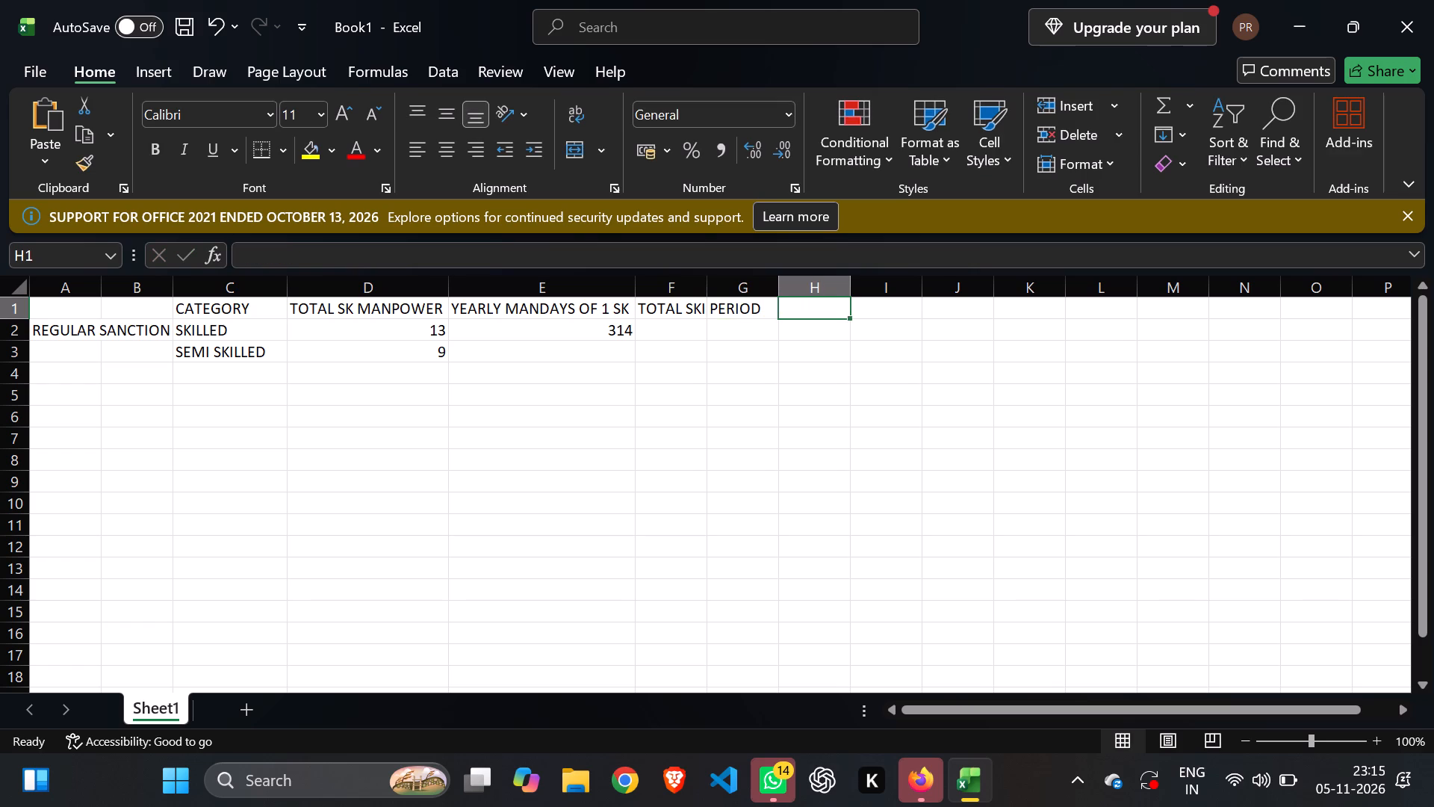
# Auto-fit columns F and G to their TOTAL SKILLED MANDAYS and PERIOD headings.
pyautogui.doubleClick(704, 280)
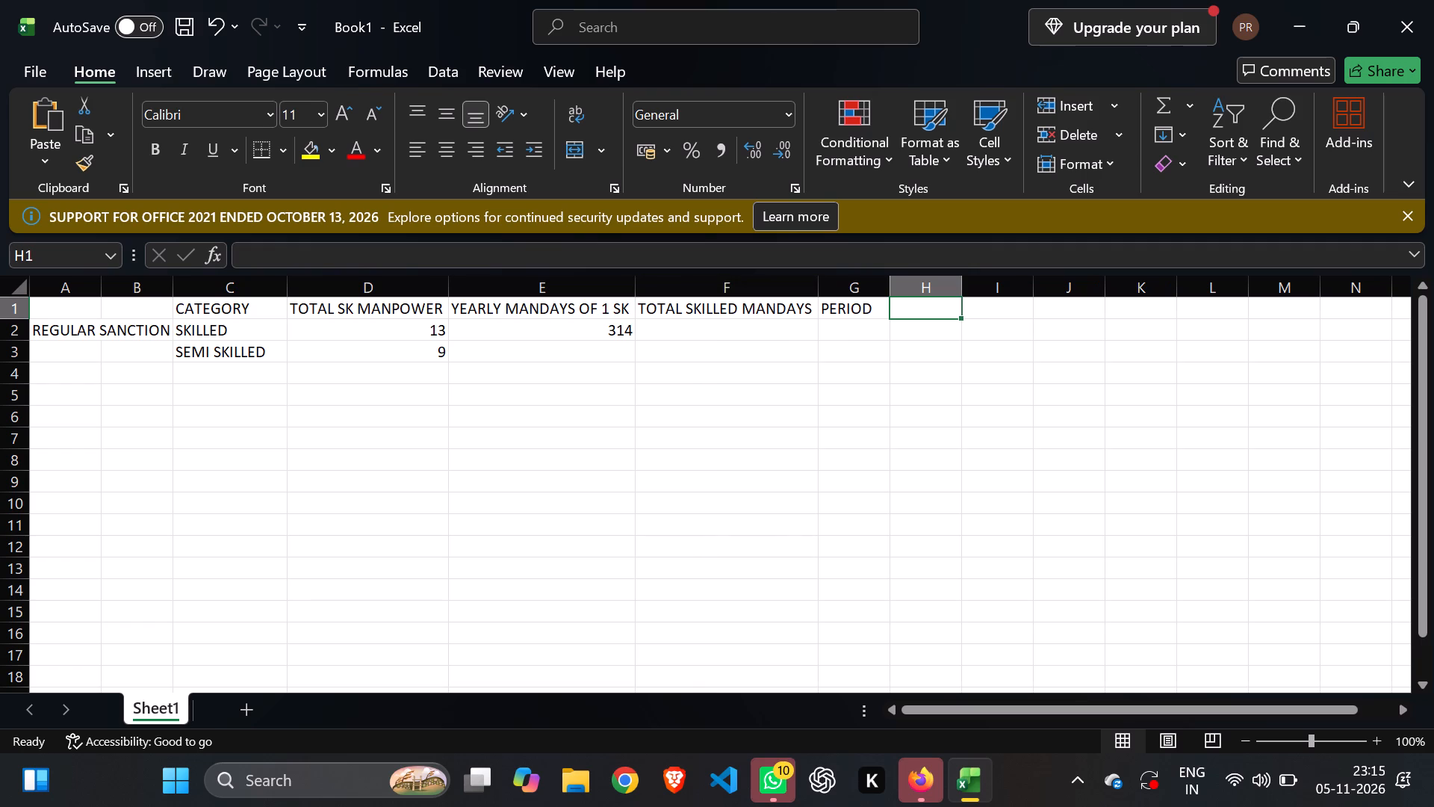
pyautogui.click(886, 291)
pyautogui.click(885, 292)
pyautogui.moveTo(885, 292); pyautogui.dragTo(923, 309)
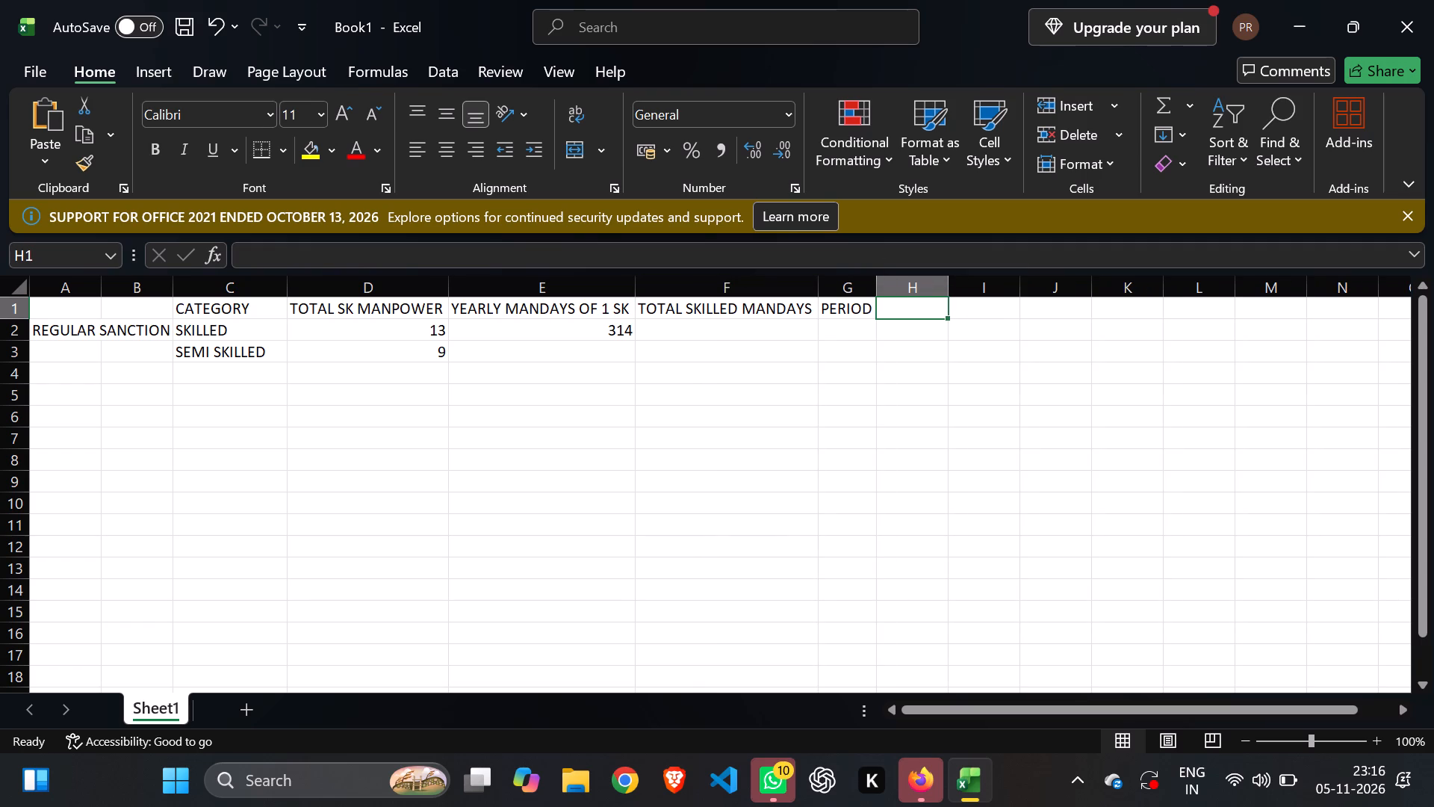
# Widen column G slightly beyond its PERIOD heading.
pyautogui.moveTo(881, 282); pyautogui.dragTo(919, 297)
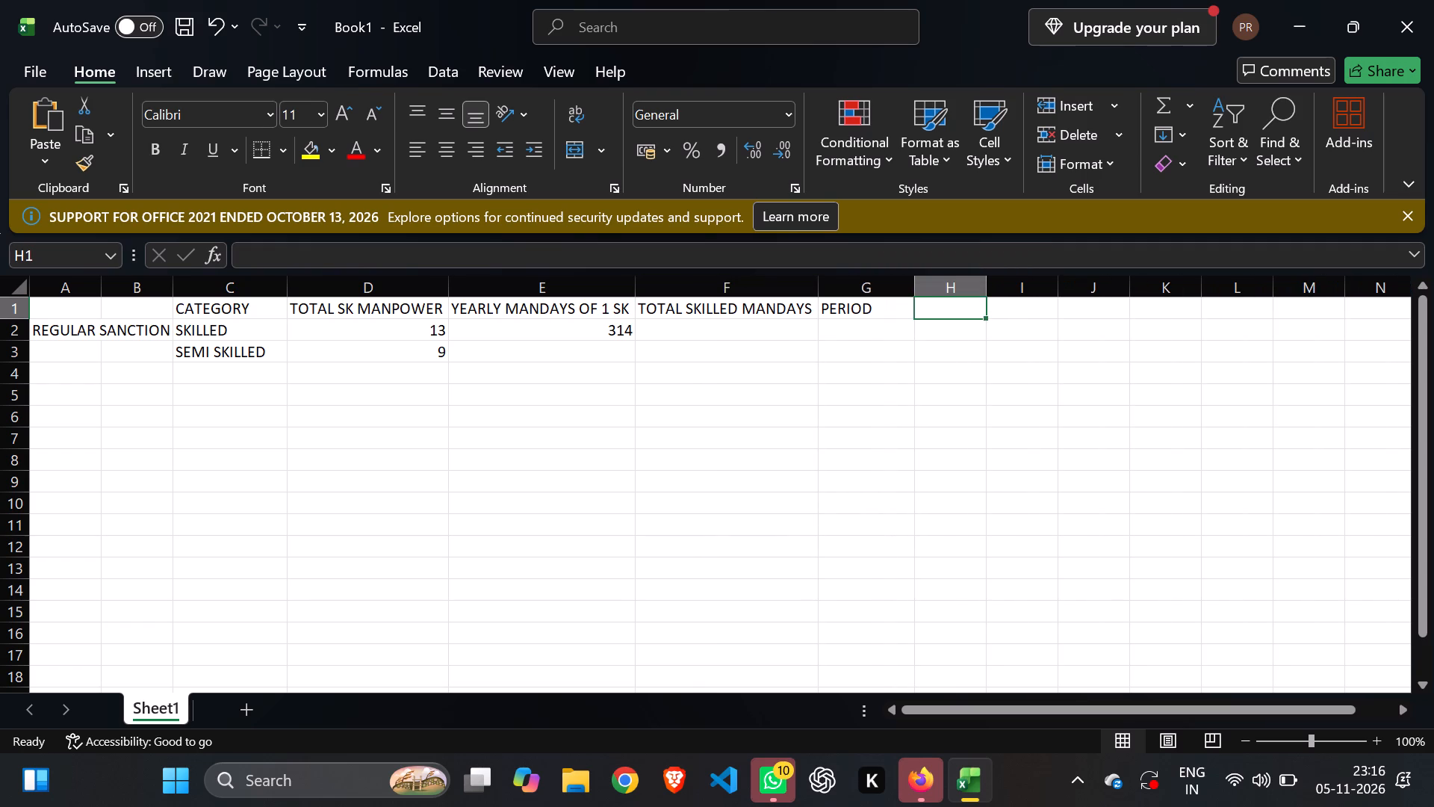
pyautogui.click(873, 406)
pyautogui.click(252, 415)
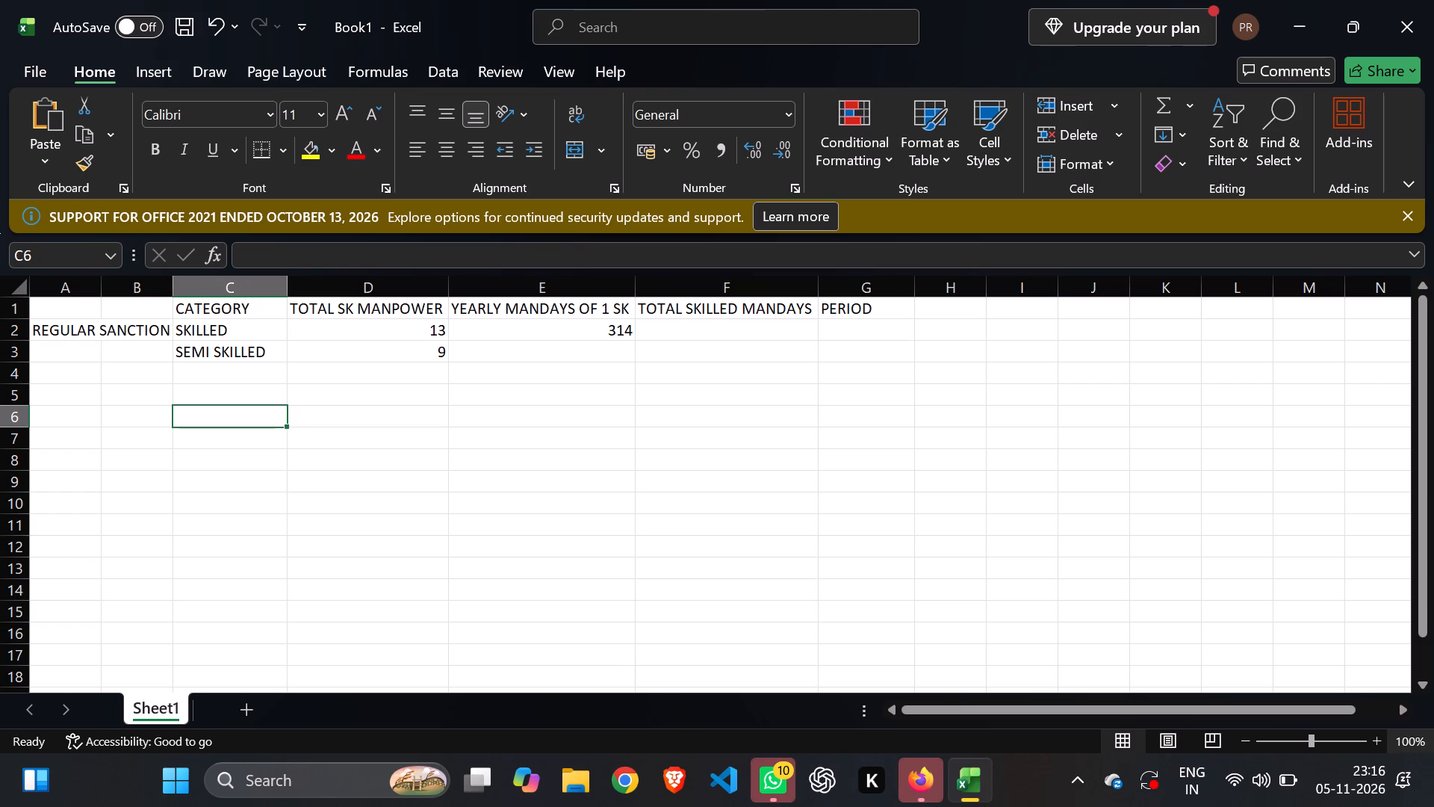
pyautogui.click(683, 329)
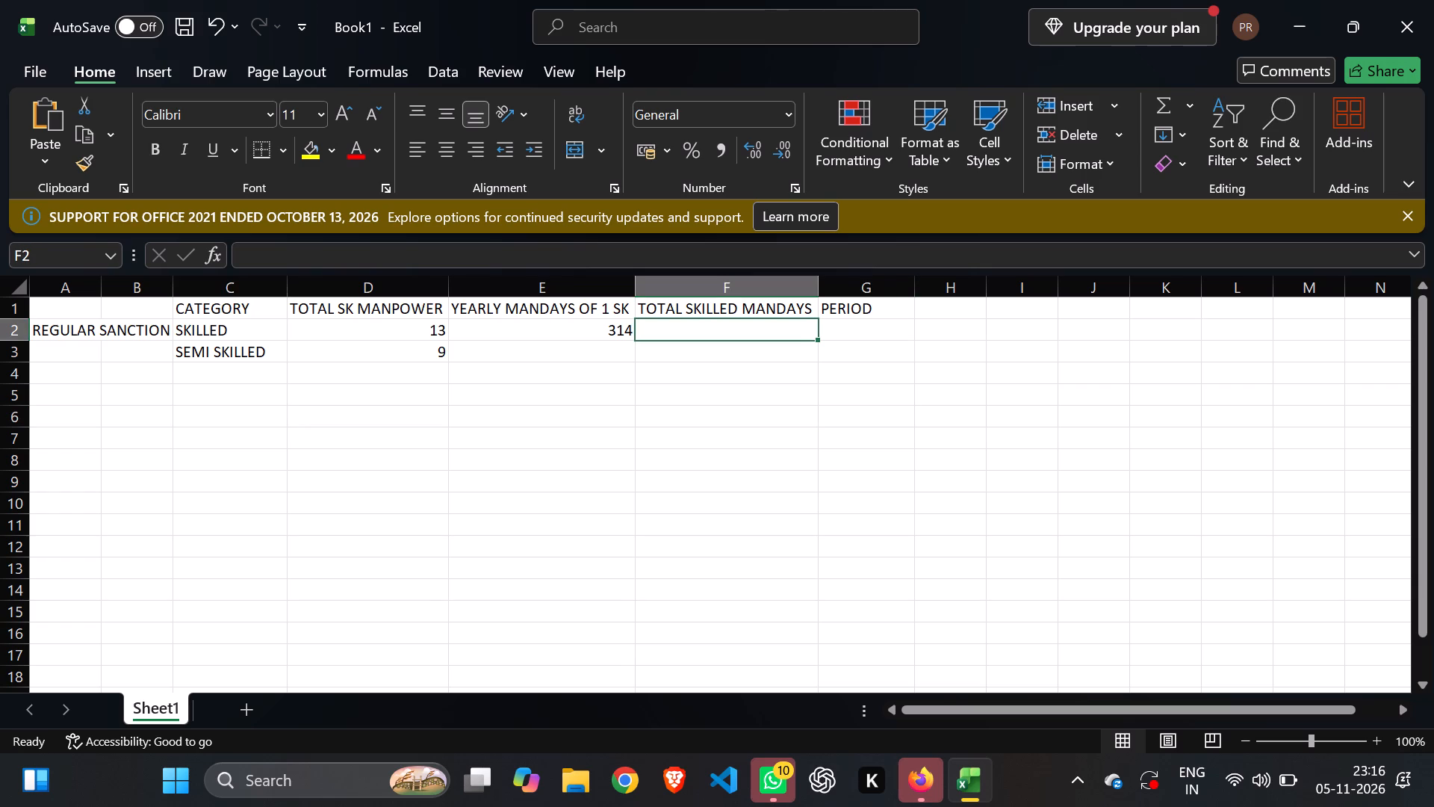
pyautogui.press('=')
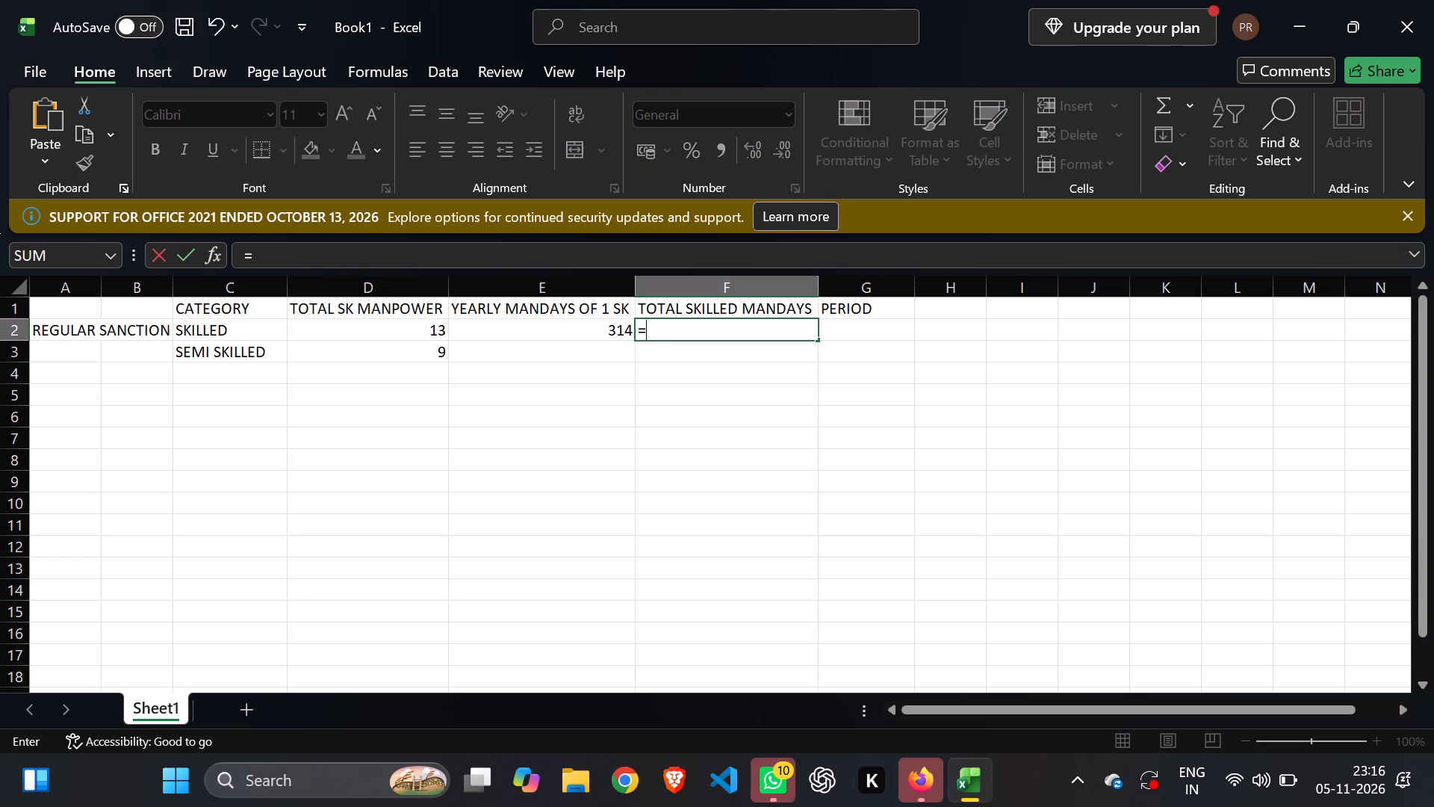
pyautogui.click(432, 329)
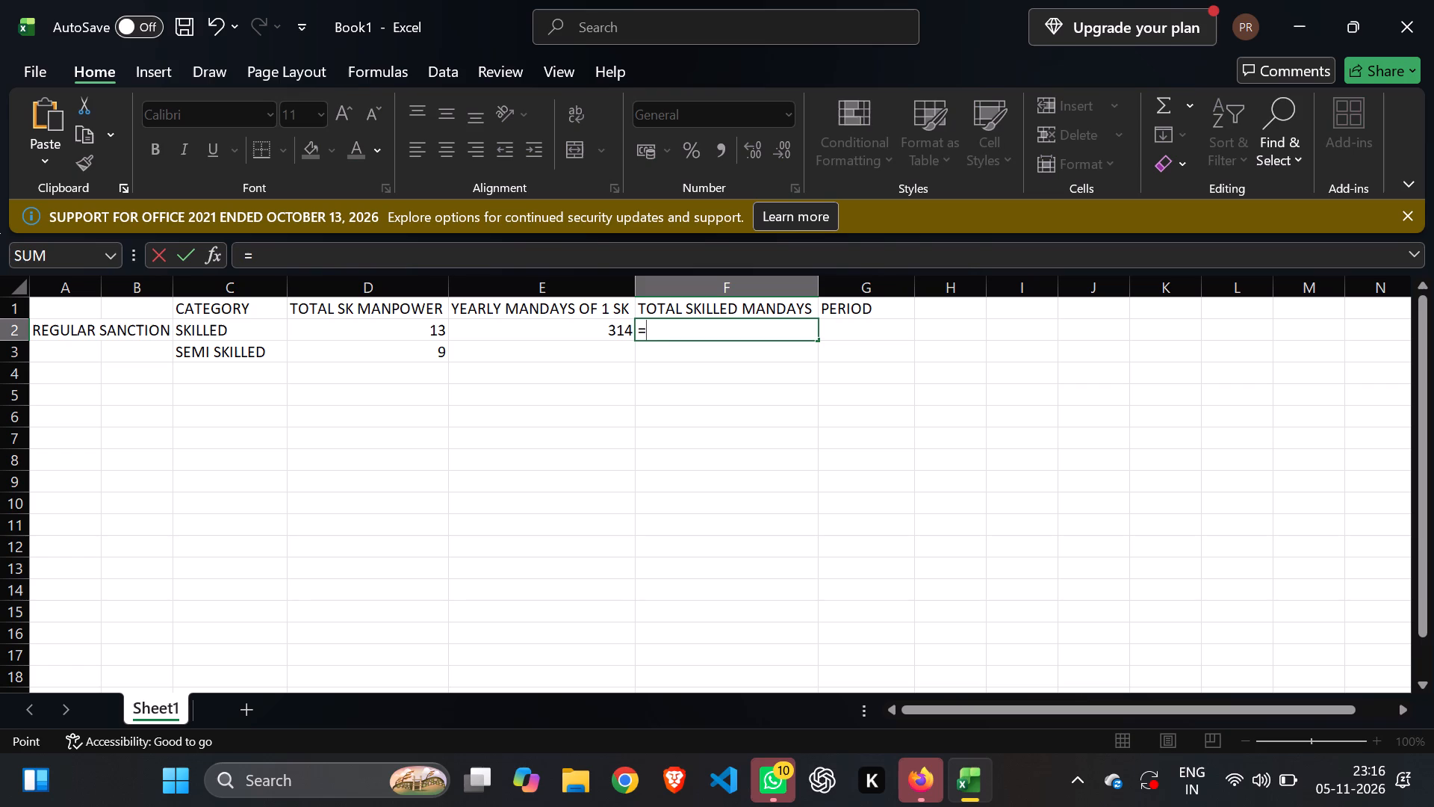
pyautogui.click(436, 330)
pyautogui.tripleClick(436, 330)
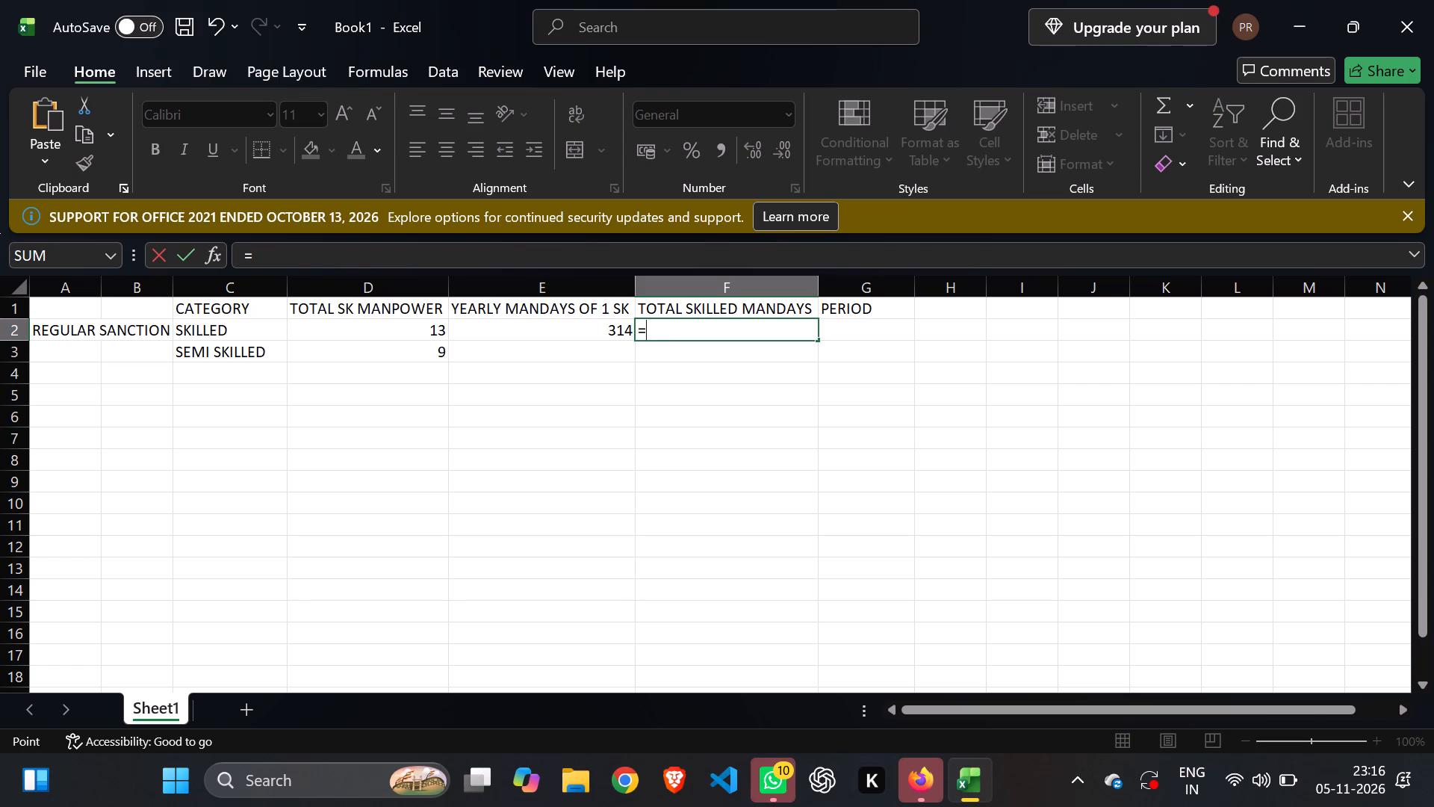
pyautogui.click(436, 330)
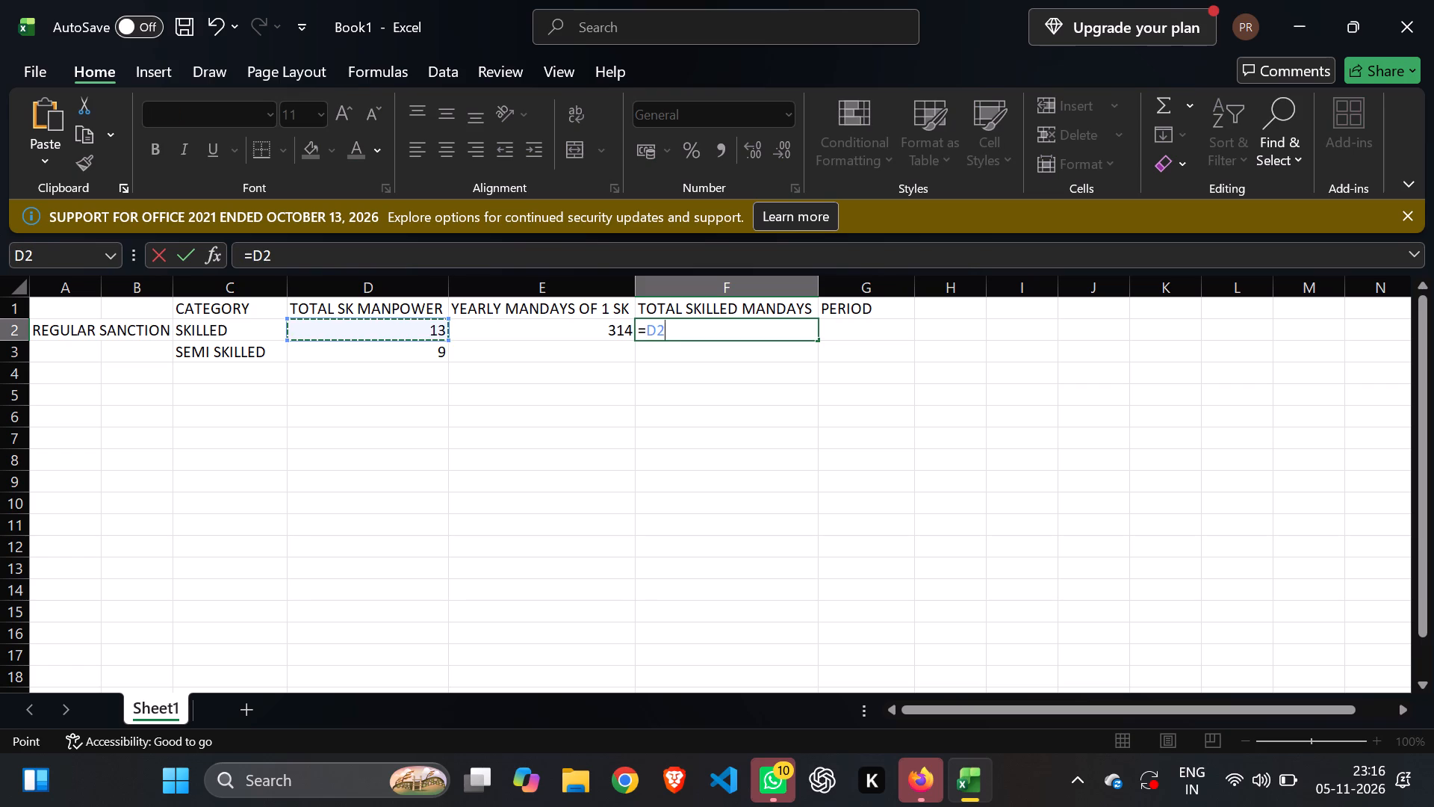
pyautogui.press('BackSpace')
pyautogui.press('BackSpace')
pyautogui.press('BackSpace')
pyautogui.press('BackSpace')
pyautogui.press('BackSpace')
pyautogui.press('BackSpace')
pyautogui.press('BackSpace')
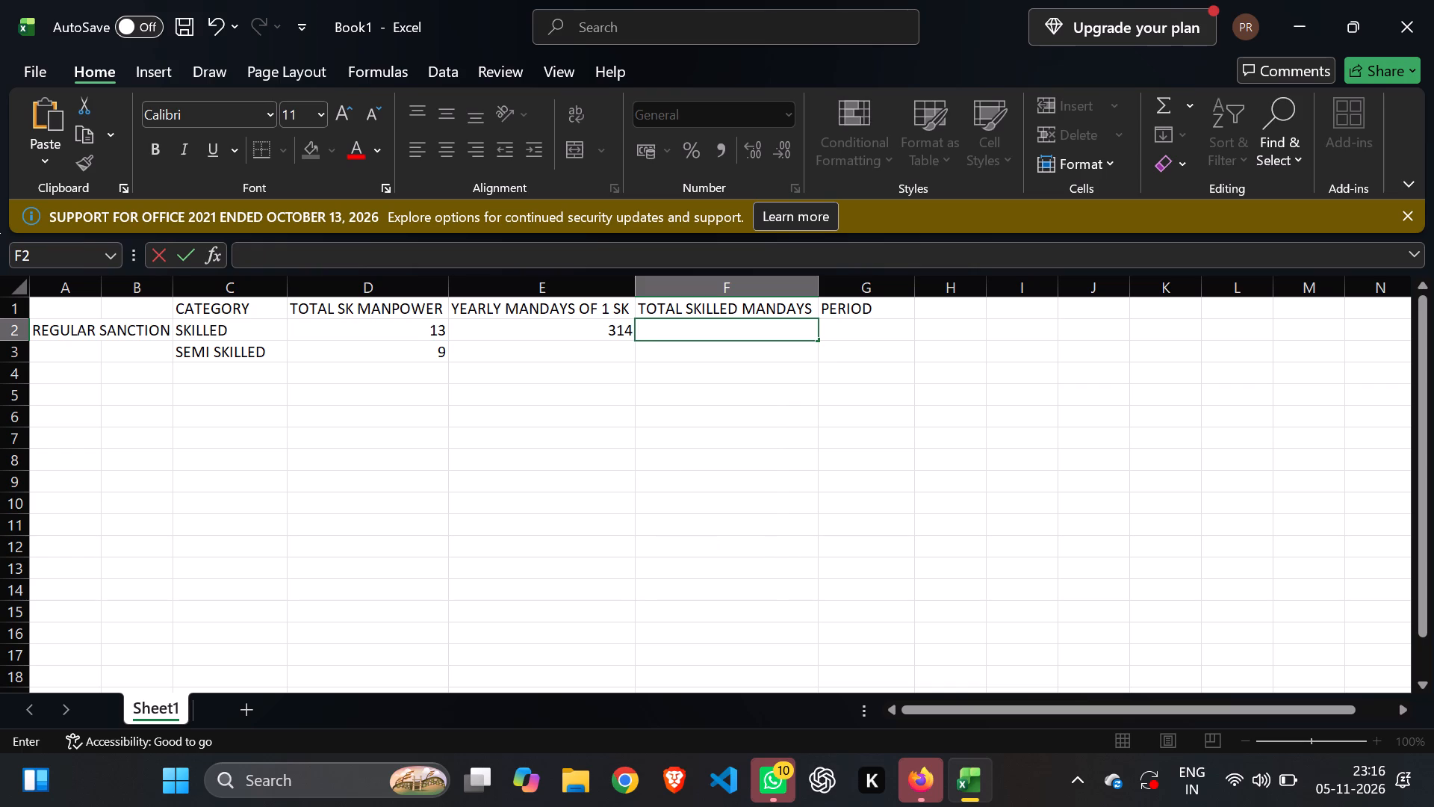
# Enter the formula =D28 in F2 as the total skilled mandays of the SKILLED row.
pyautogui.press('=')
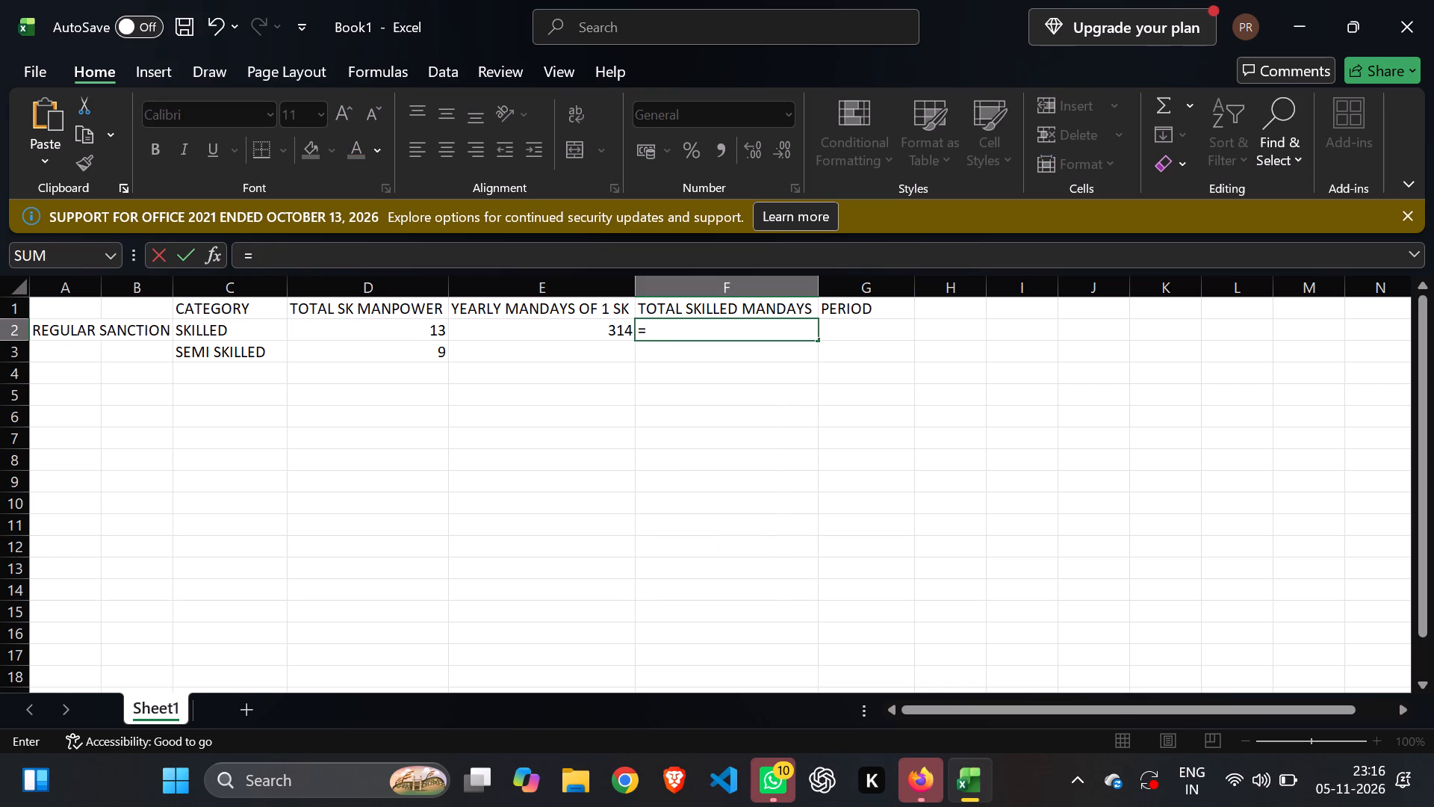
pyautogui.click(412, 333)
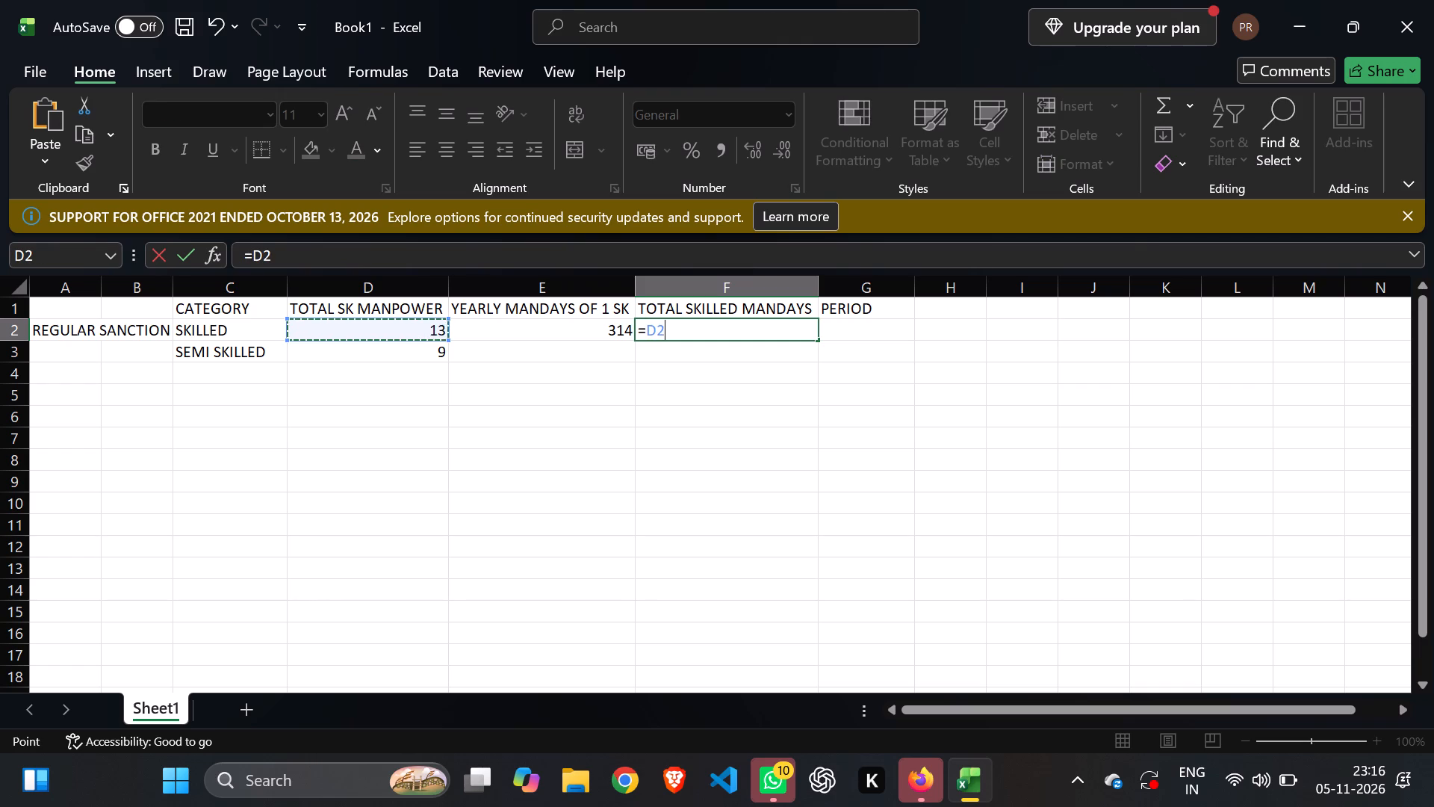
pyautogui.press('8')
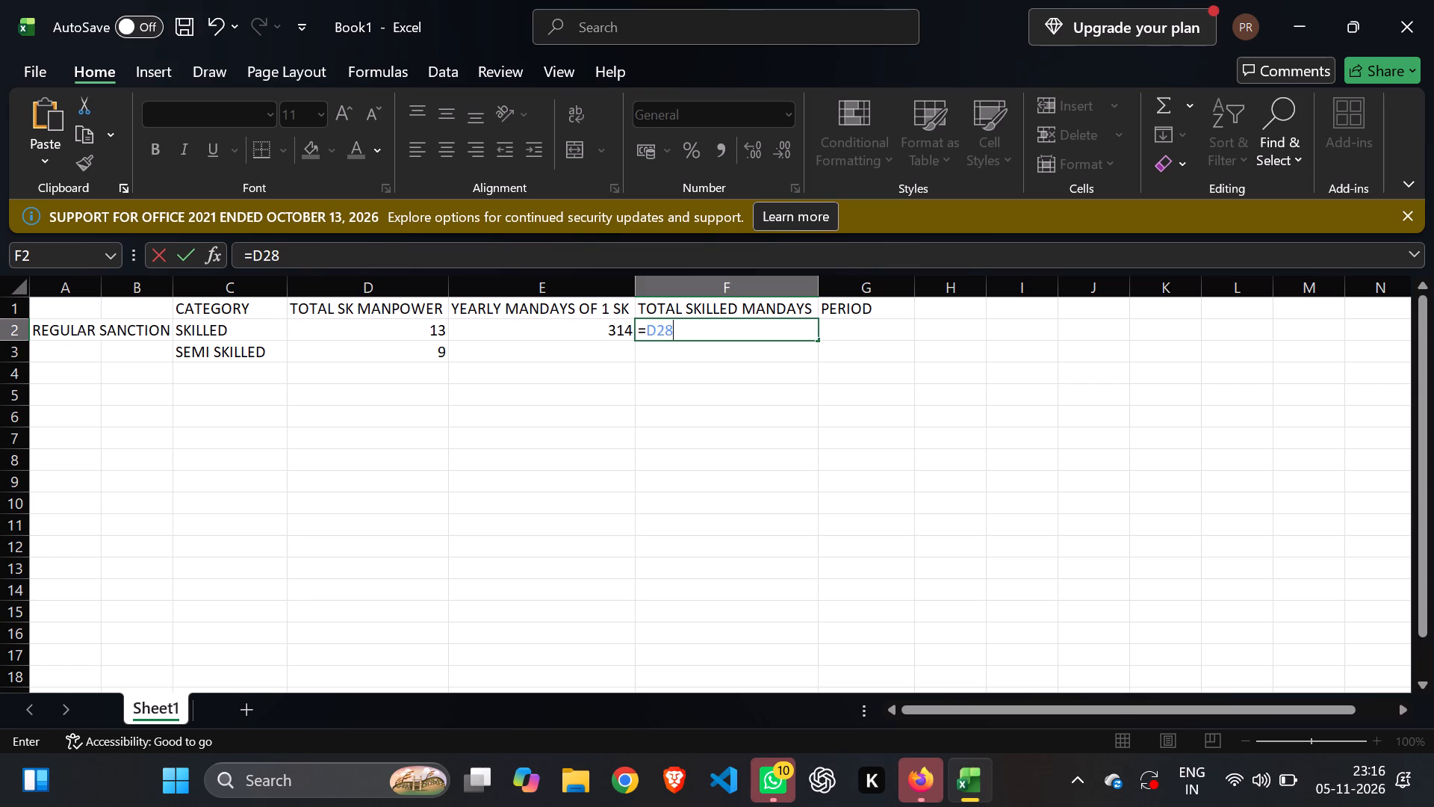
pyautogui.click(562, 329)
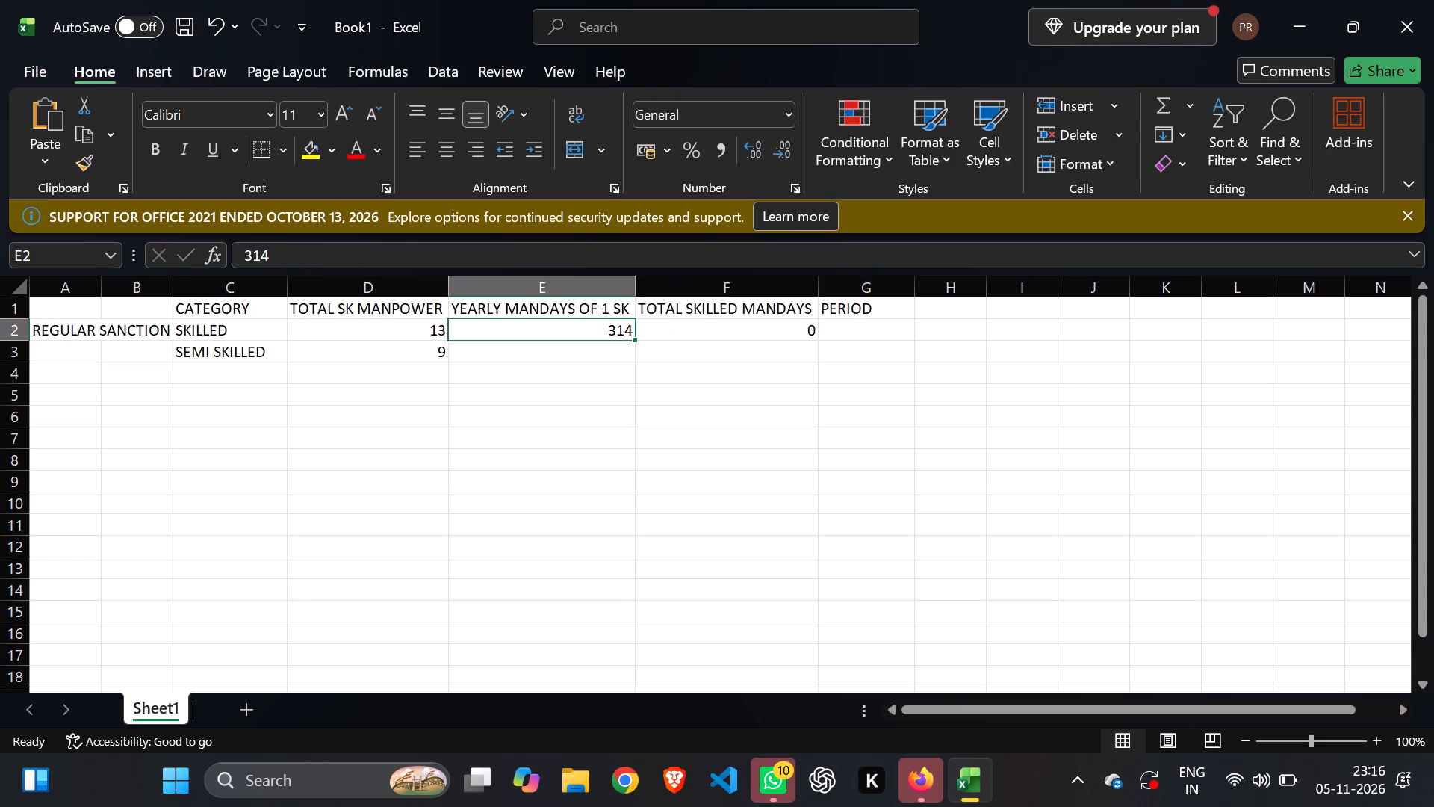
# Re-enter the total skilled mandays formula in F2 as =D28.
pyautogui.click(756, 330)
pyautogui.press('=')
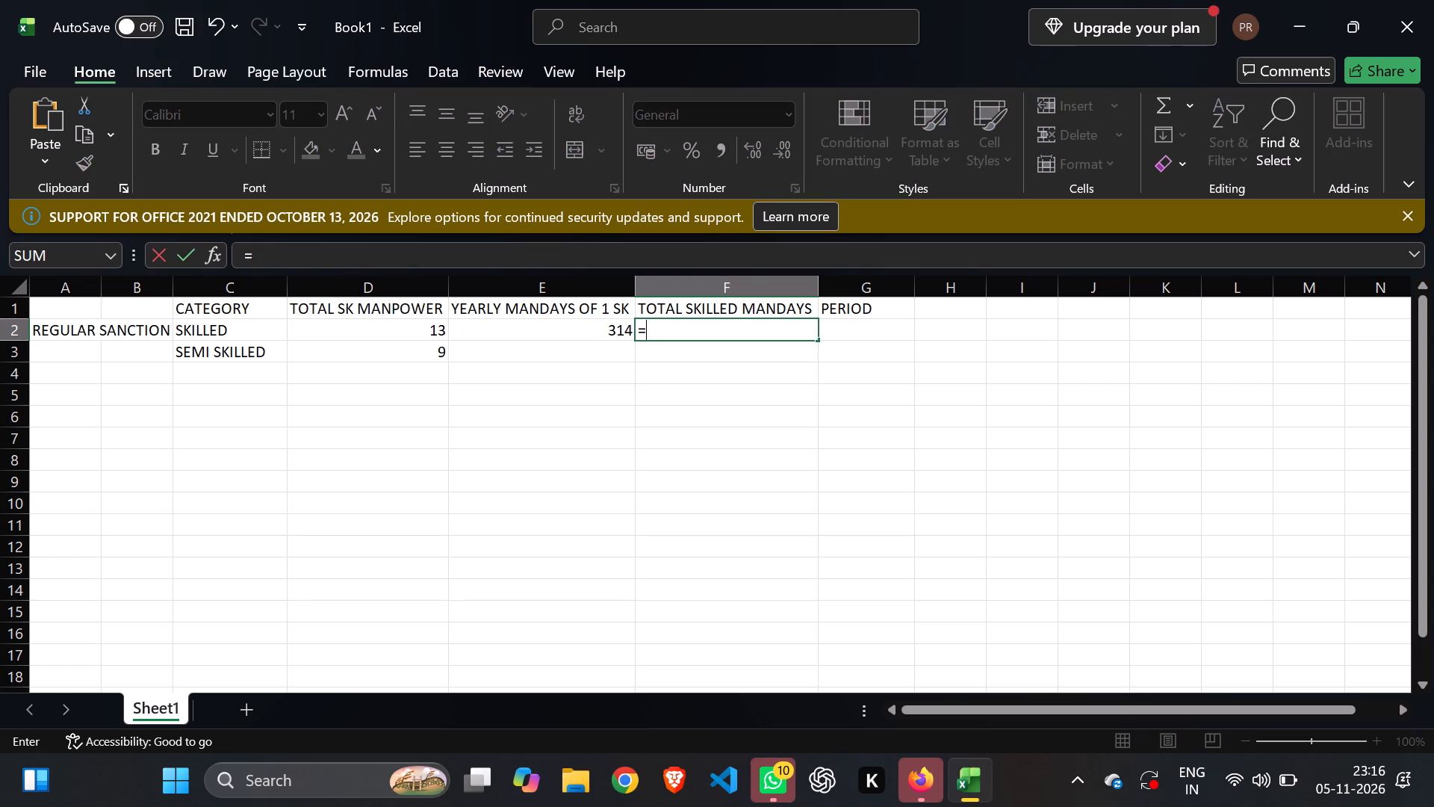
pyautogui.click(435, 333)
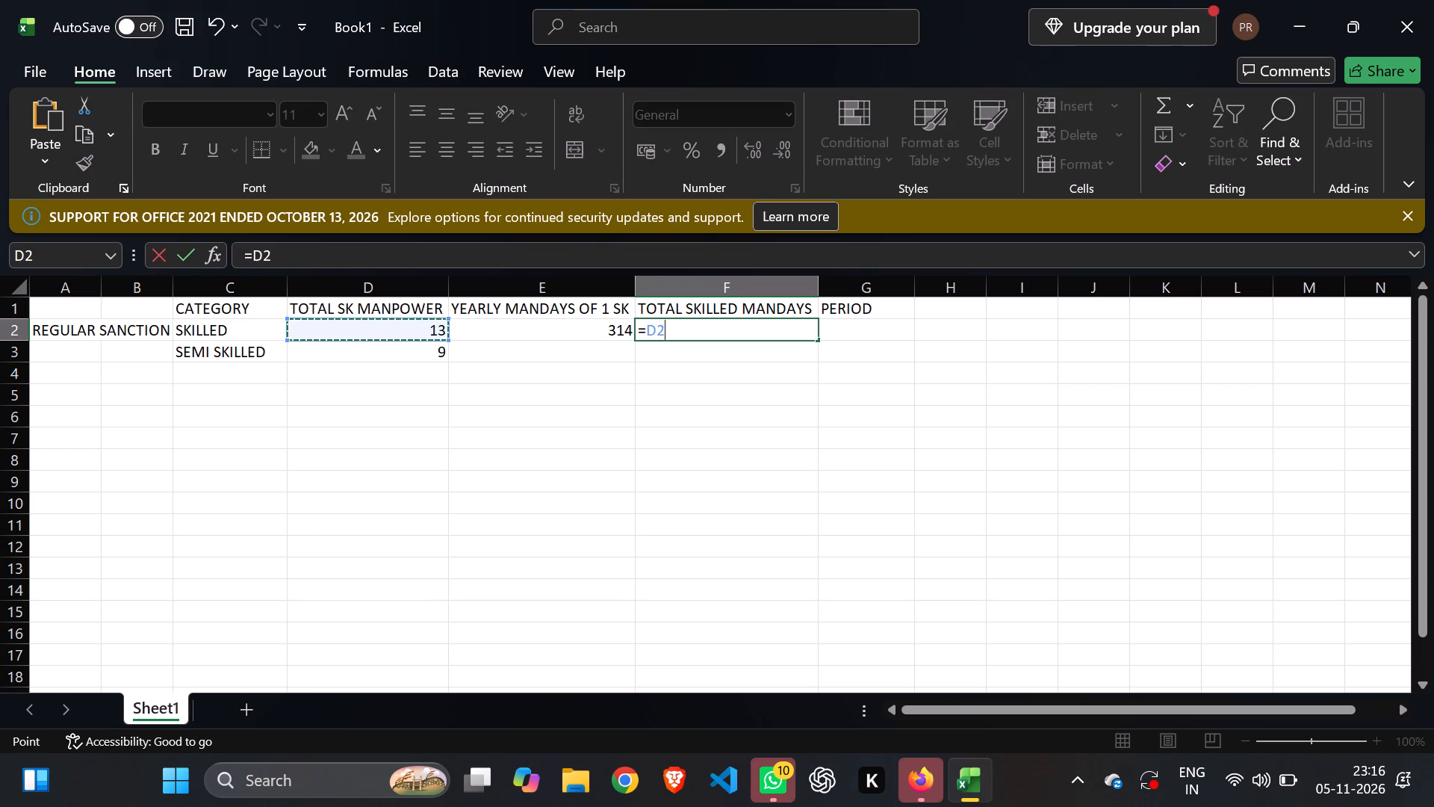
pyautogui.press('8')
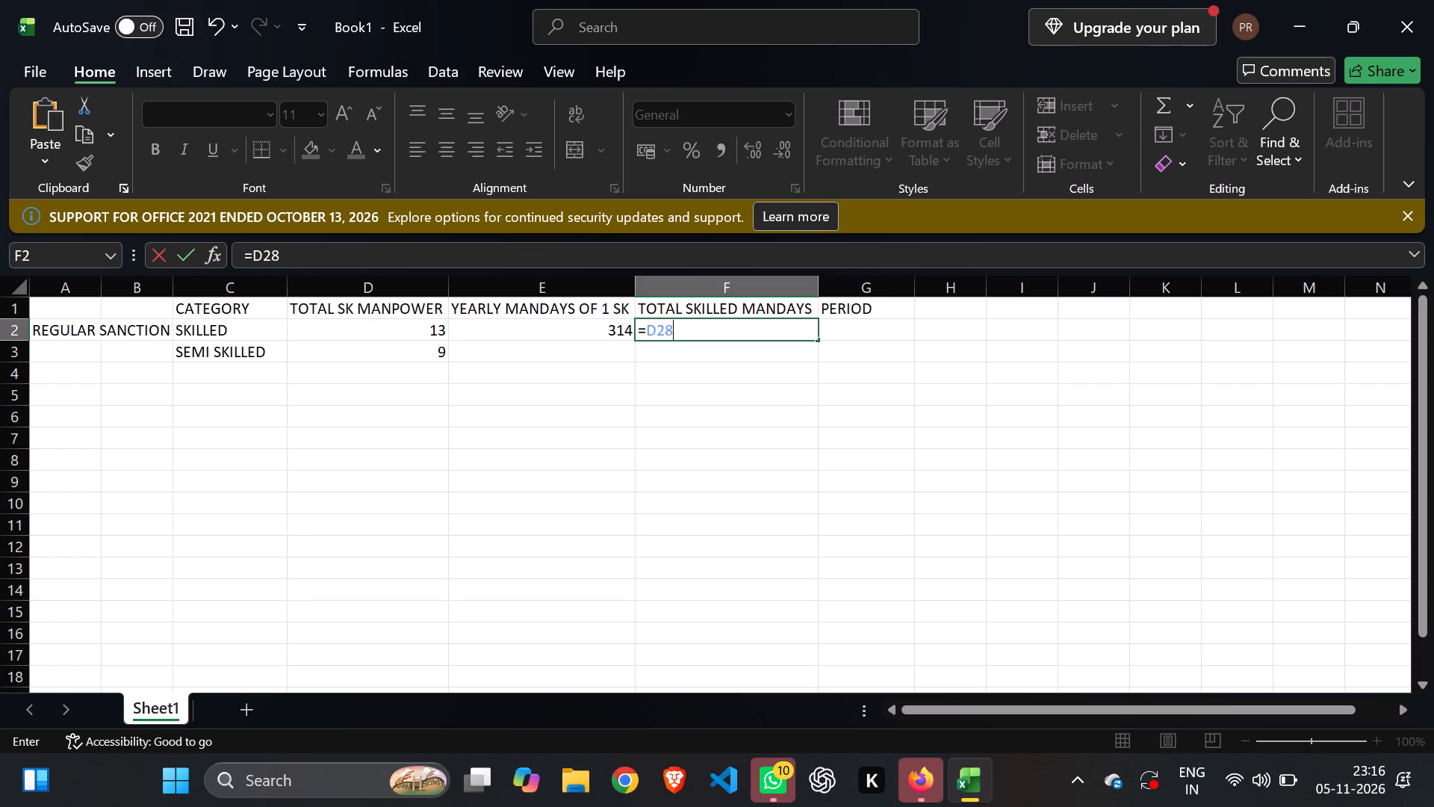
pyautogui.click(609, 336)
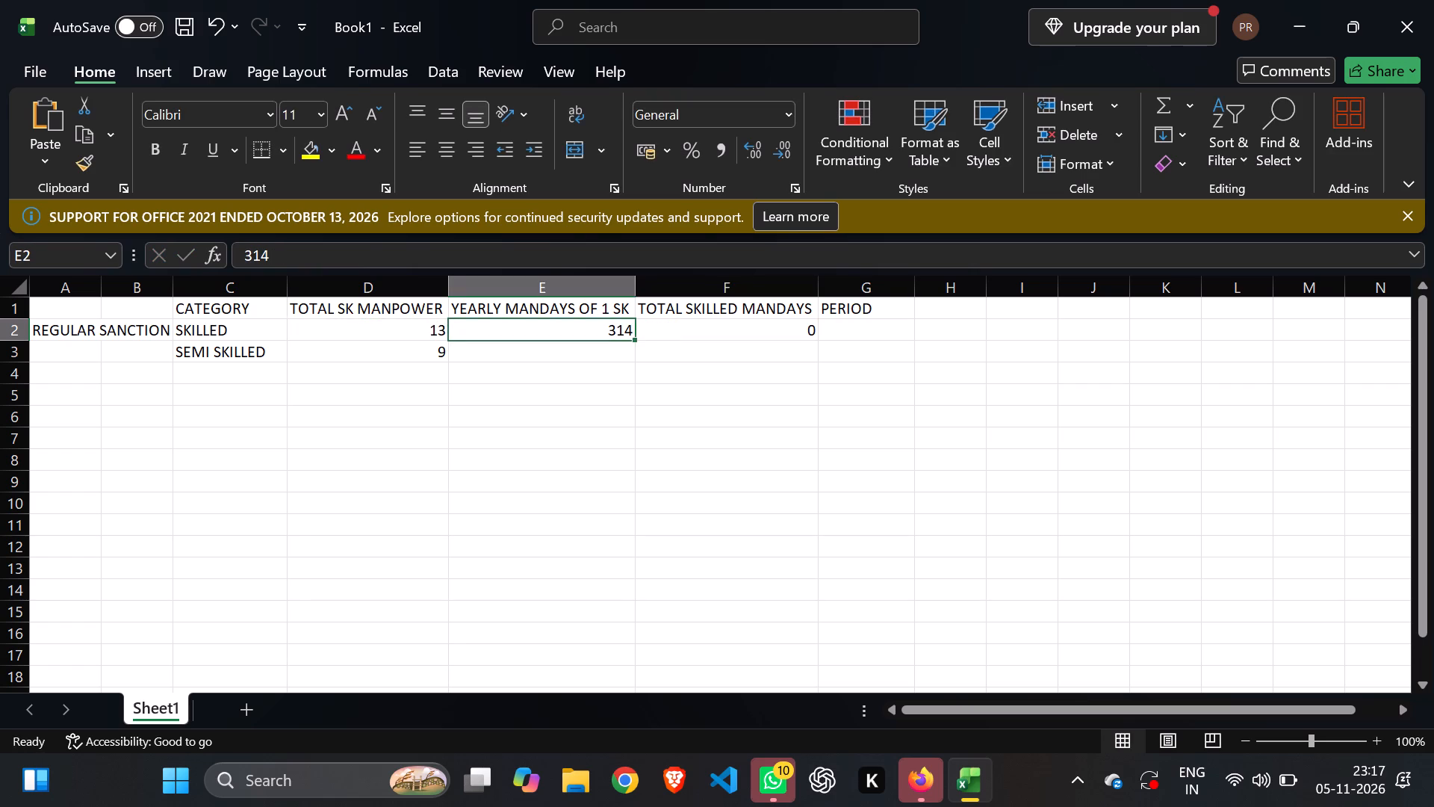
pyautogui.press('Return')
pyautogui.click(812, 452)
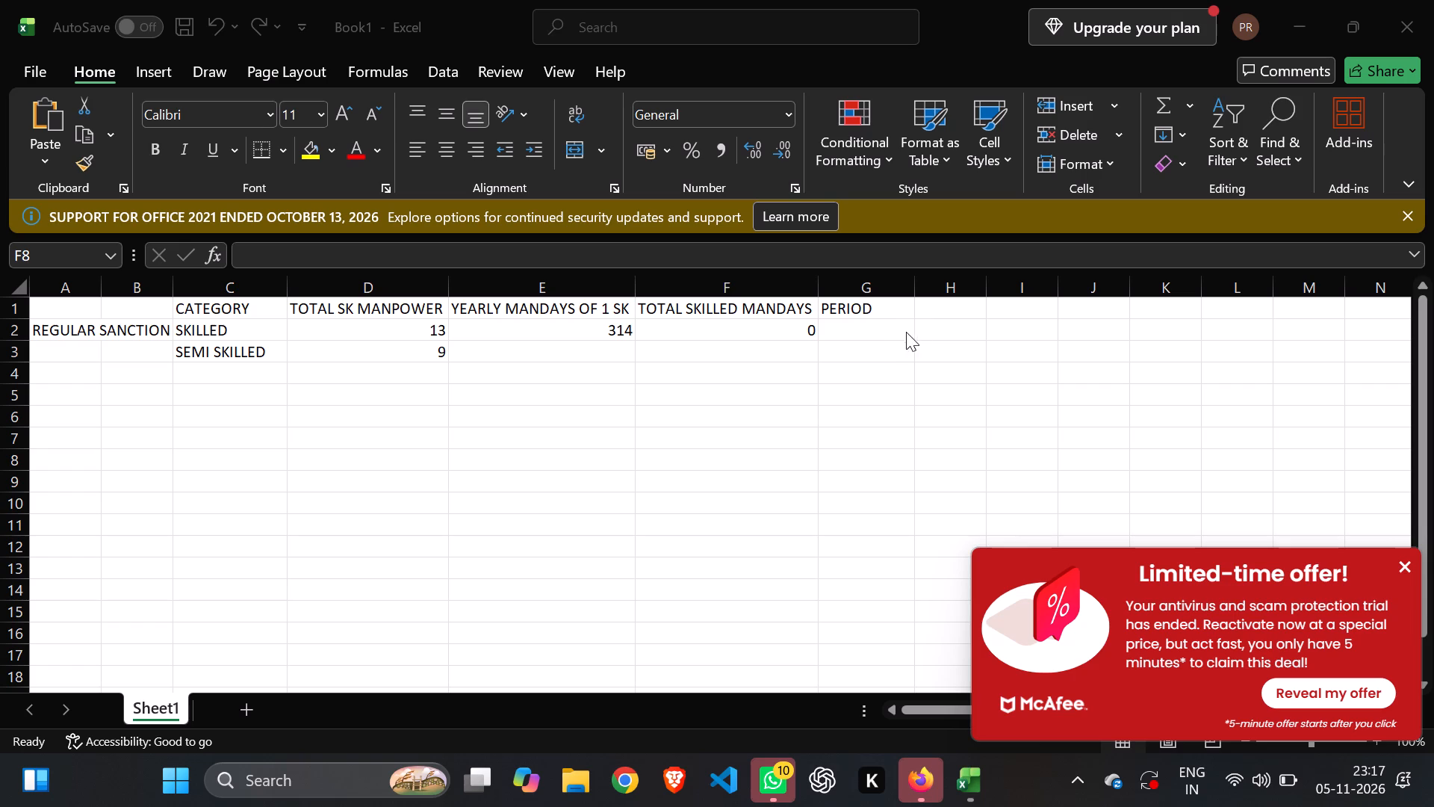
# Enter the period "1 ST APRIL TO 31 ST MARCH" in cell G2 for the SKILLED row.
pyautogui.click(887, 330)
pyautogui.click(871, 326)
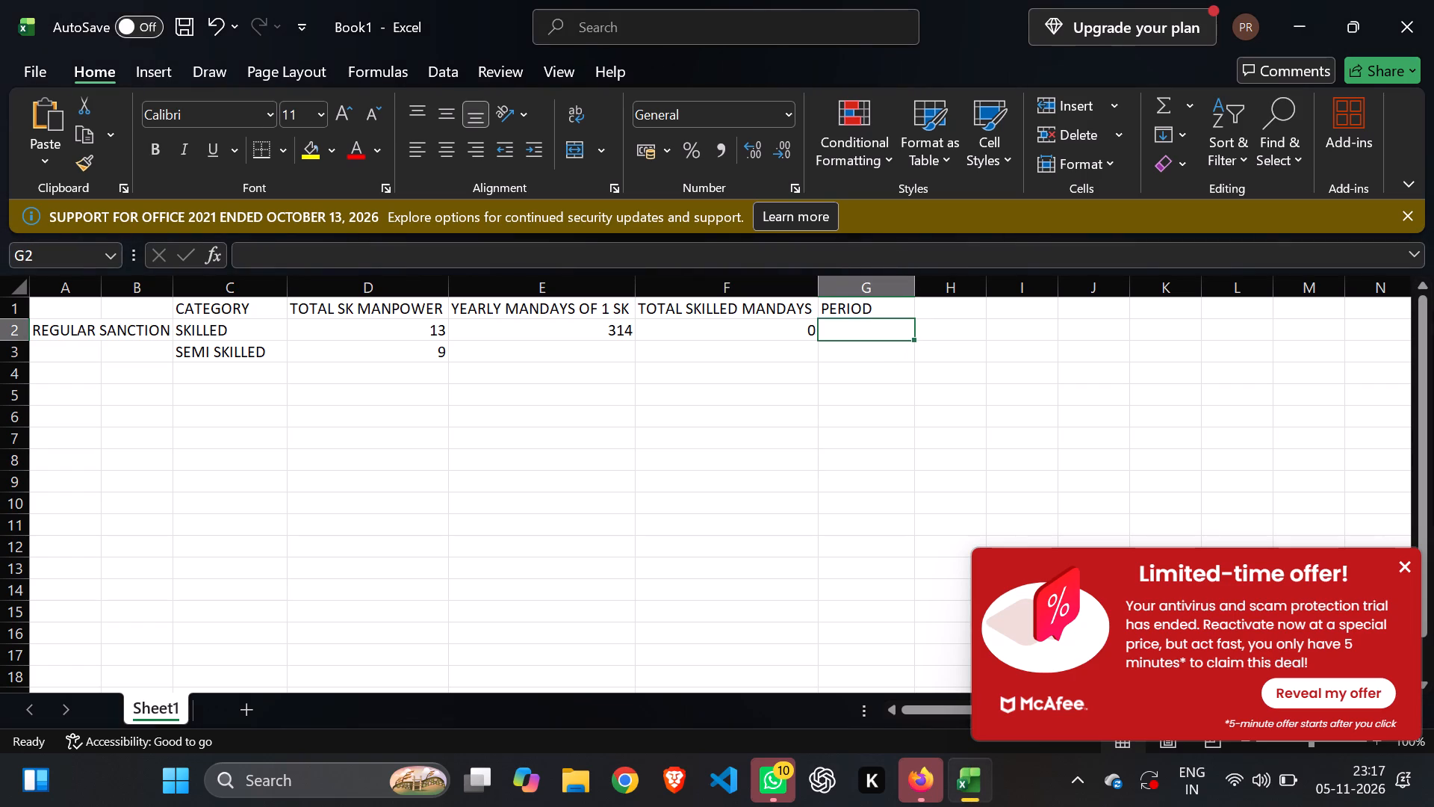
pyautogui.press('1')
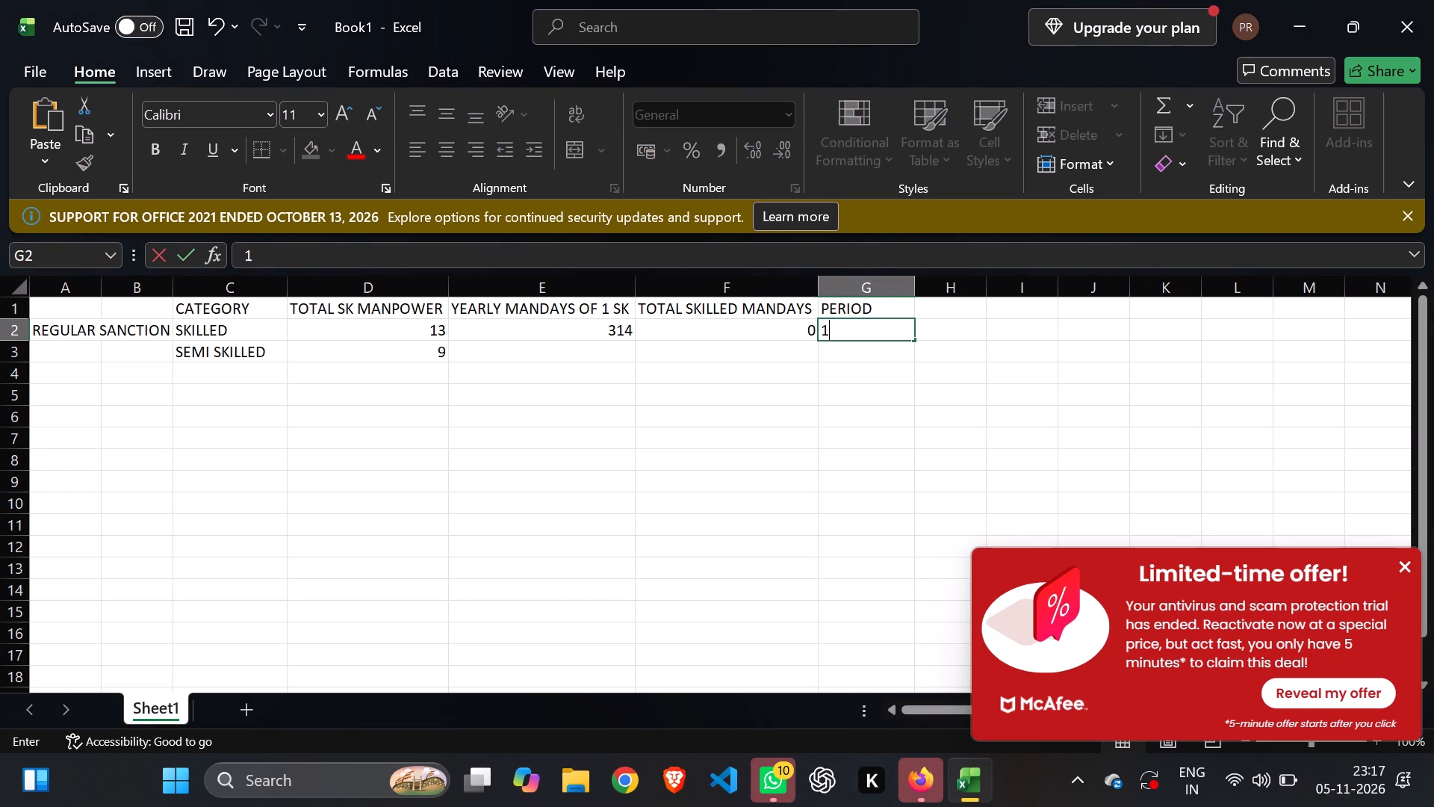
pyautogui.press('space')
pyautogui.write('ST A')
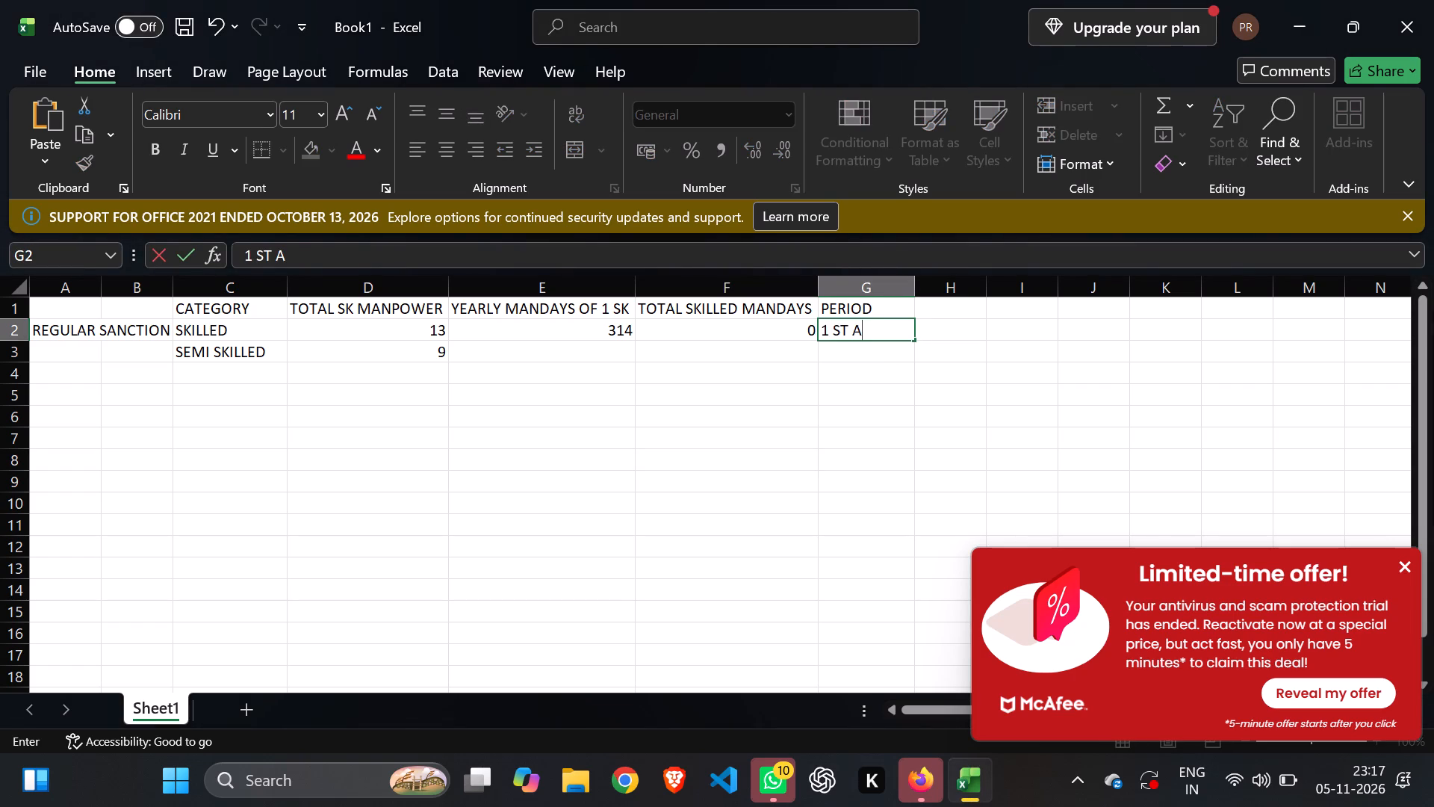
pyautogui.press('p')
pyautogui.write('RI')
pyautogui.write('L TO')
pyautogui.press('space')
pyautogui.write('31 ST MARCH')
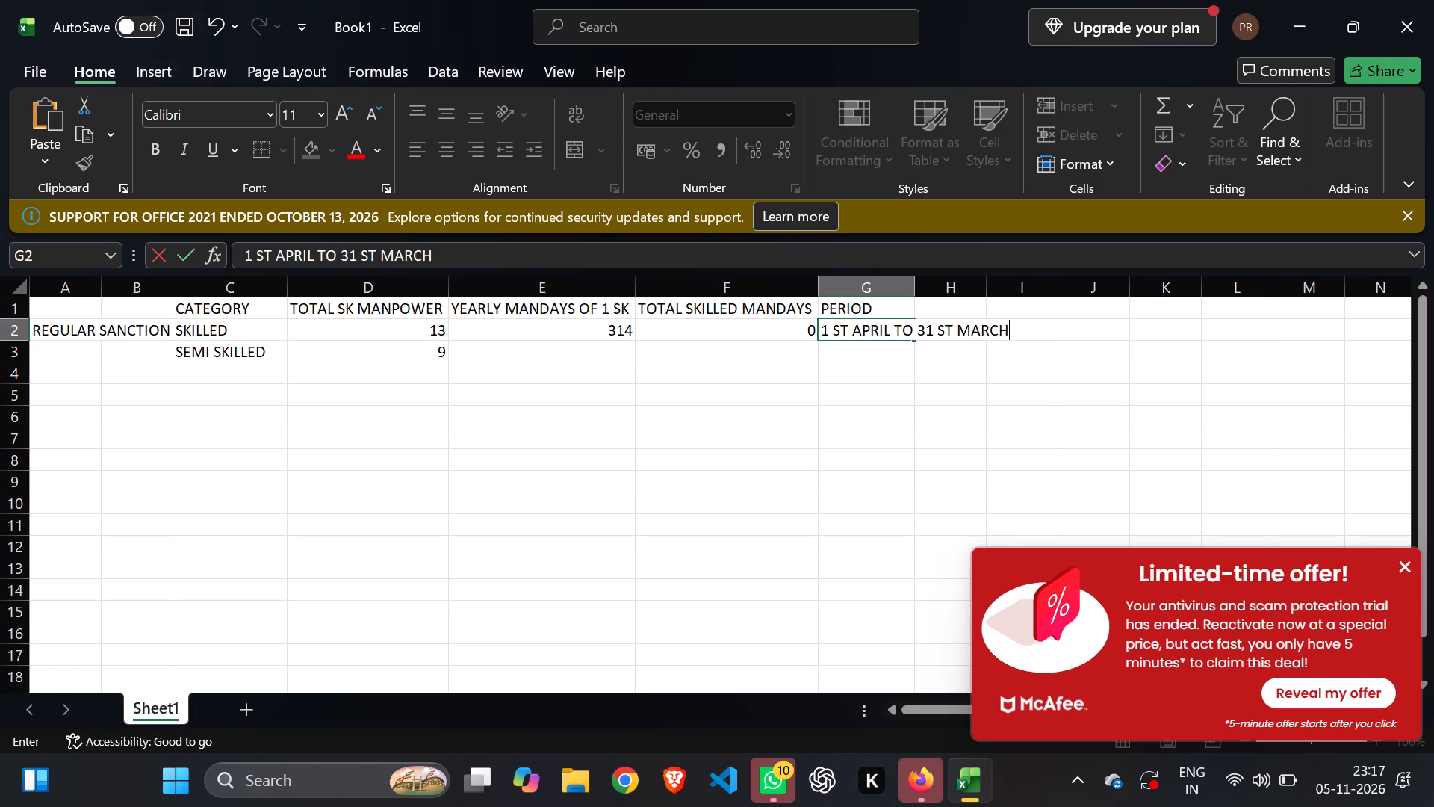
pyautogui.click(995, 436)
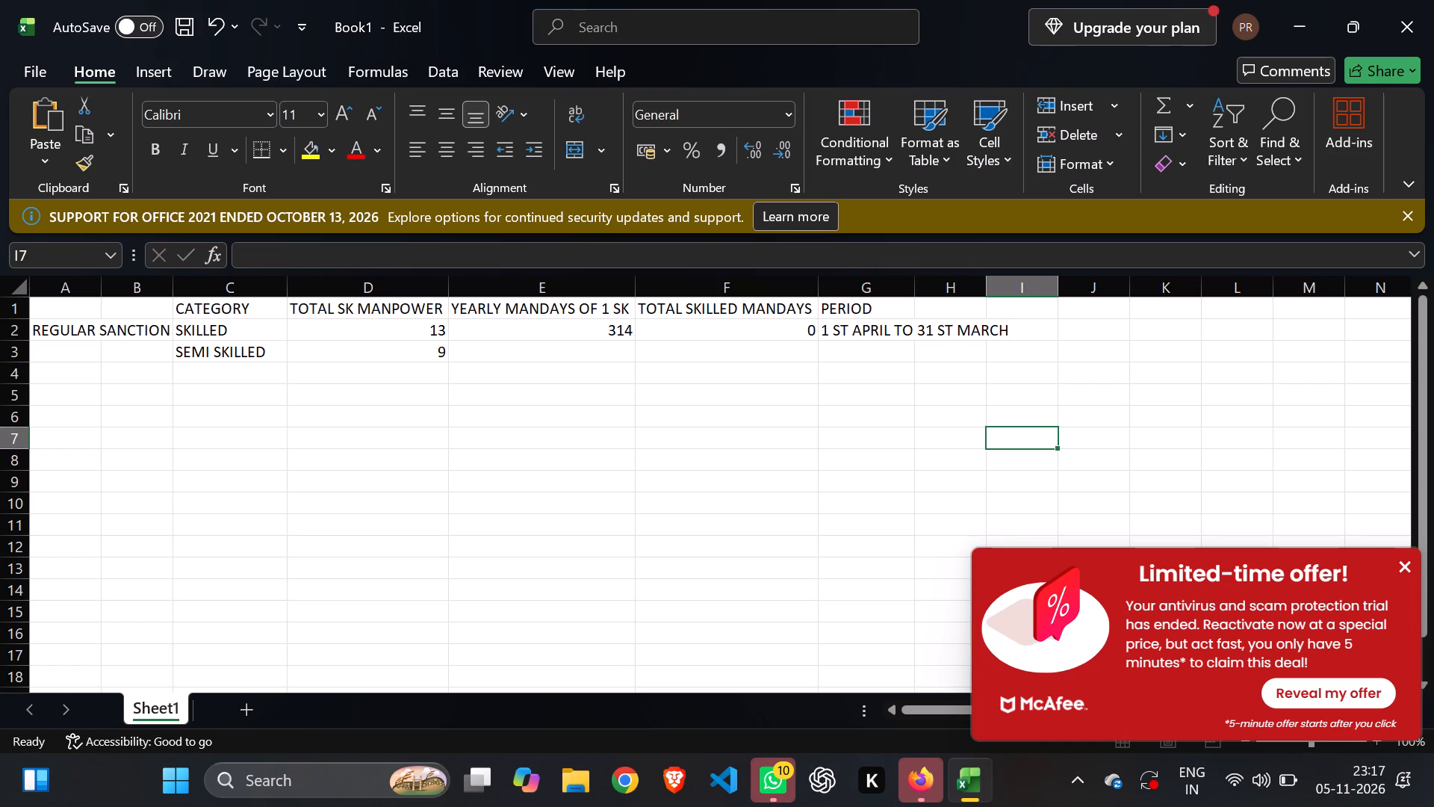
# Widen column G to about 24 characters so the period text in G2 fits inside it.
pyautogui.moveTo(916, 285); pyautogui.dragTo(1020, 310)
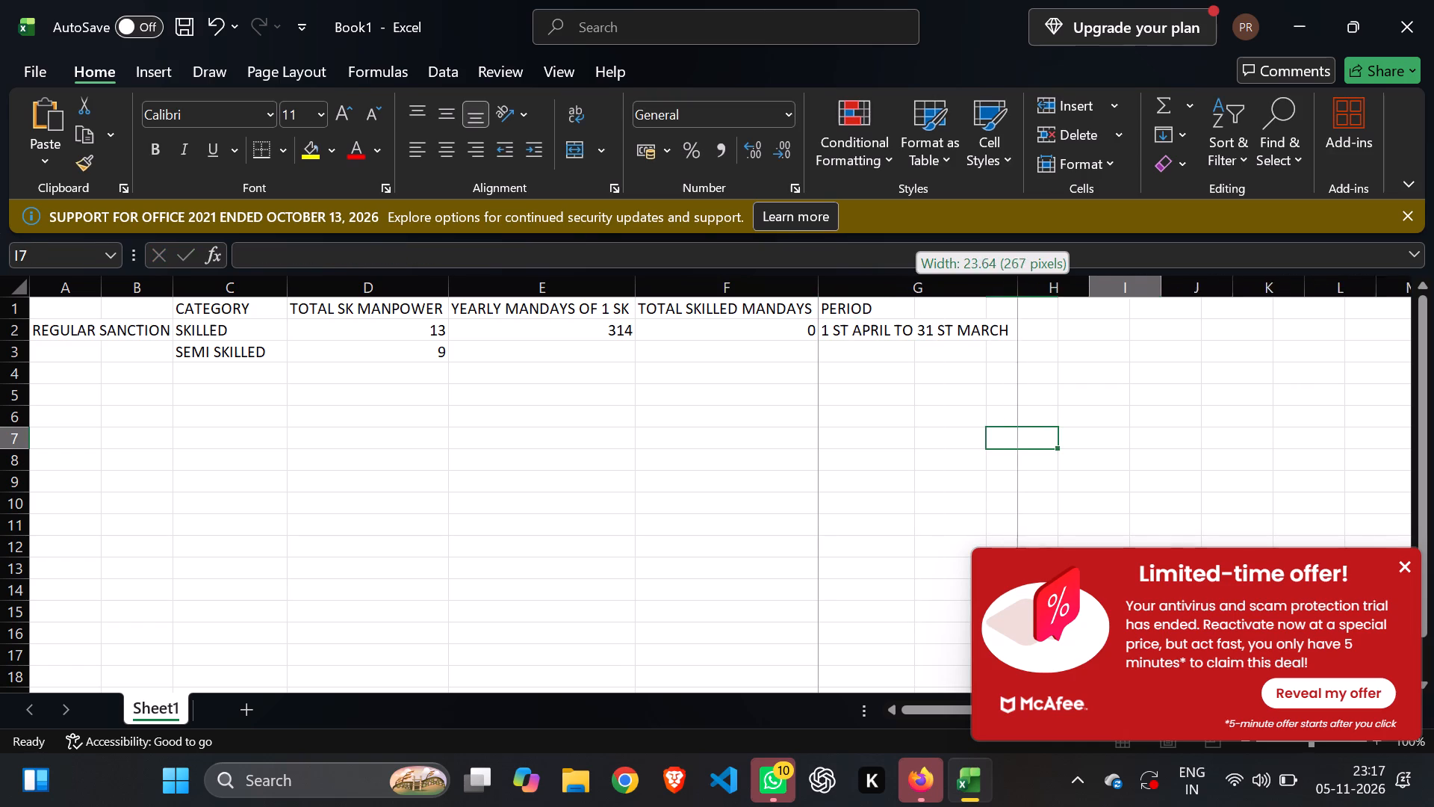
pyautogui.moveTo(1020, 310); pyautogui.dragTo(1020, 318)
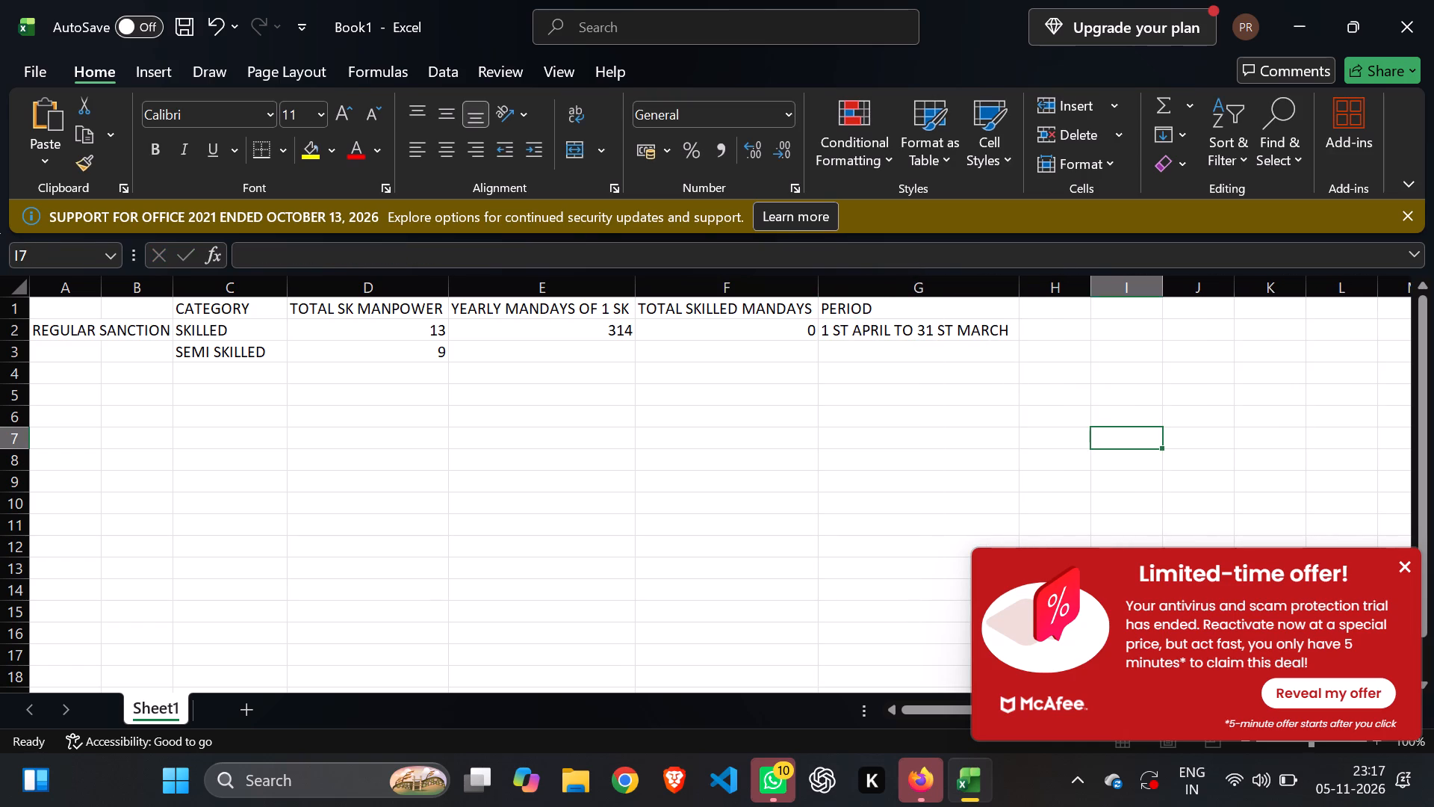
pyautogui.click(974, 415)
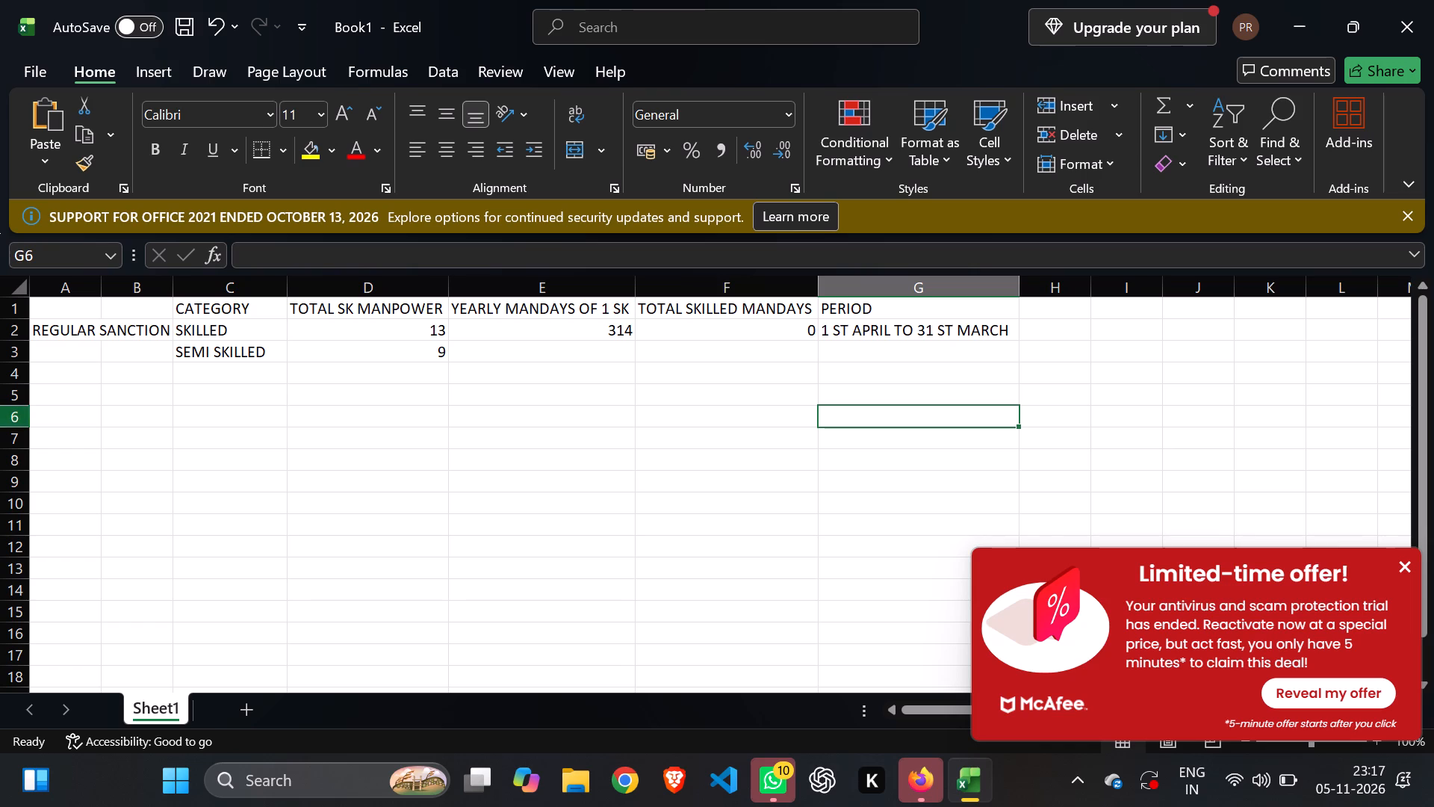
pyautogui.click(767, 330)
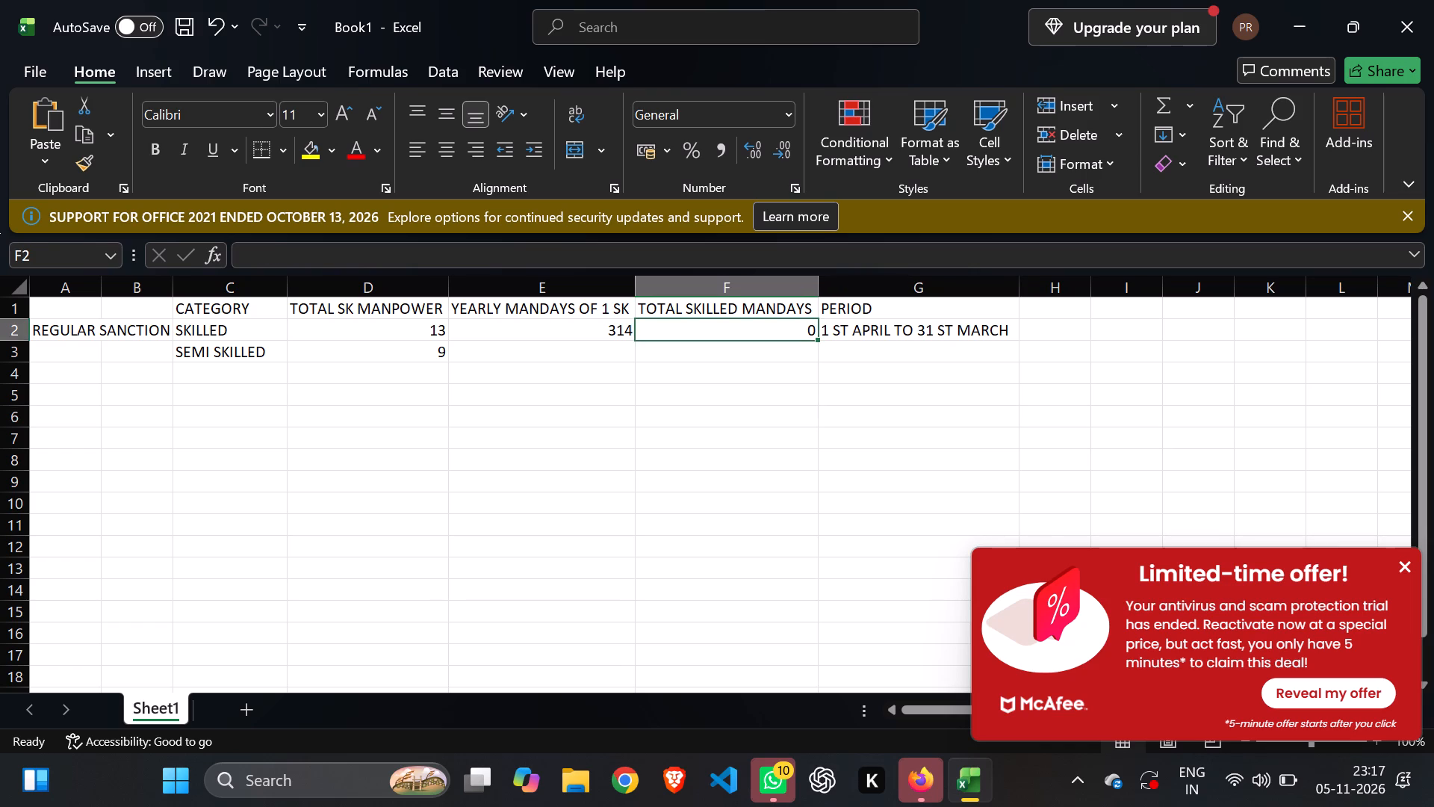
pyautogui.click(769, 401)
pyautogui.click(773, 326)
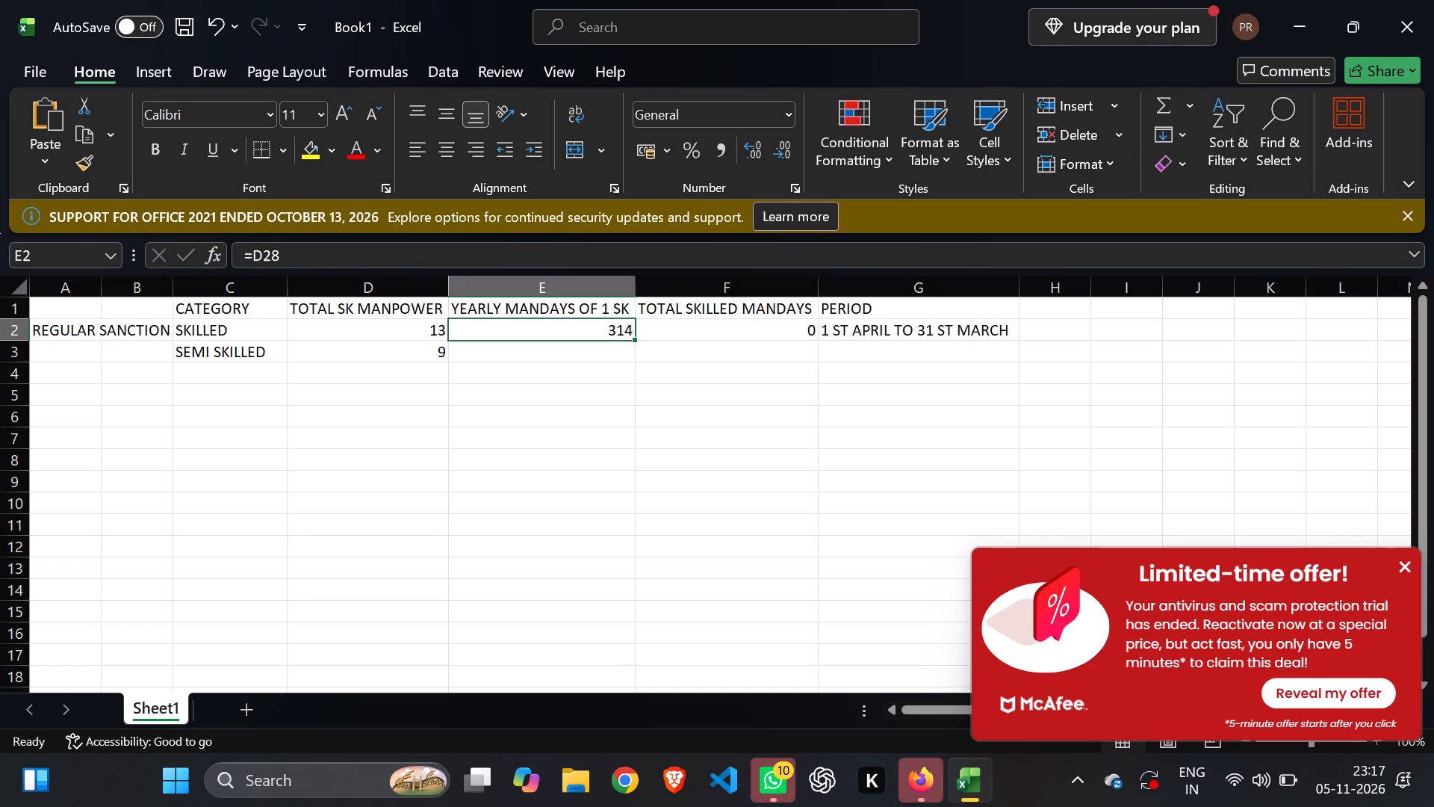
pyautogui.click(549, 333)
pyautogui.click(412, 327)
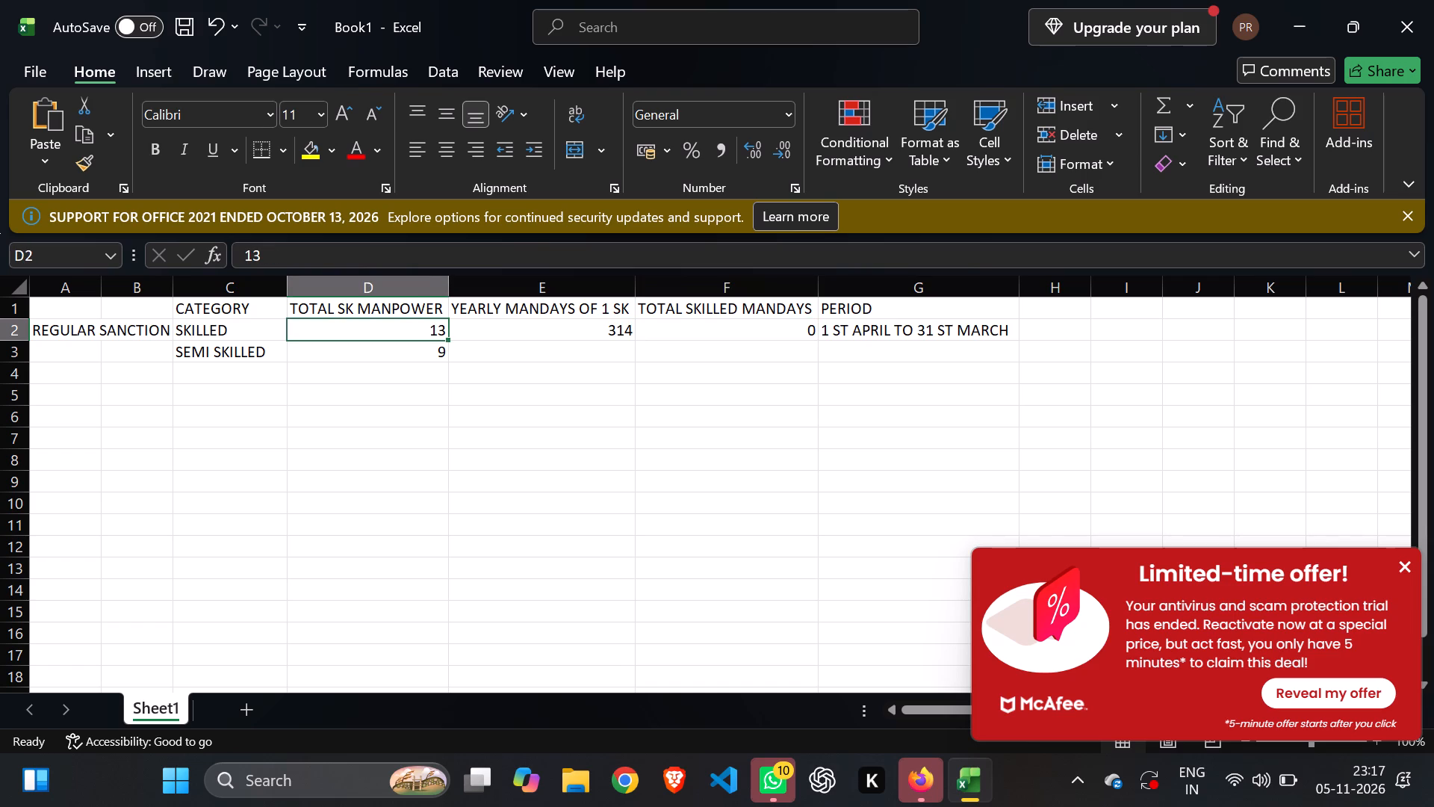
# Apply Wrap Text to the manpower, yearly mandays and total mandays headings in D1:F1.
pyautogui.moveTo(427, 309); pyautogui.dragTo(659, 300)
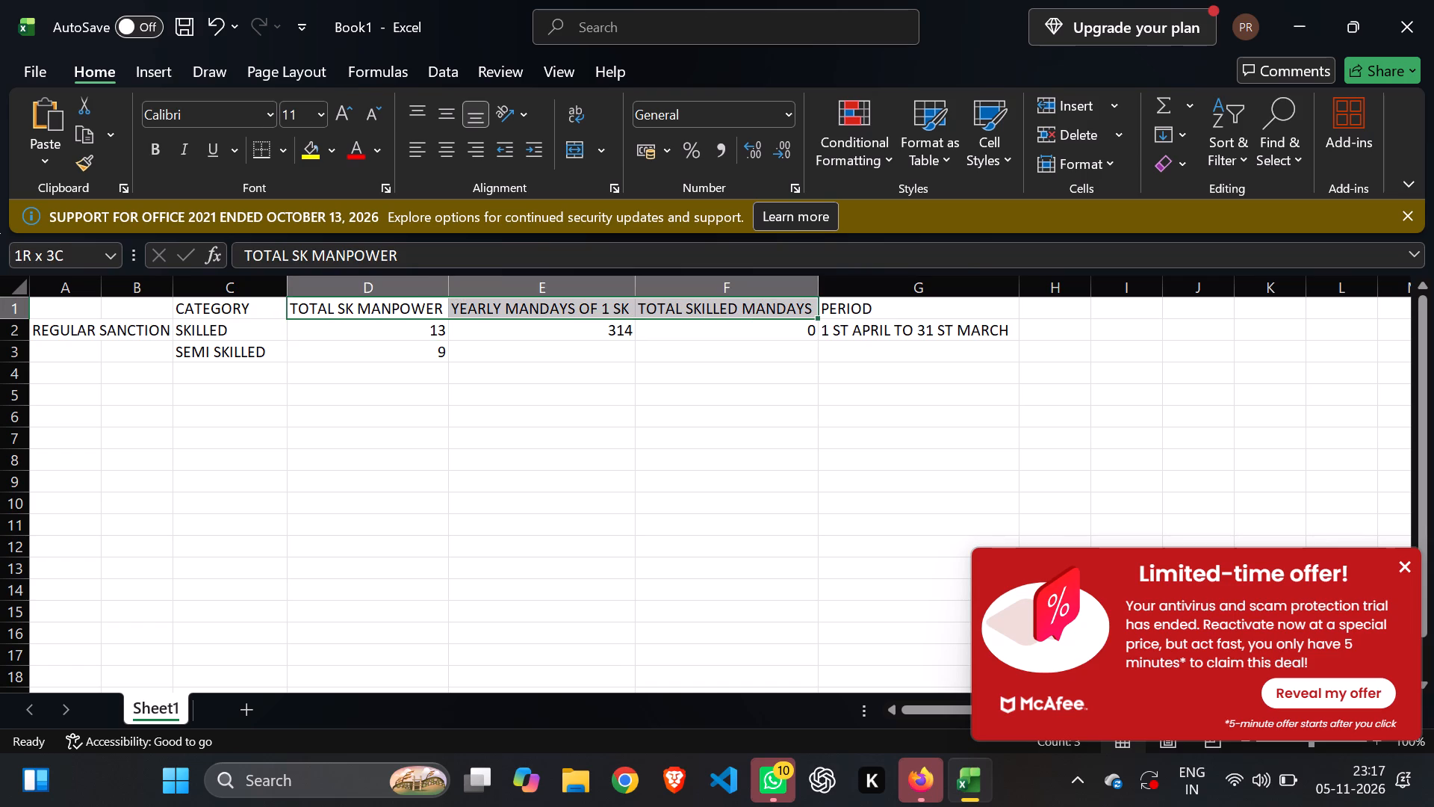
pyautogui.moveTo(659, 300); pyautogui.dragTo(701, 300)
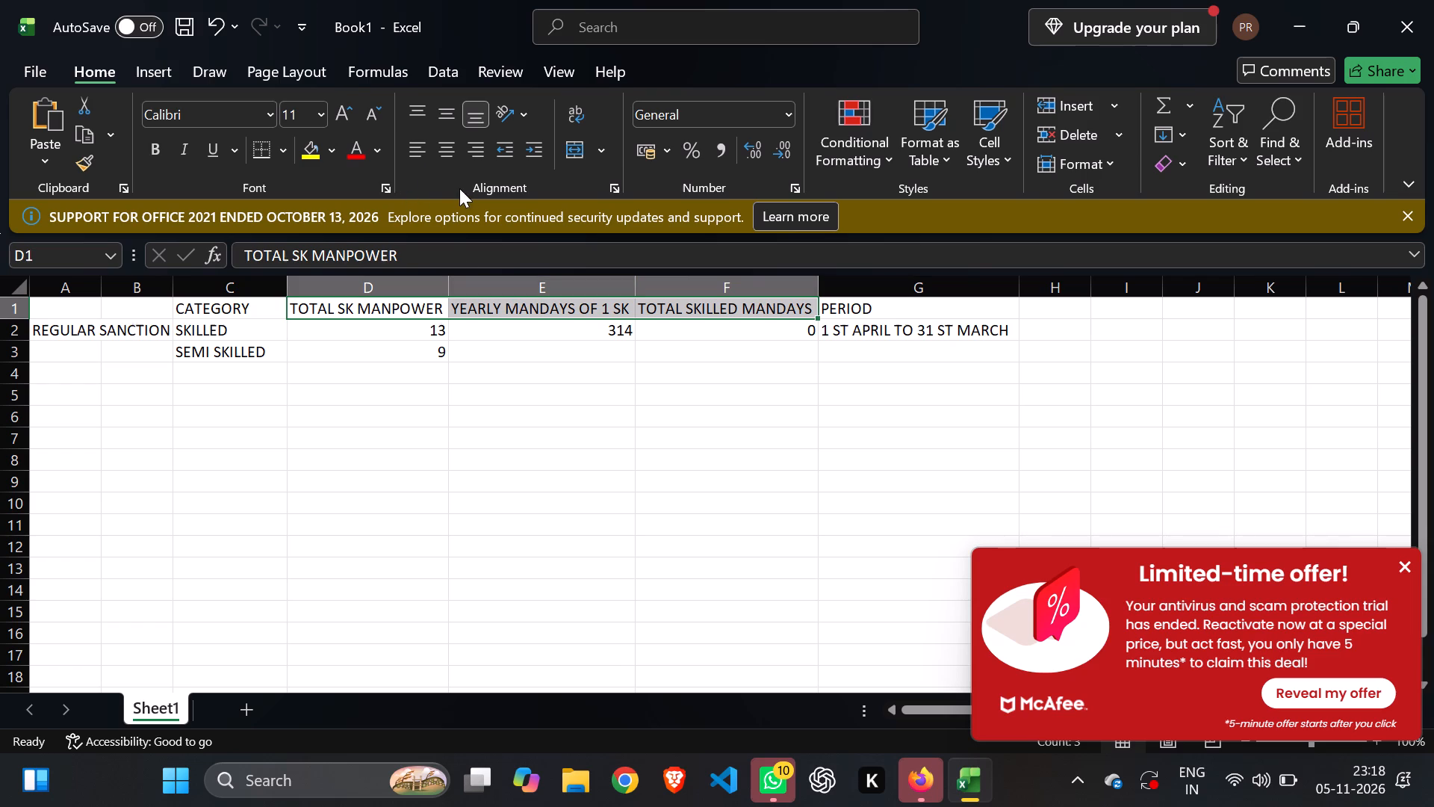
pyautogui.click(575, 121)
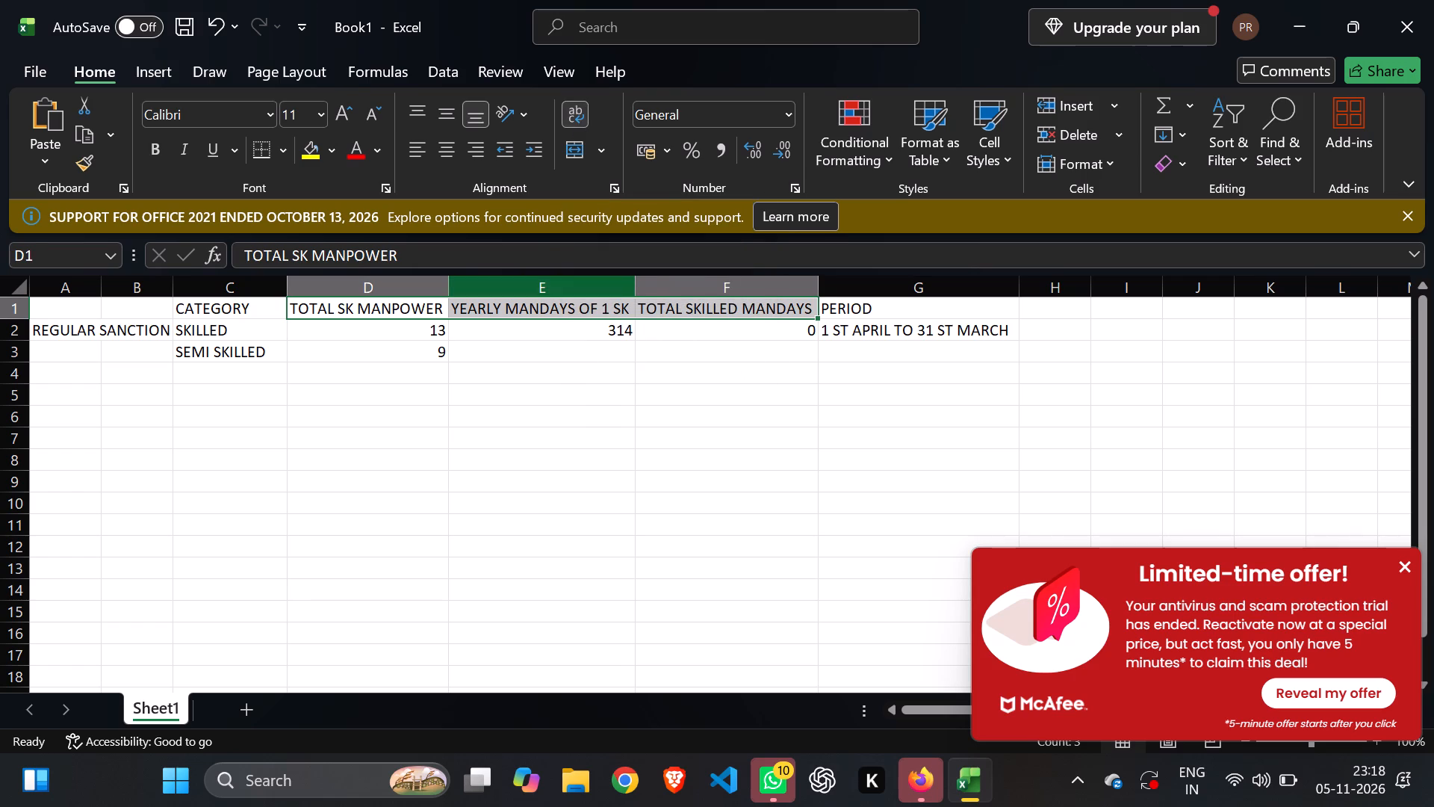
pyautogui.click(517, 502)
# Narrow columns D, E and F so their headings in row 1 wrap onto several lines.
pyautogui.moveTo(450, 280); pyautogui.dragTo(397, 285)
pyautogui.moveTo(590, 288); pyautogui.dragTo(515, 292)
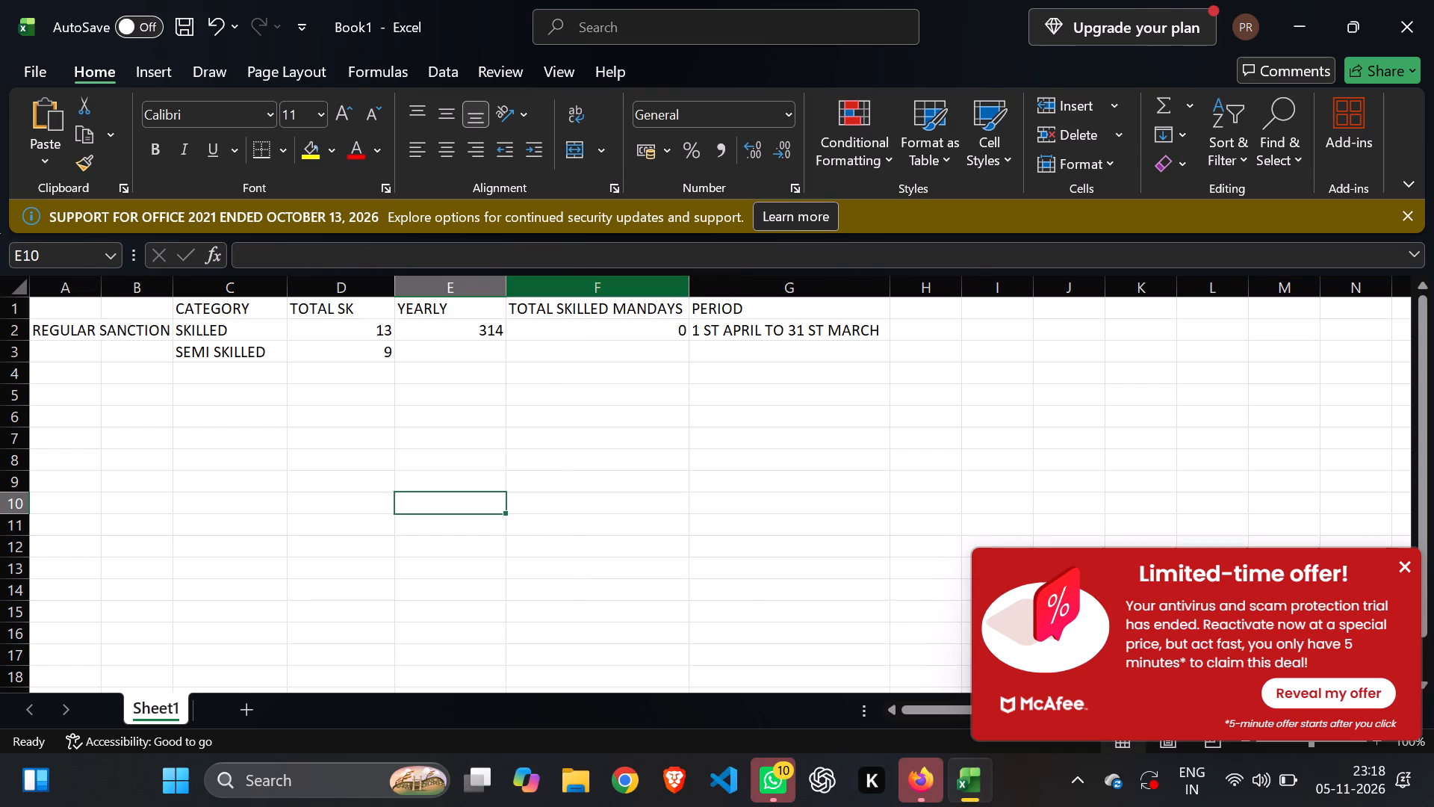
pyautogui.moveTo(684, 288); pyautogui.dragTo(615, 296)
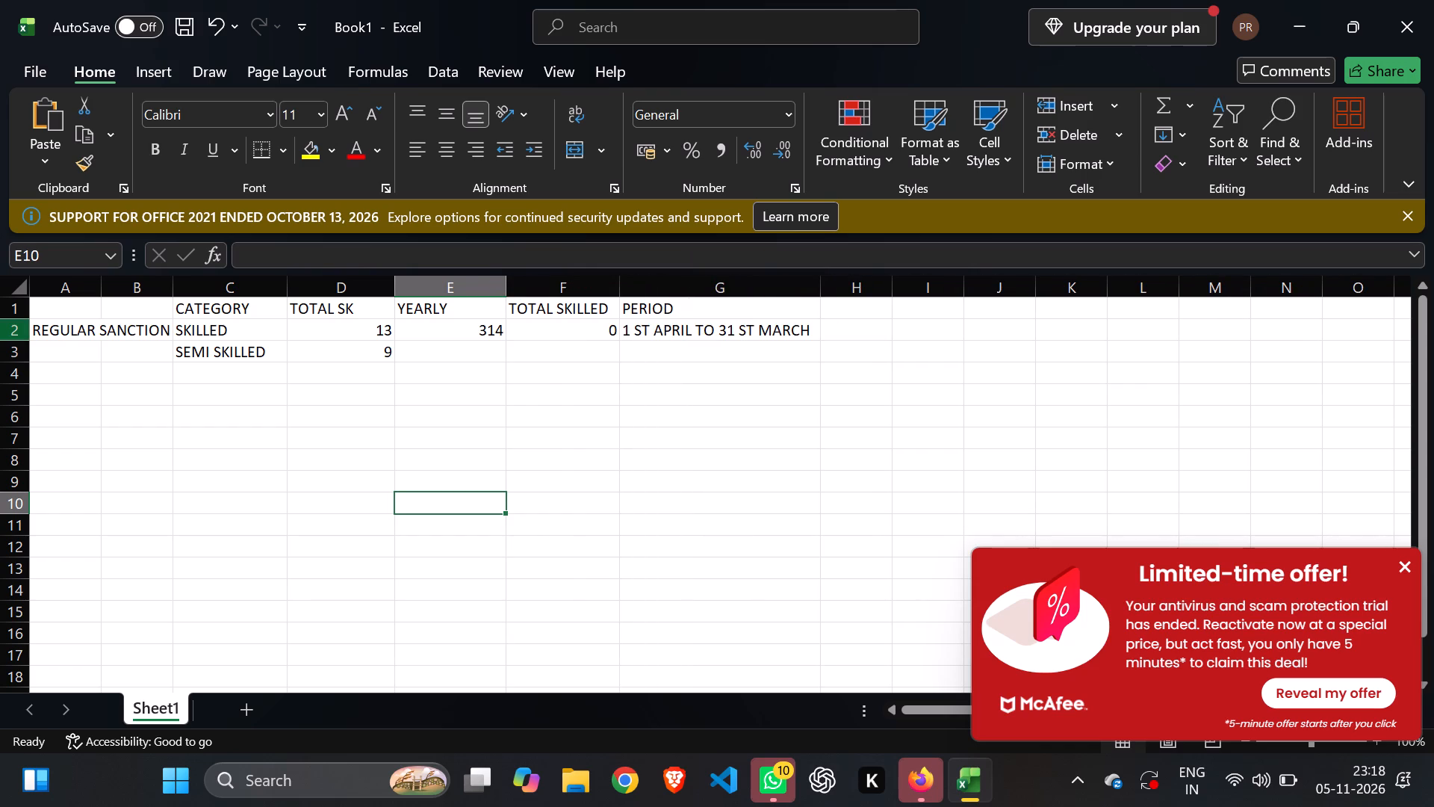
# Increase the height of row 1 to make room for the wrapped column headings.
pyautogui.moveTo(15, 314); pyautogui.dragTo(21, 339)
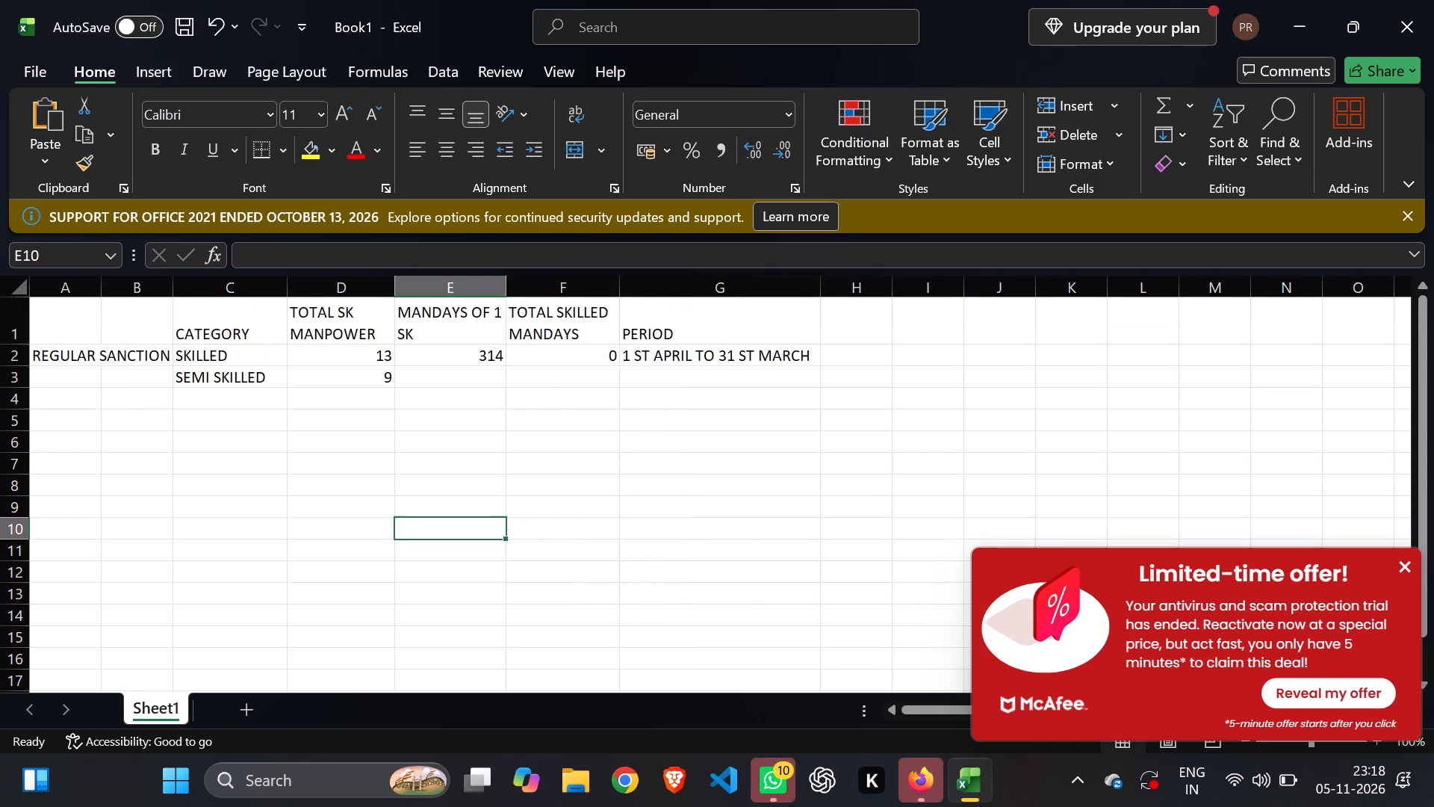
pyautogui.click(21, 339)
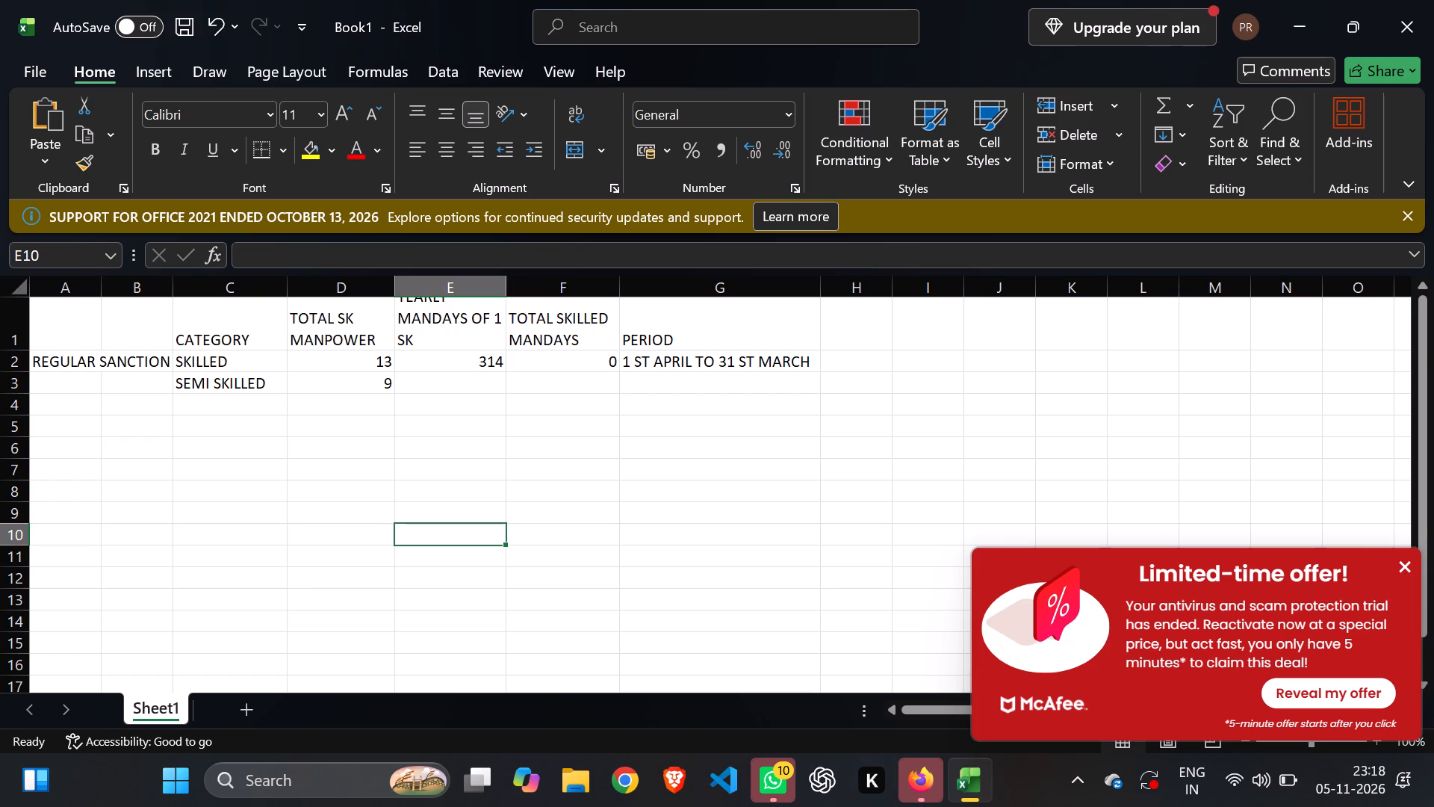
pyautogui.click(323, 427)
# Middle-align the headings in C1:G1 vertically, from CATEGORY to PERIOD.
pyautogui.moveTo(182, 333); pyautogui.dragTo(606, 328)
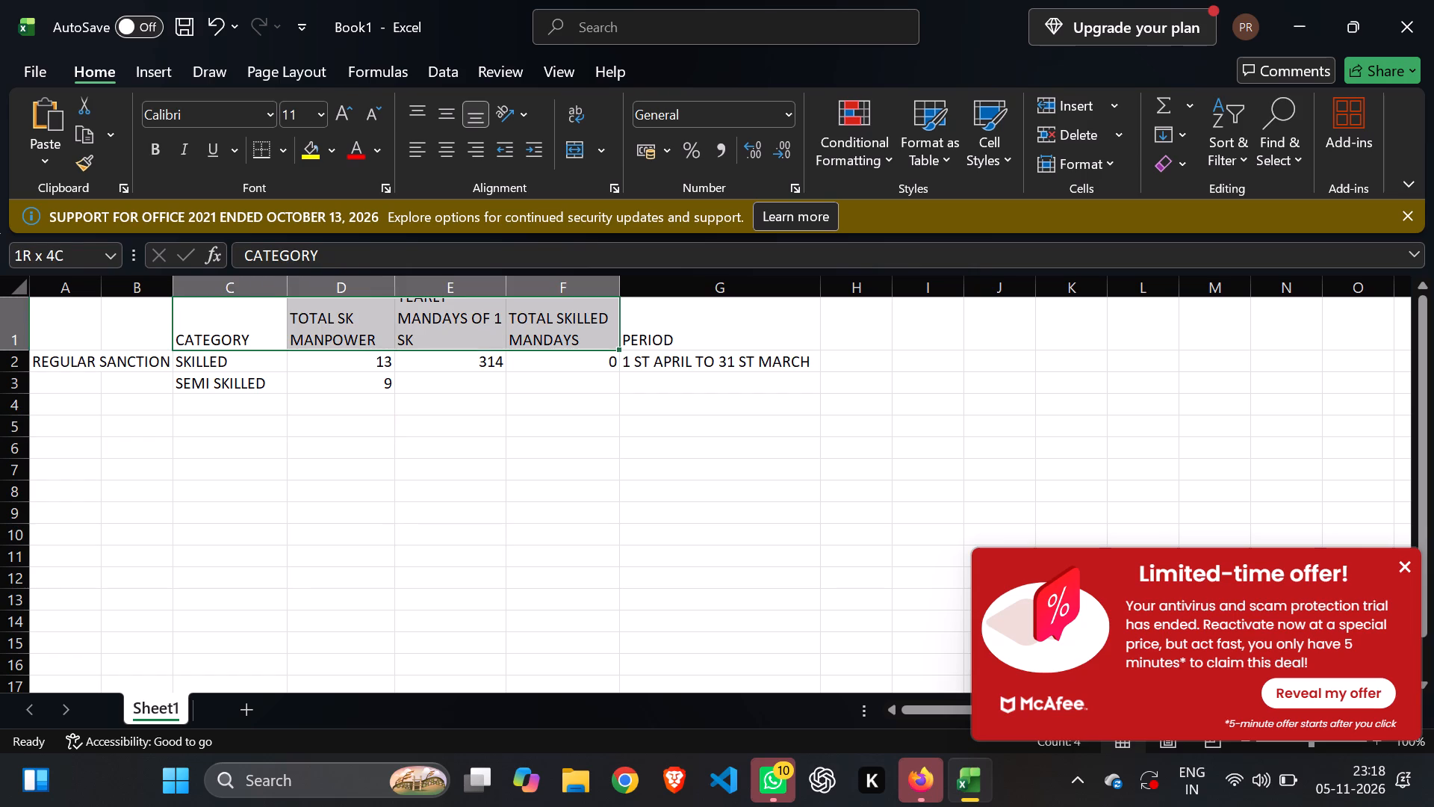
pyautogui.moveTo(606, 328); pyautogui.dragTo(651, 328)
pyautogui.click(811, 317)
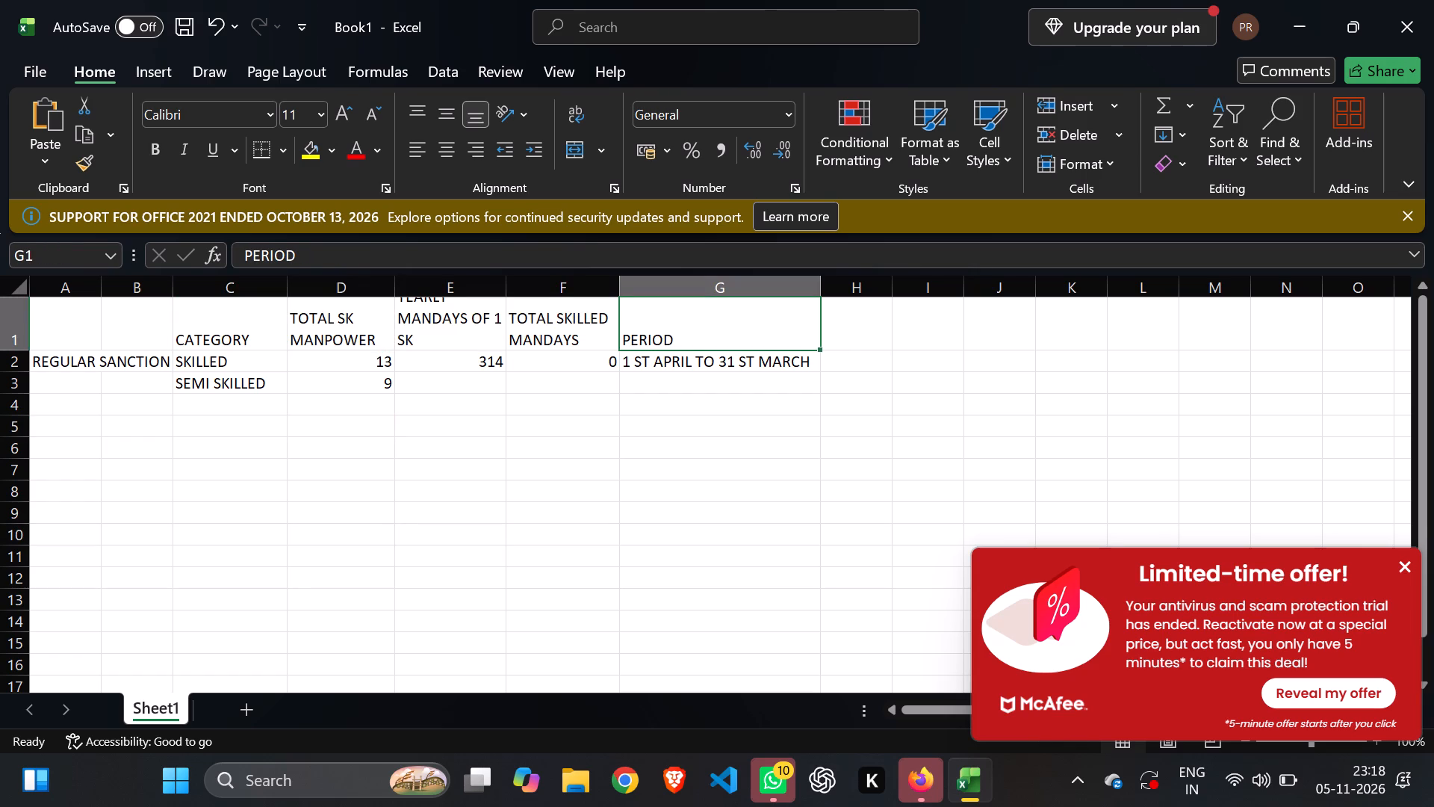
pyautogui.moveTo(254, 330); pyautogui.dragTo(652, 327)
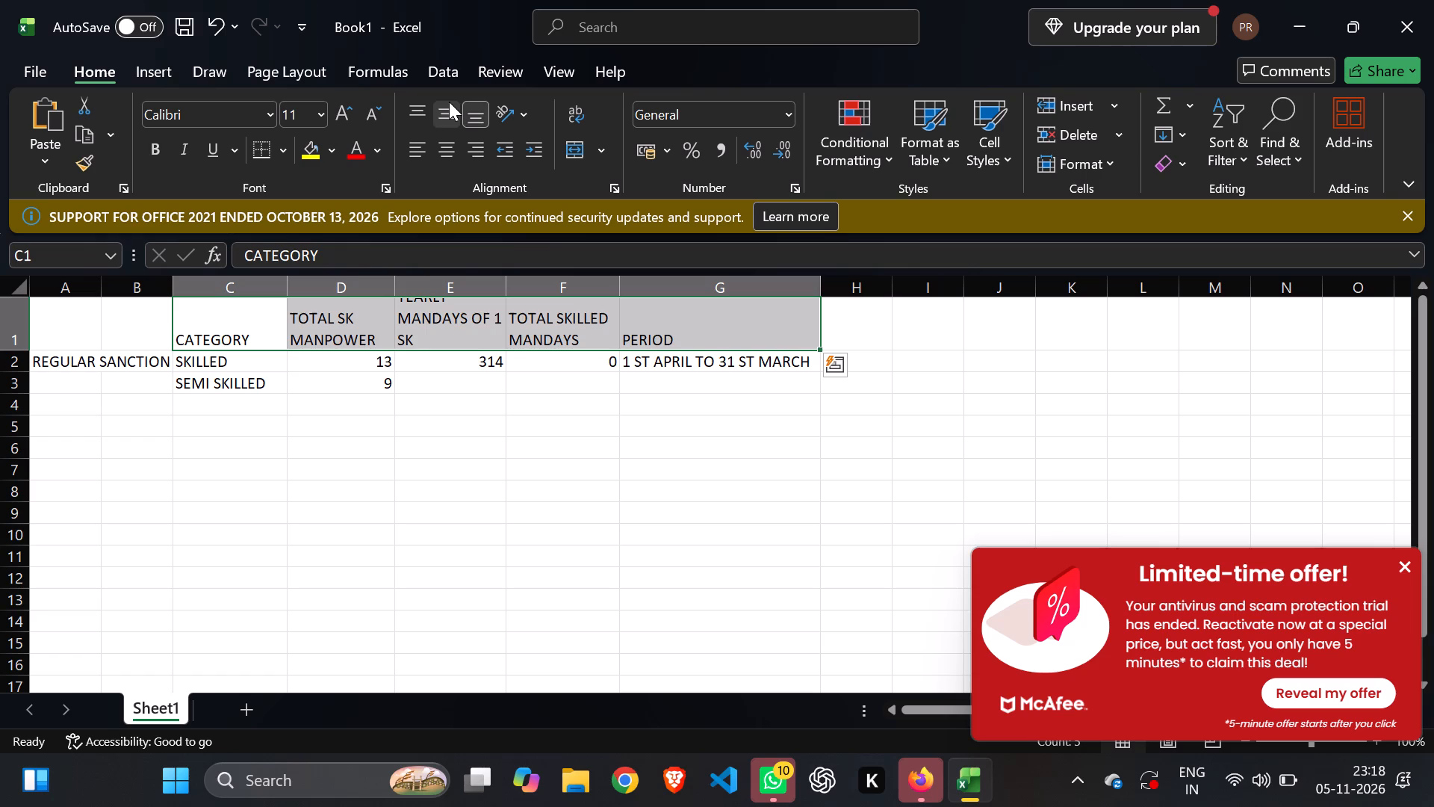
pyautogui.click(449, 102)
pyautogui.click(479, 481)
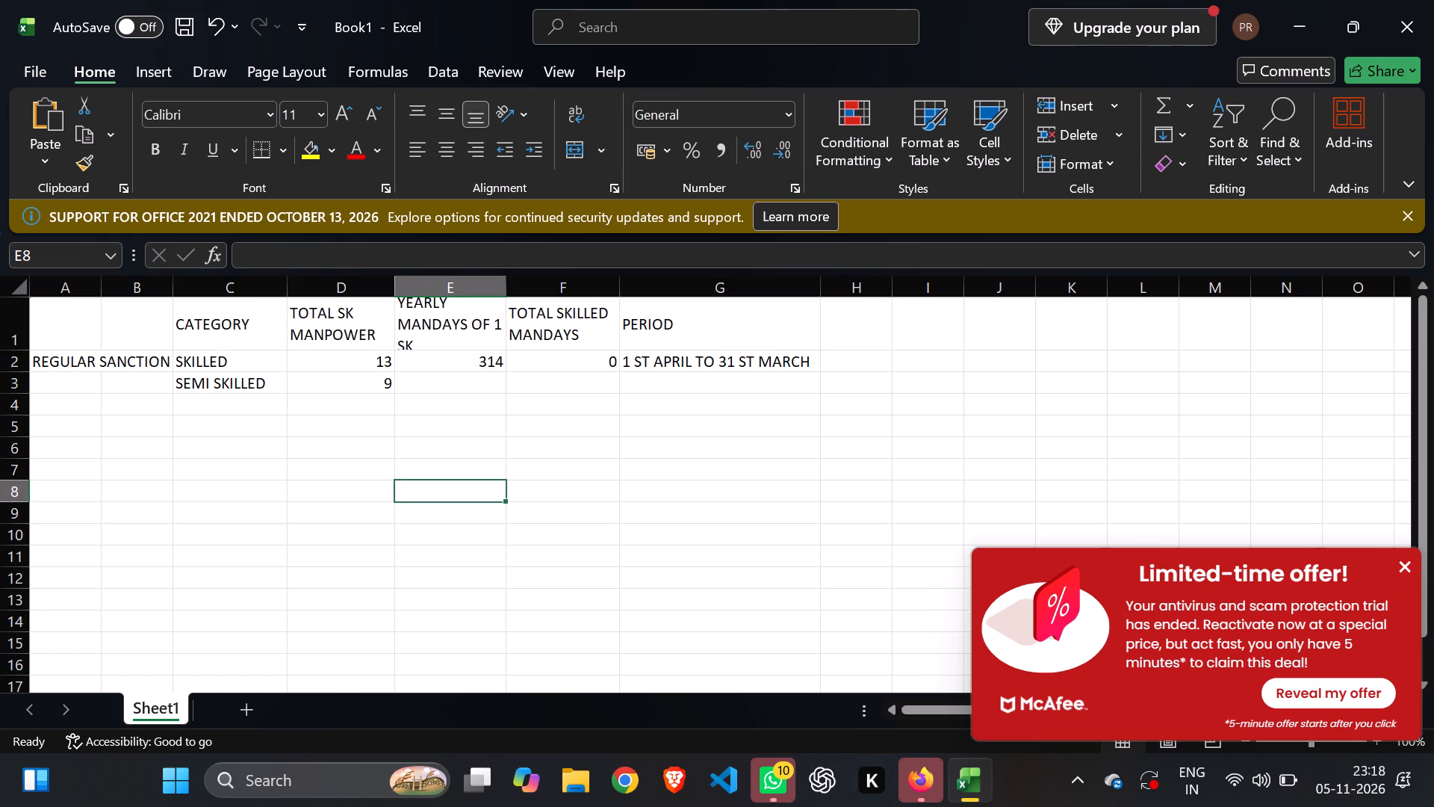
# Make row 1 slightly taller so all three lines of the yearly mandays heading fit.
pyautogui.moveTo(19, 350); pyautogui.dragTo(23, 365)
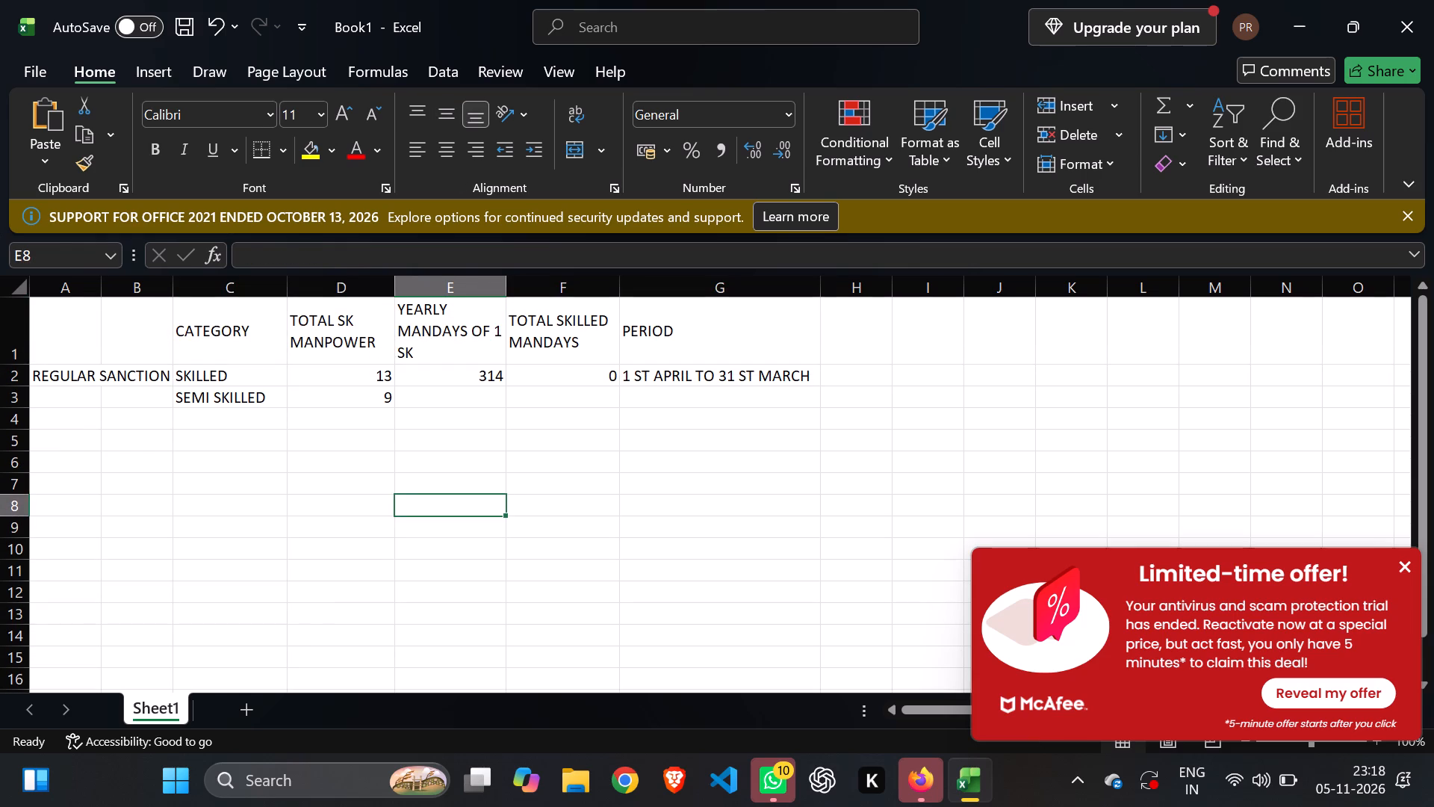
# Center the headings in C1:G1 horizontally.
pyautogui.moveTo(251, 343); pyautogui.dragTo(668, 346)
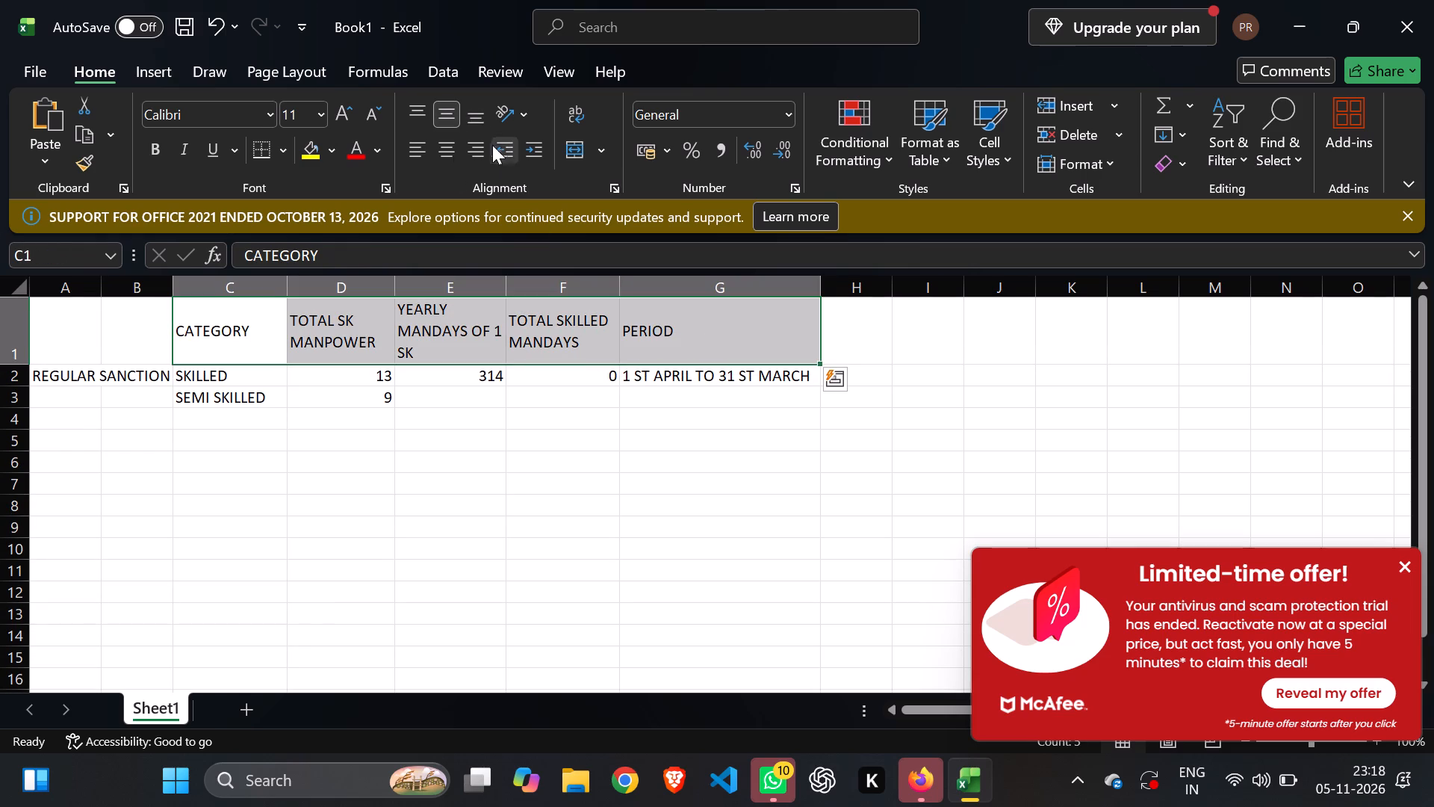
pyautogui.click(445, 145)
pyautogui.click(574, 533)
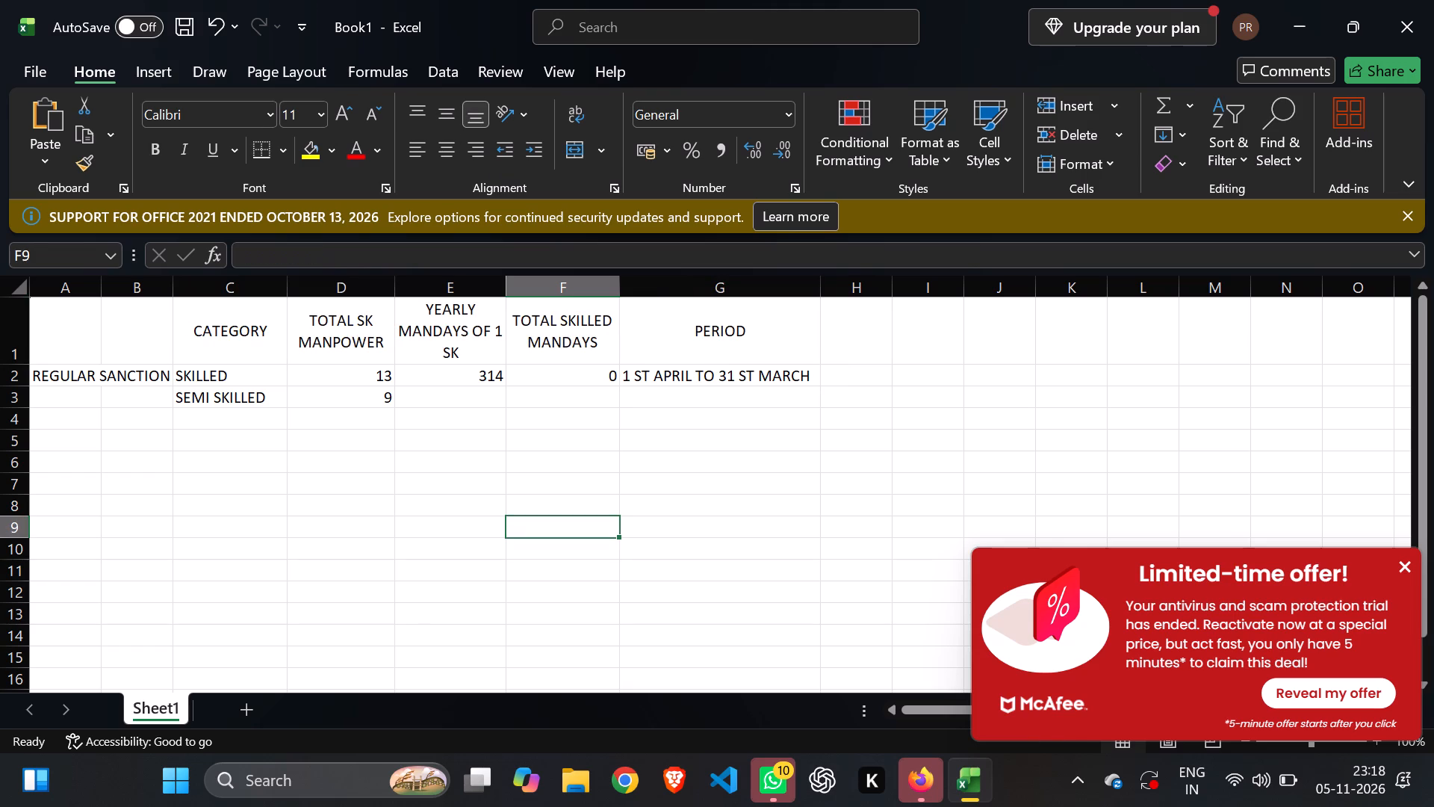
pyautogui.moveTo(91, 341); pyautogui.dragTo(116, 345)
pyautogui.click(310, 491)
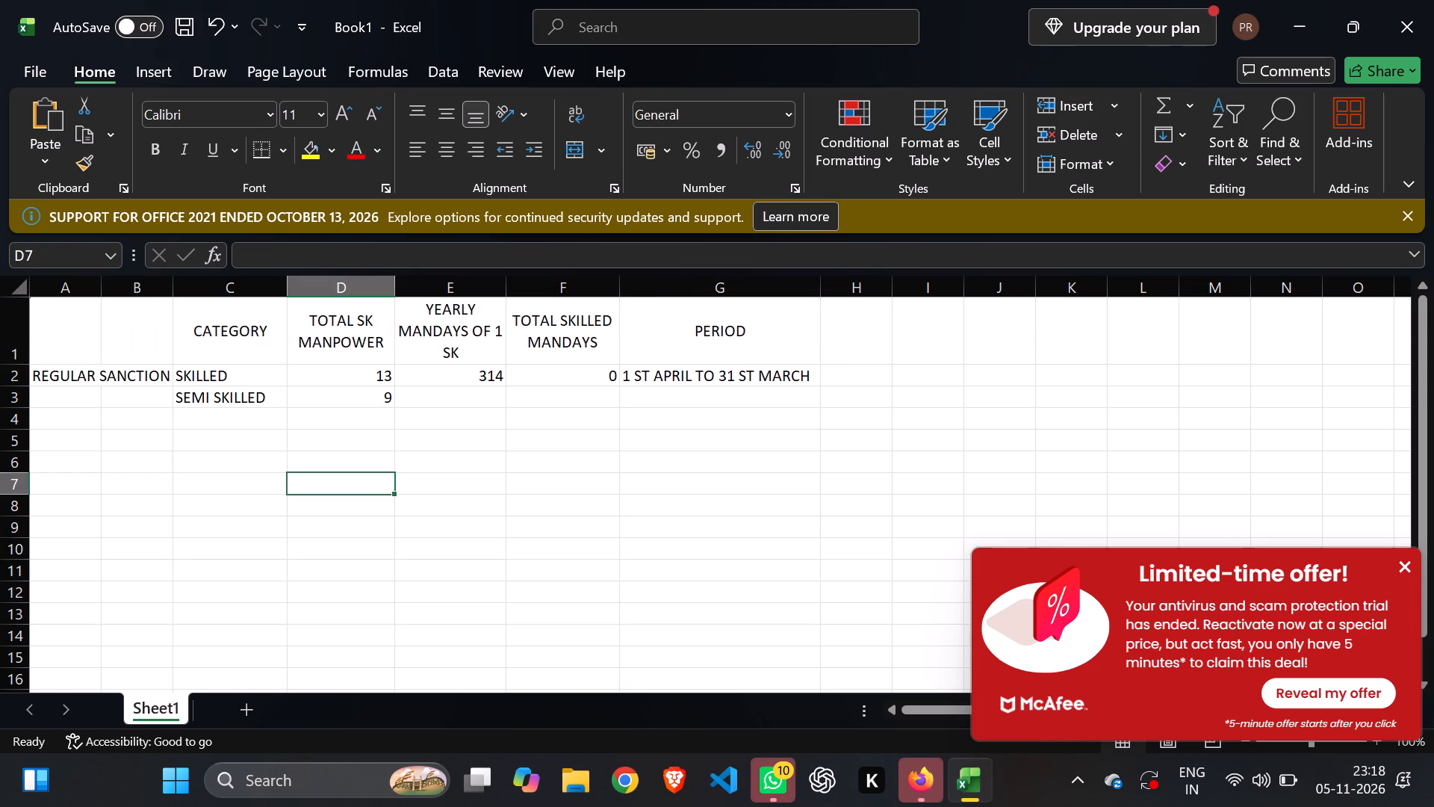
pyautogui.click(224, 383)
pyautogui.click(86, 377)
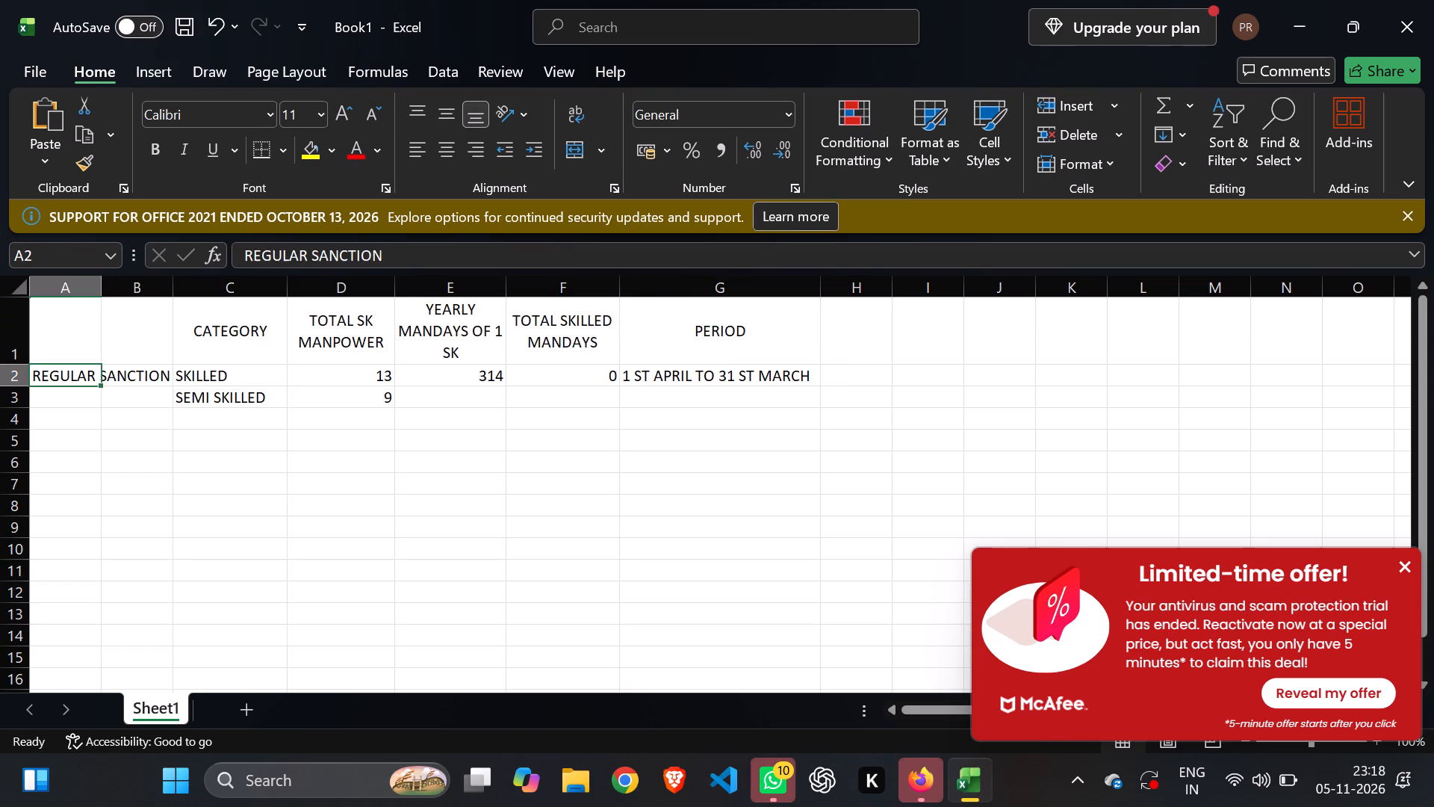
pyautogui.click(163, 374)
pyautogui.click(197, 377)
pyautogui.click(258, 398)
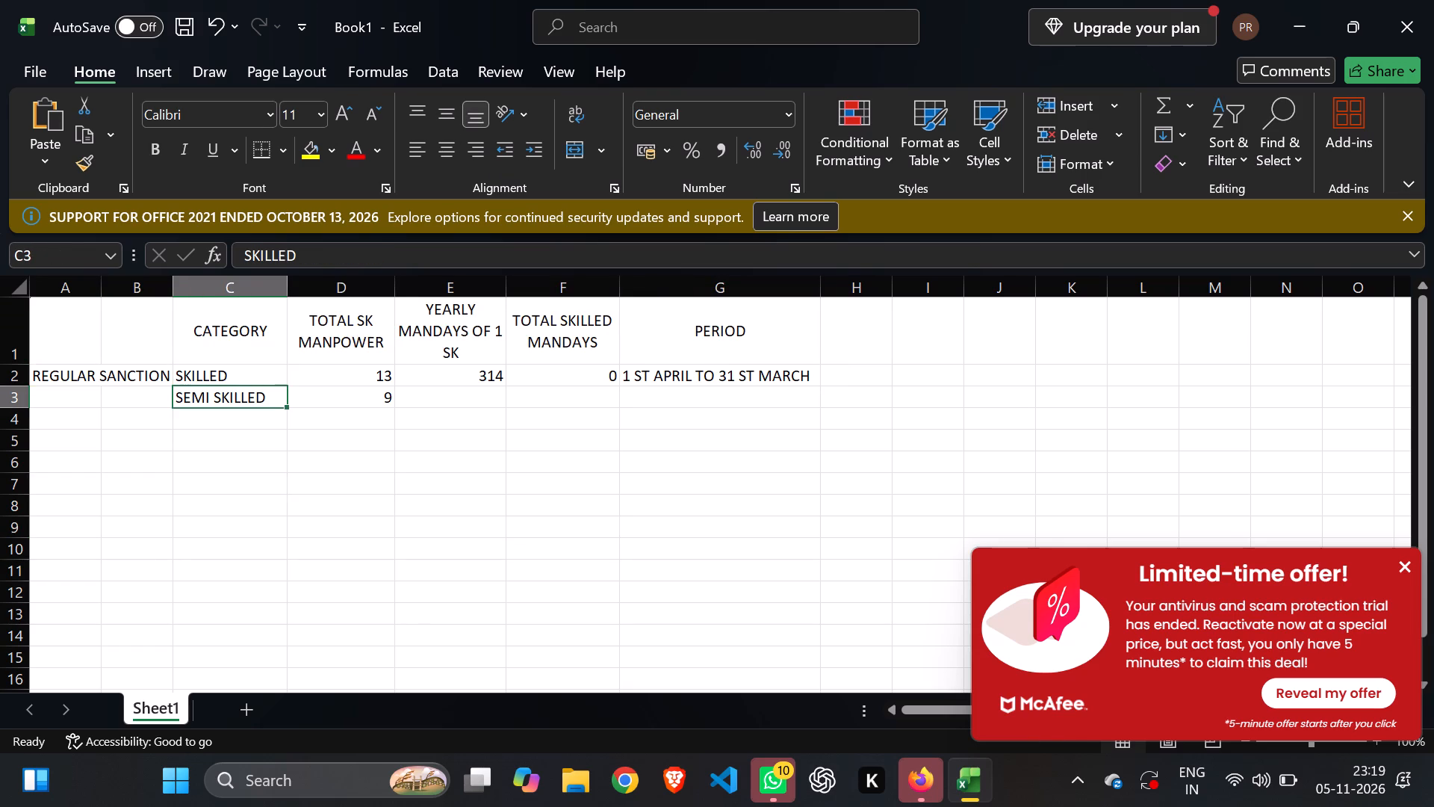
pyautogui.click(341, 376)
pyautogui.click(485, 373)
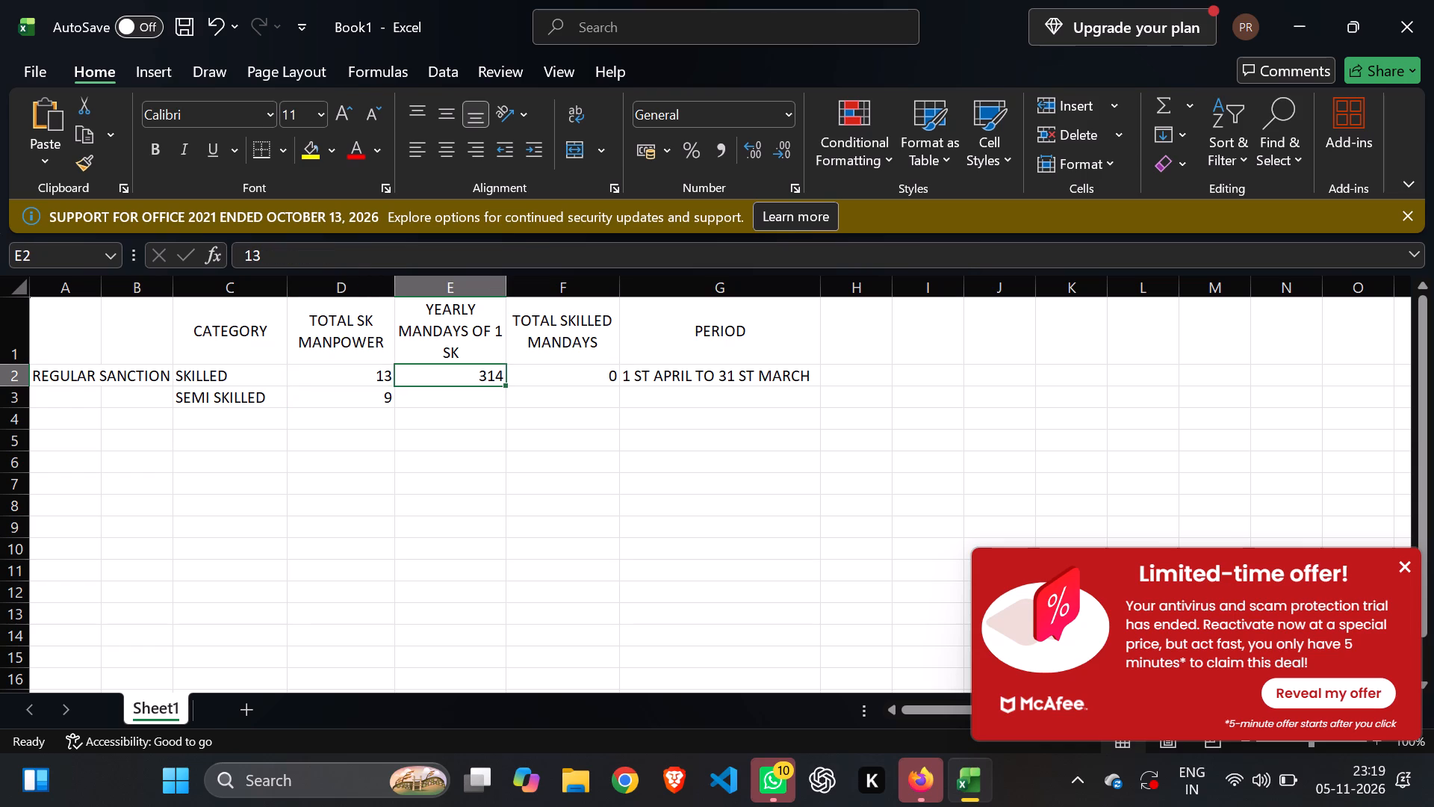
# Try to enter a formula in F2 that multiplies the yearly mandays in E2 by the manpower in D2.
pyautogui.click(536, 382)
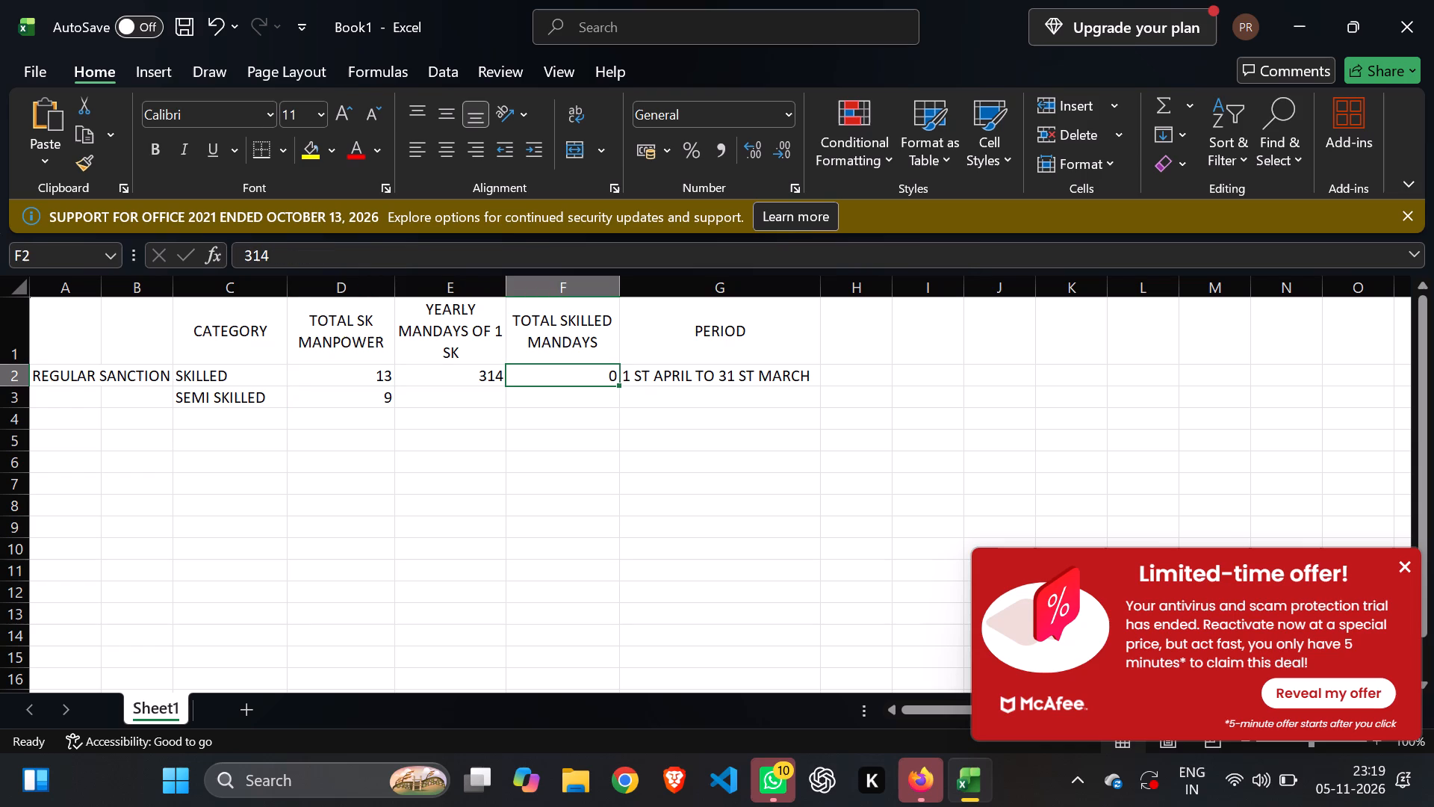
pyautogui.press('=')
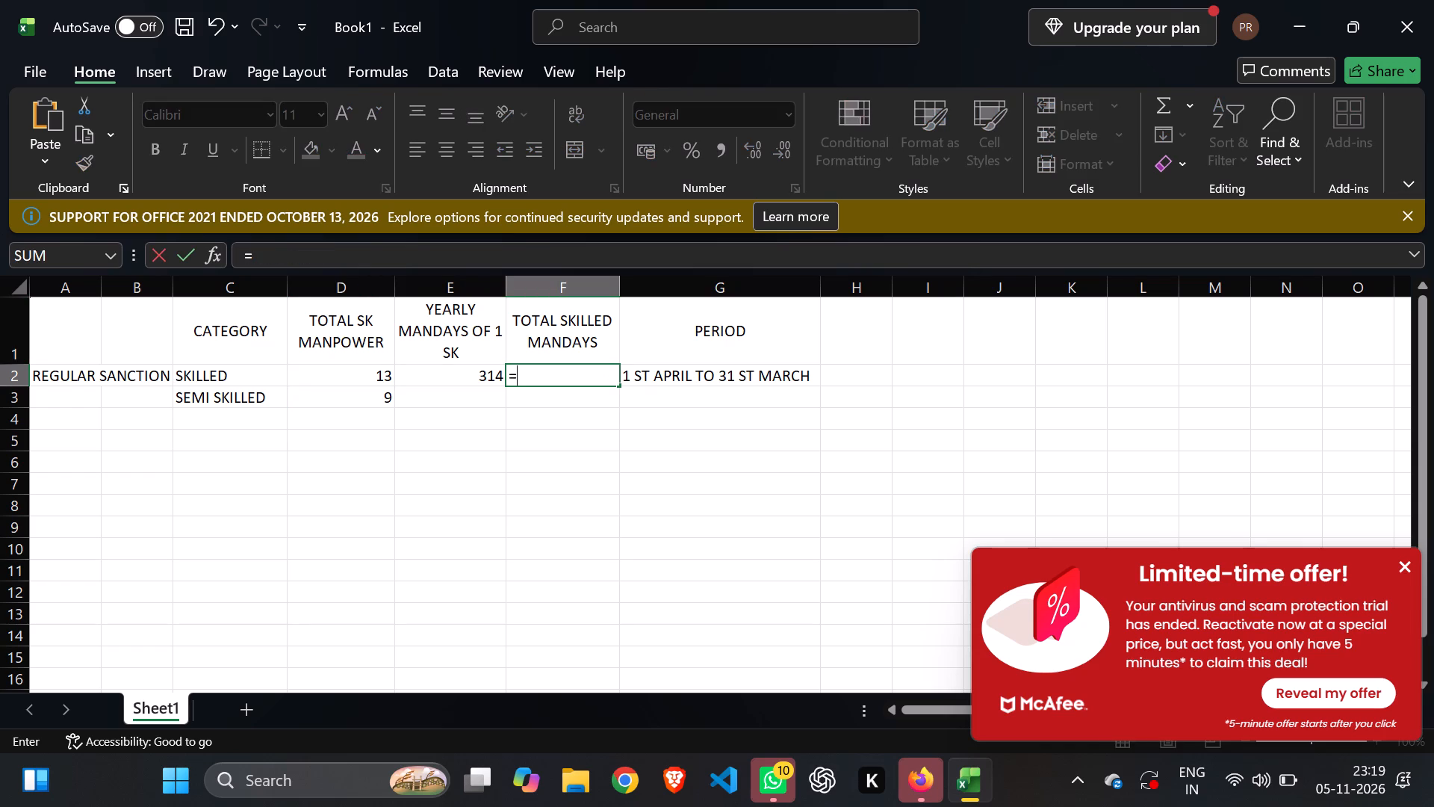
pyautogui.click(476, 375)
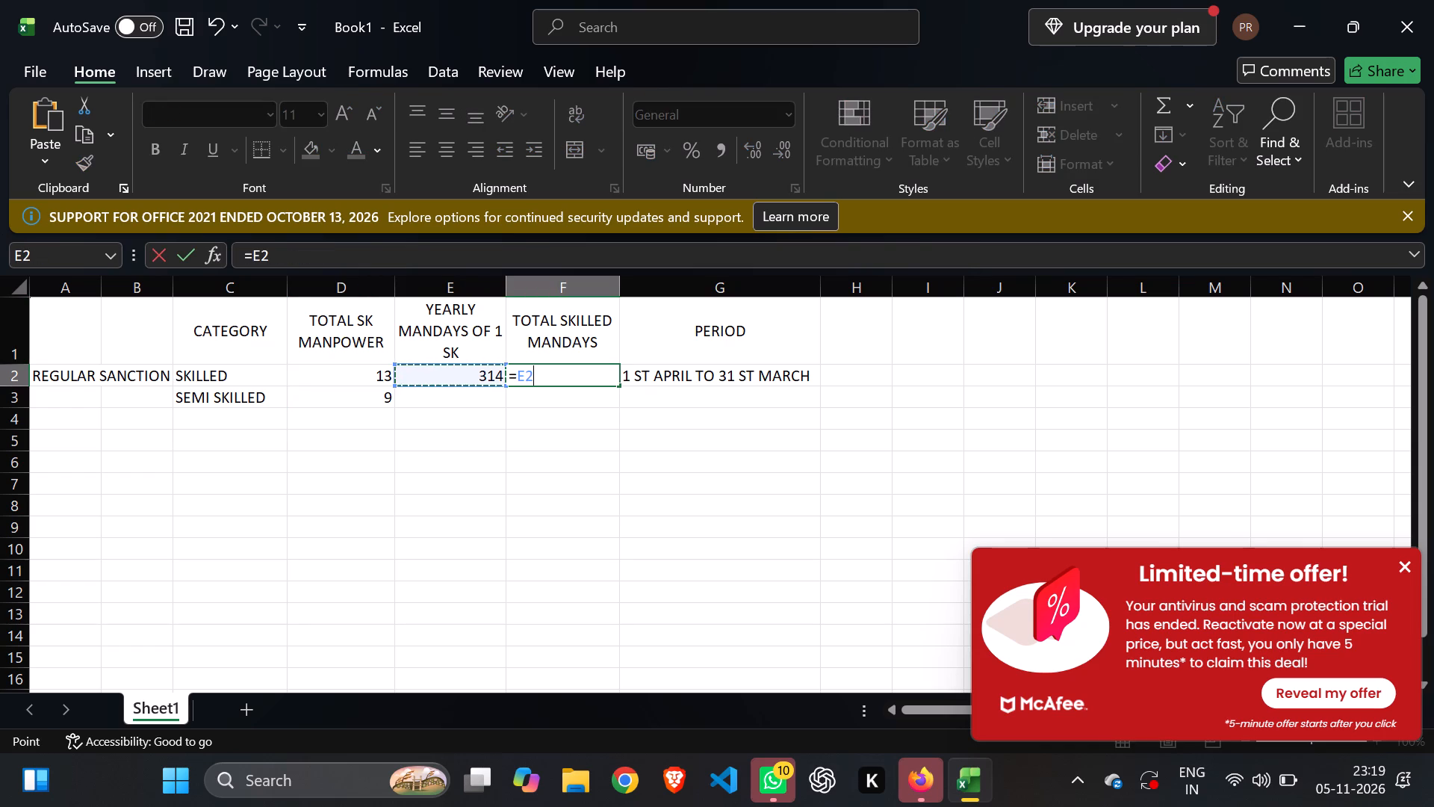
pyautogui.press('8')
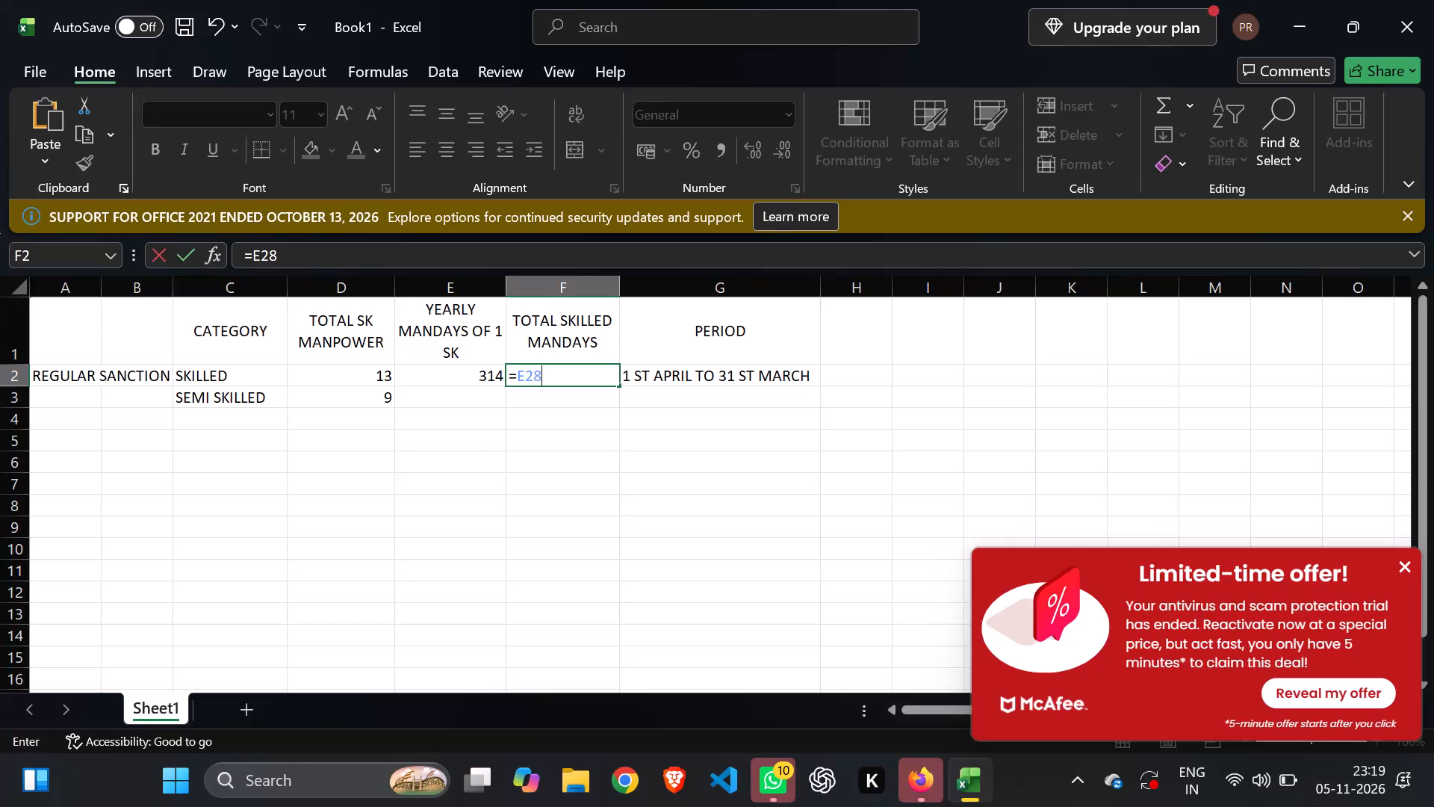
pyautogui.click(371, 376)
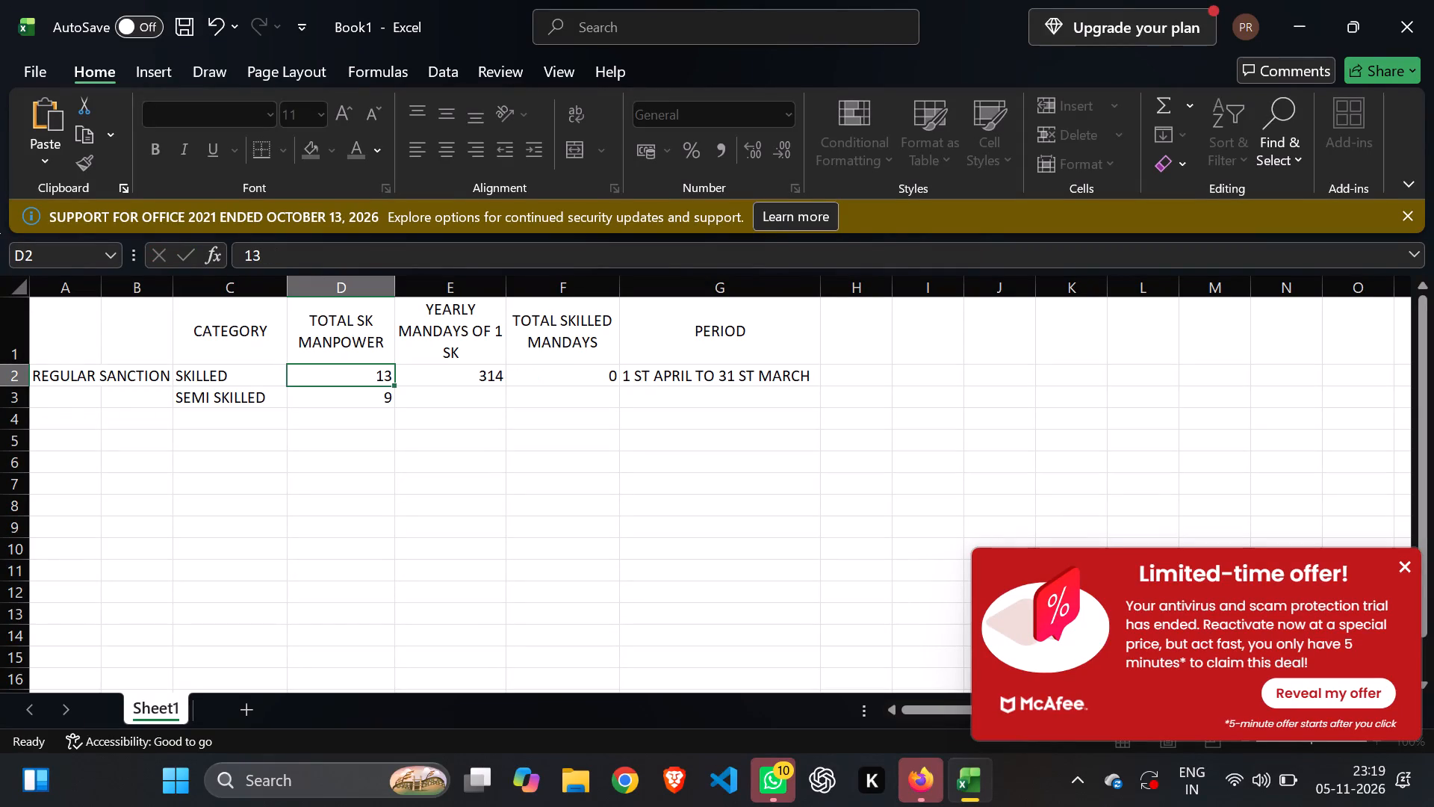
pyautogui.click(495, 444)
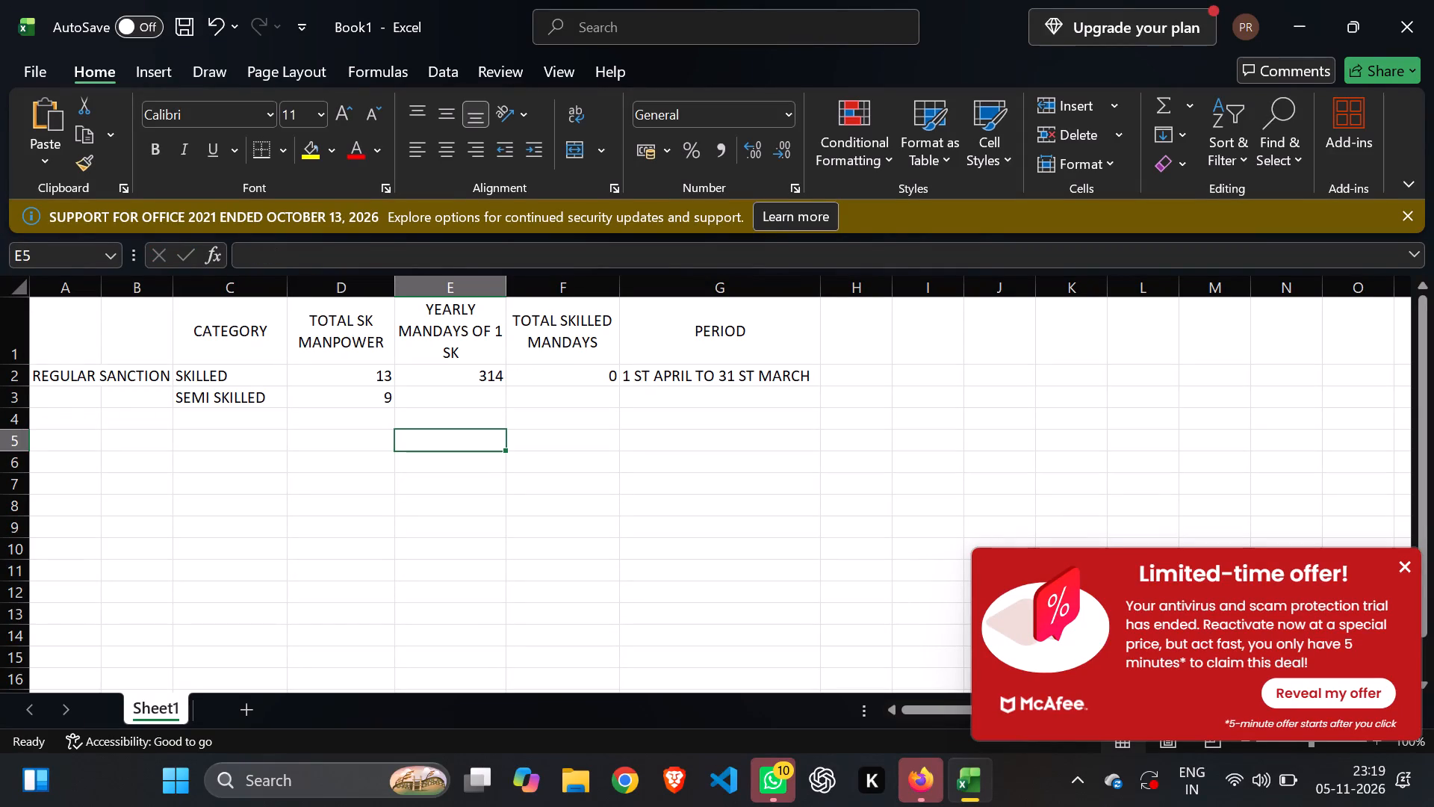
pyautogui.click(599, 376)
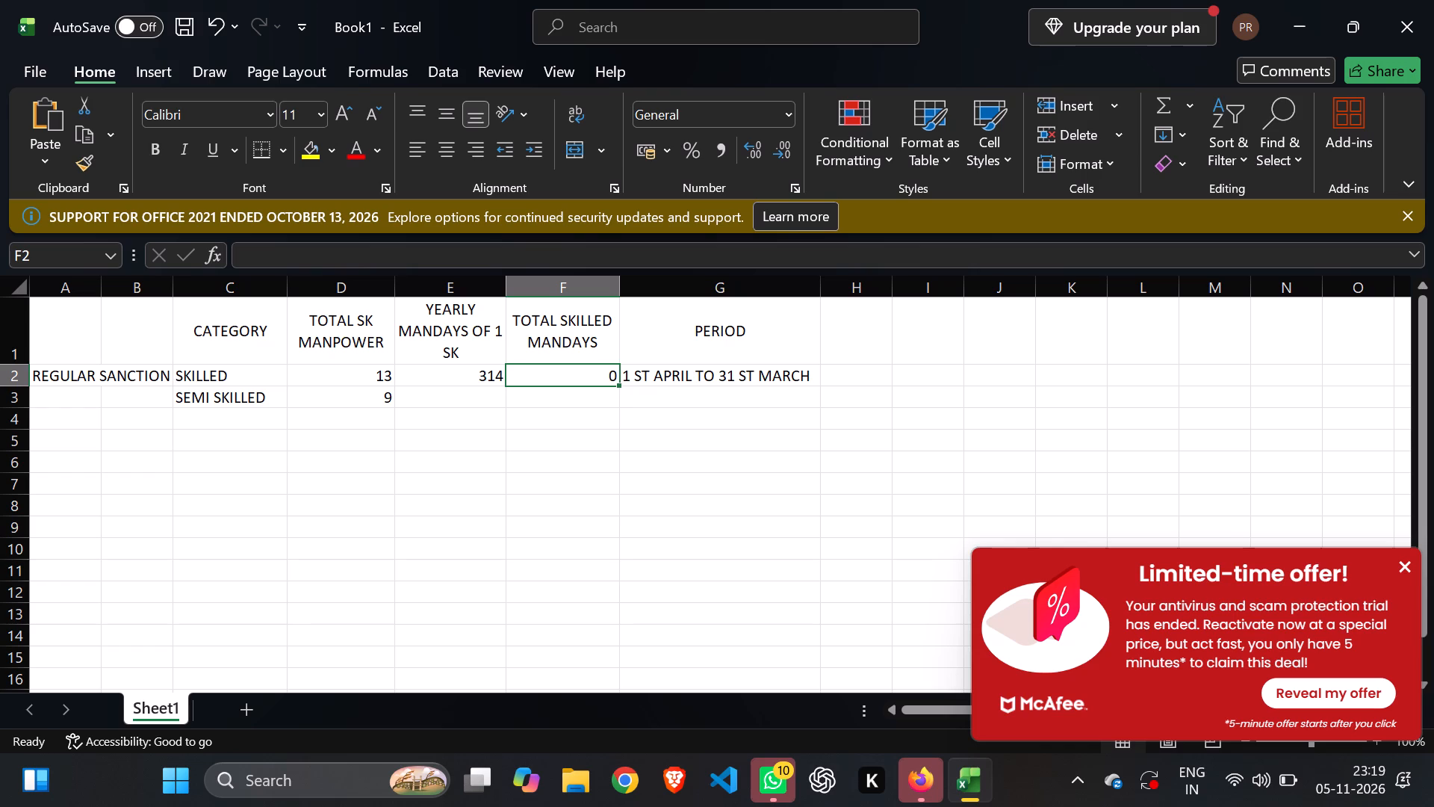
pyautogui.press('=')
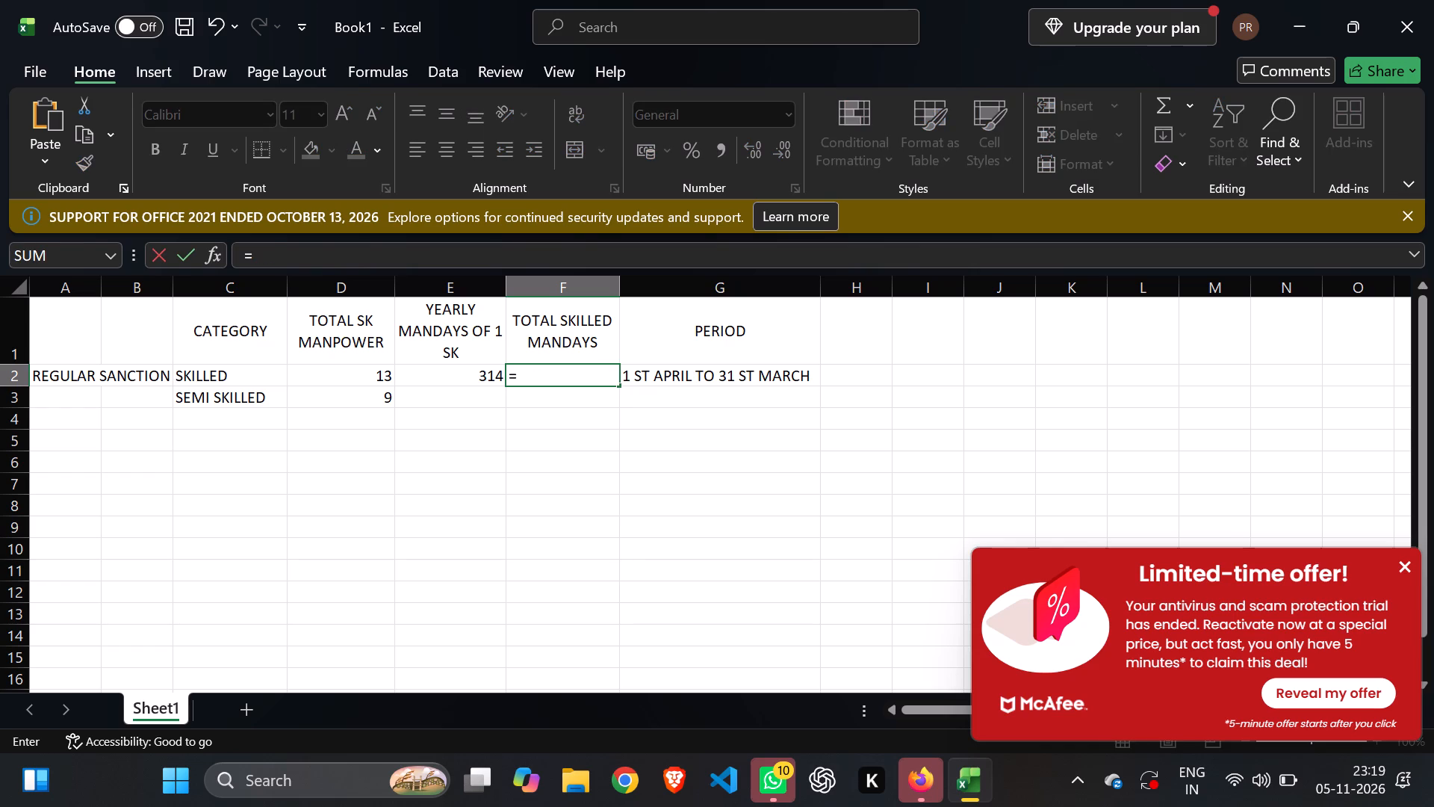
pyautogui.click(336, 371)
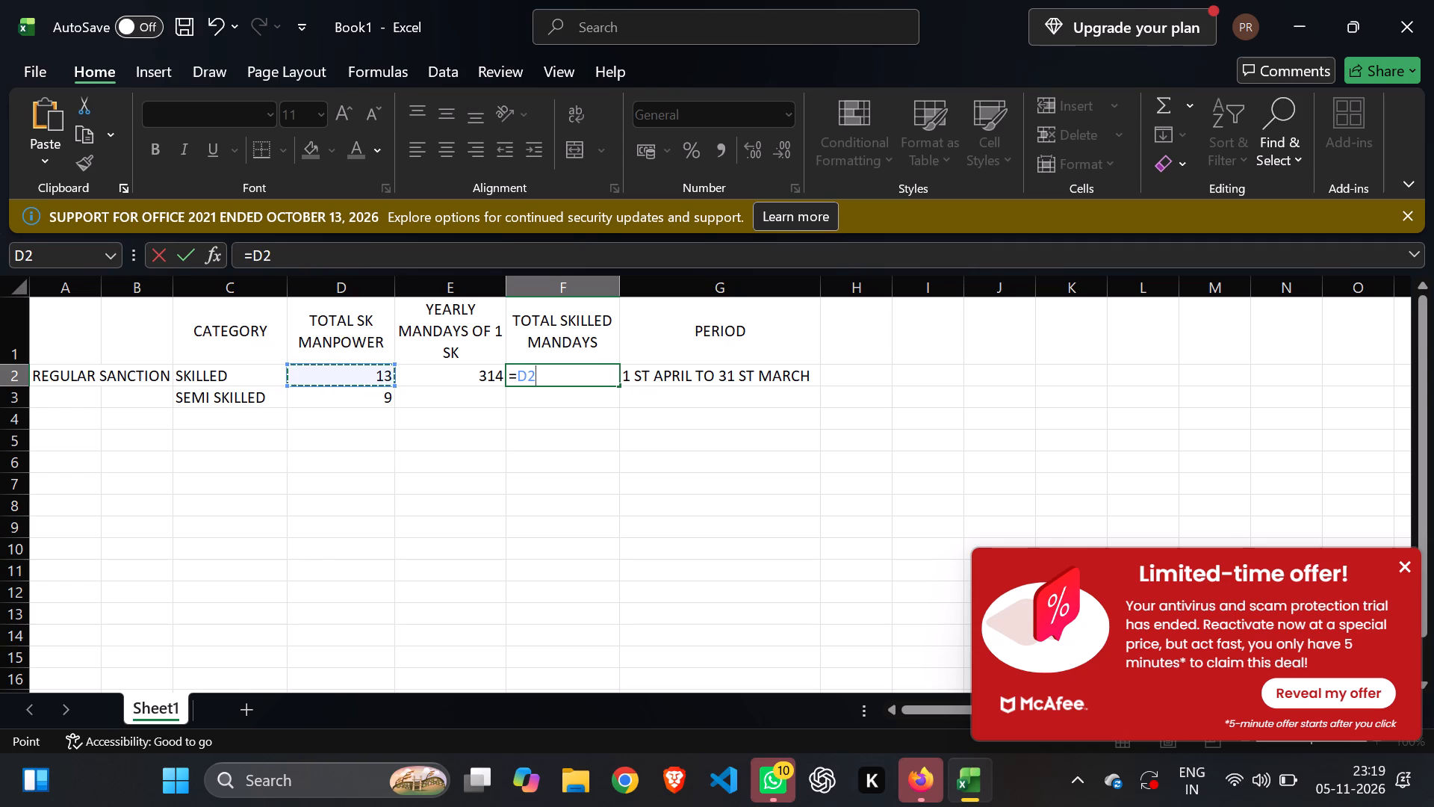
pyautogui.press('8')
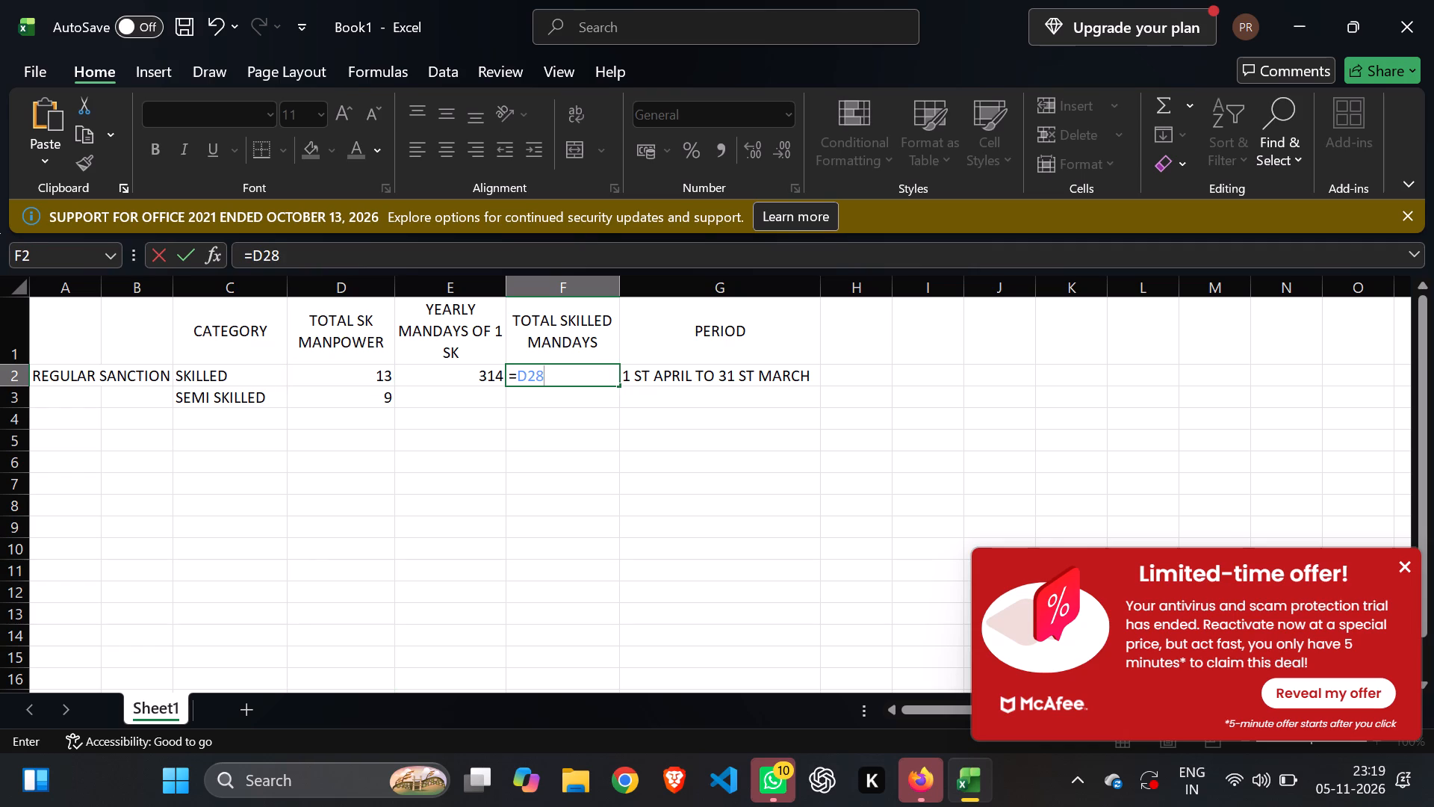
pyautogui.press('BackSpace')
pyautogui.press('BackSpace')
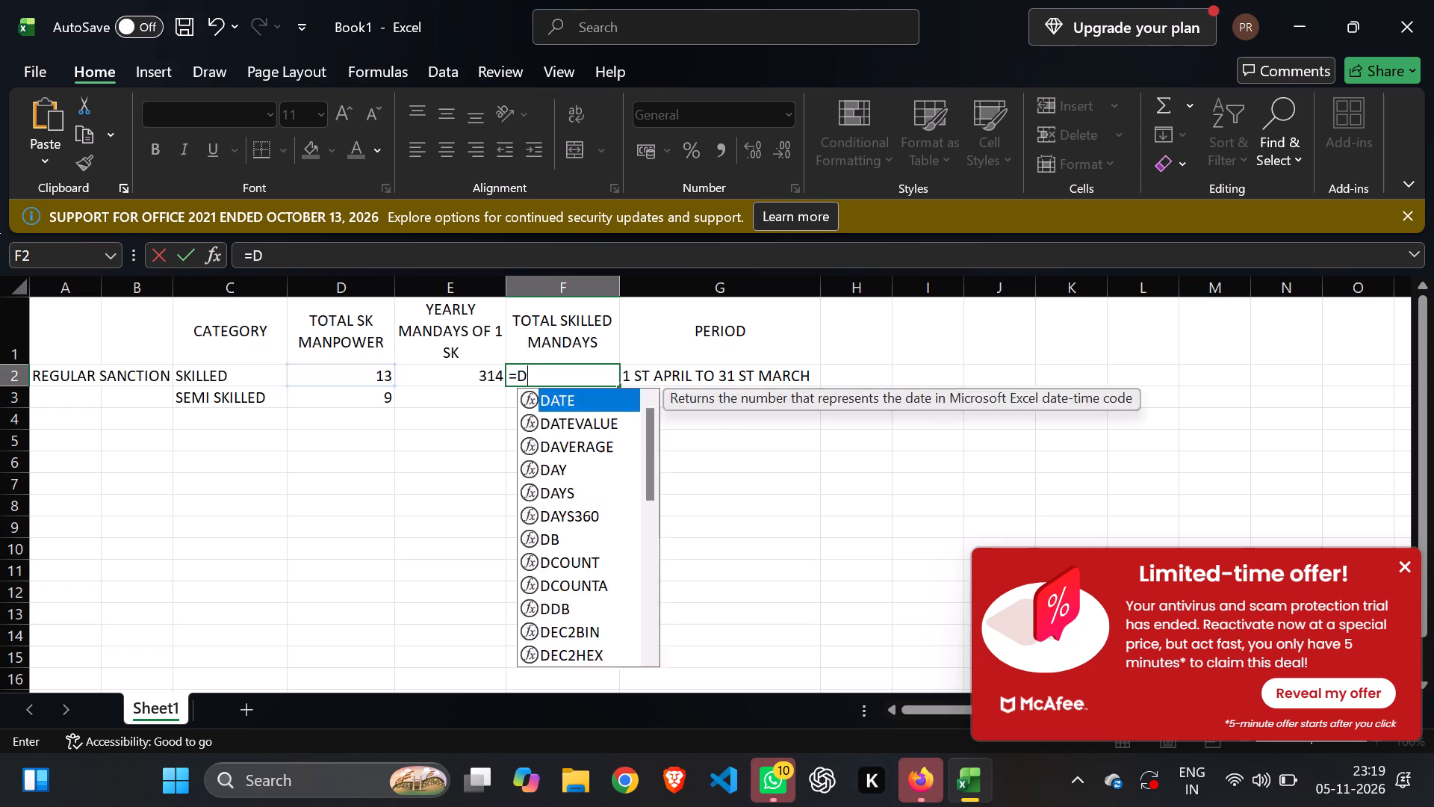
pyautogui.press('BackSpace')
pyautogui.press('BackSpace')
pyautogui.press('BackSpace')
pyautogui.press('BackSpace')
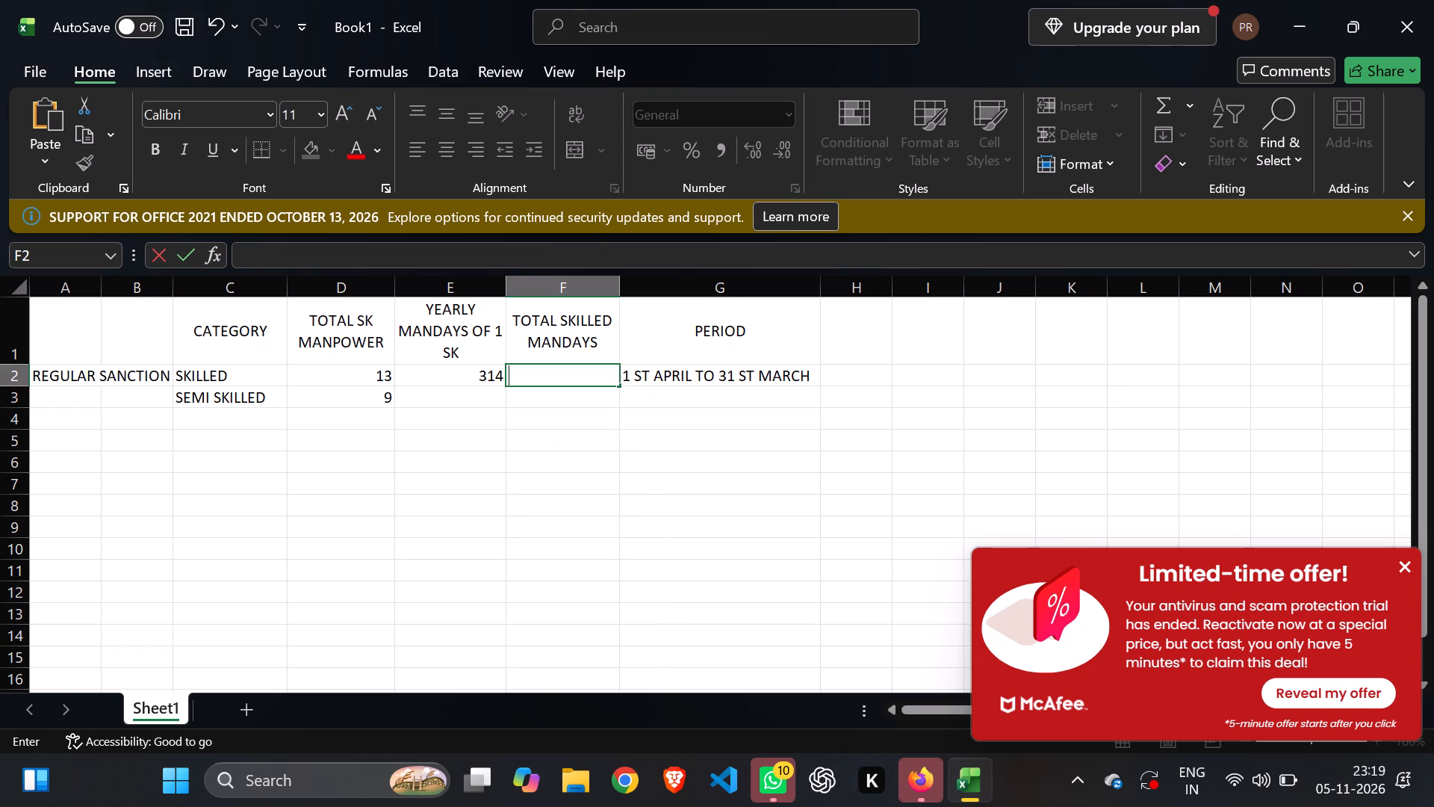
# Enter the formula =D2*E2 in F2 to calculate the total skilled mandays.
pyautogui.press('=')
pyautogui.click(329, 382)
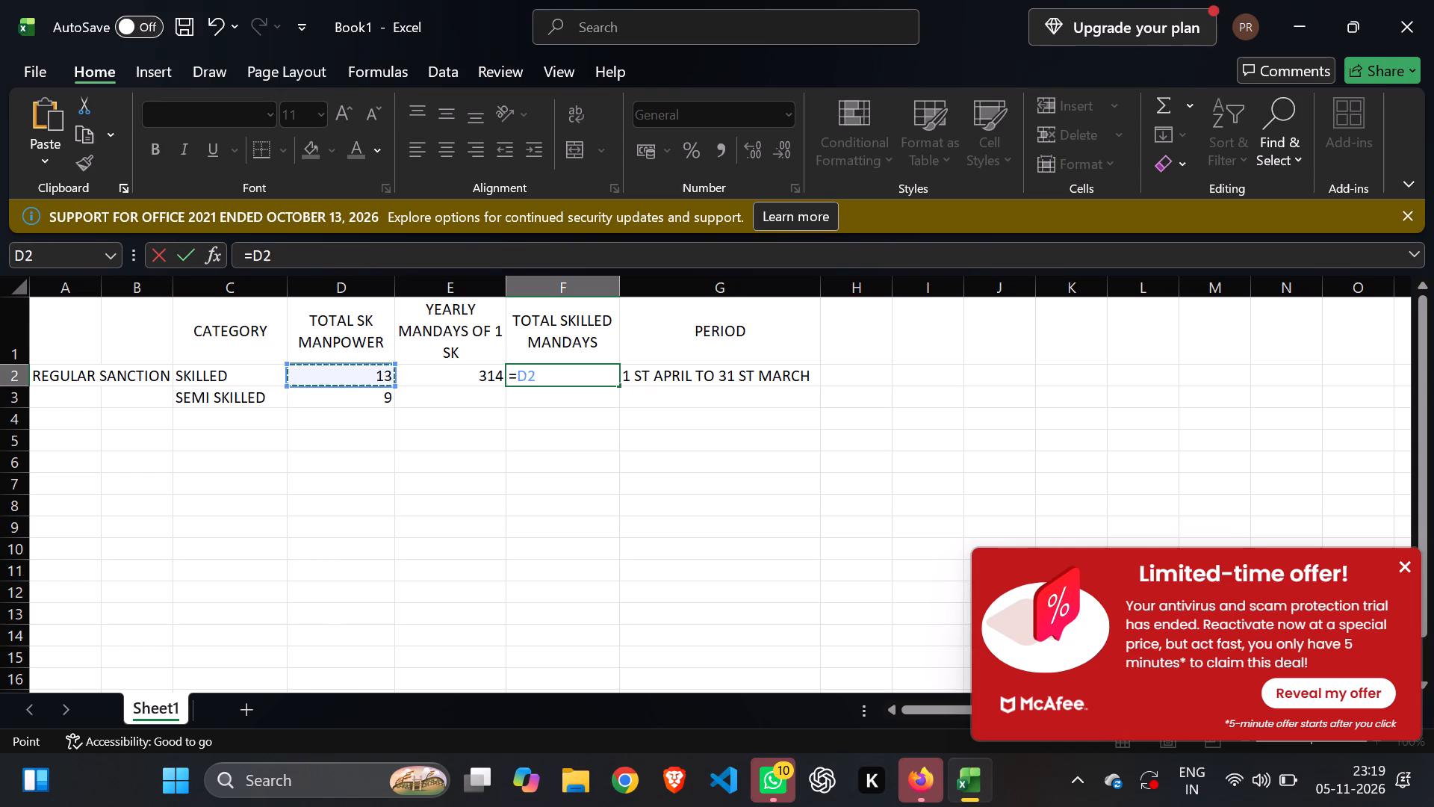
pyautogui.hotkey('shift', '*')
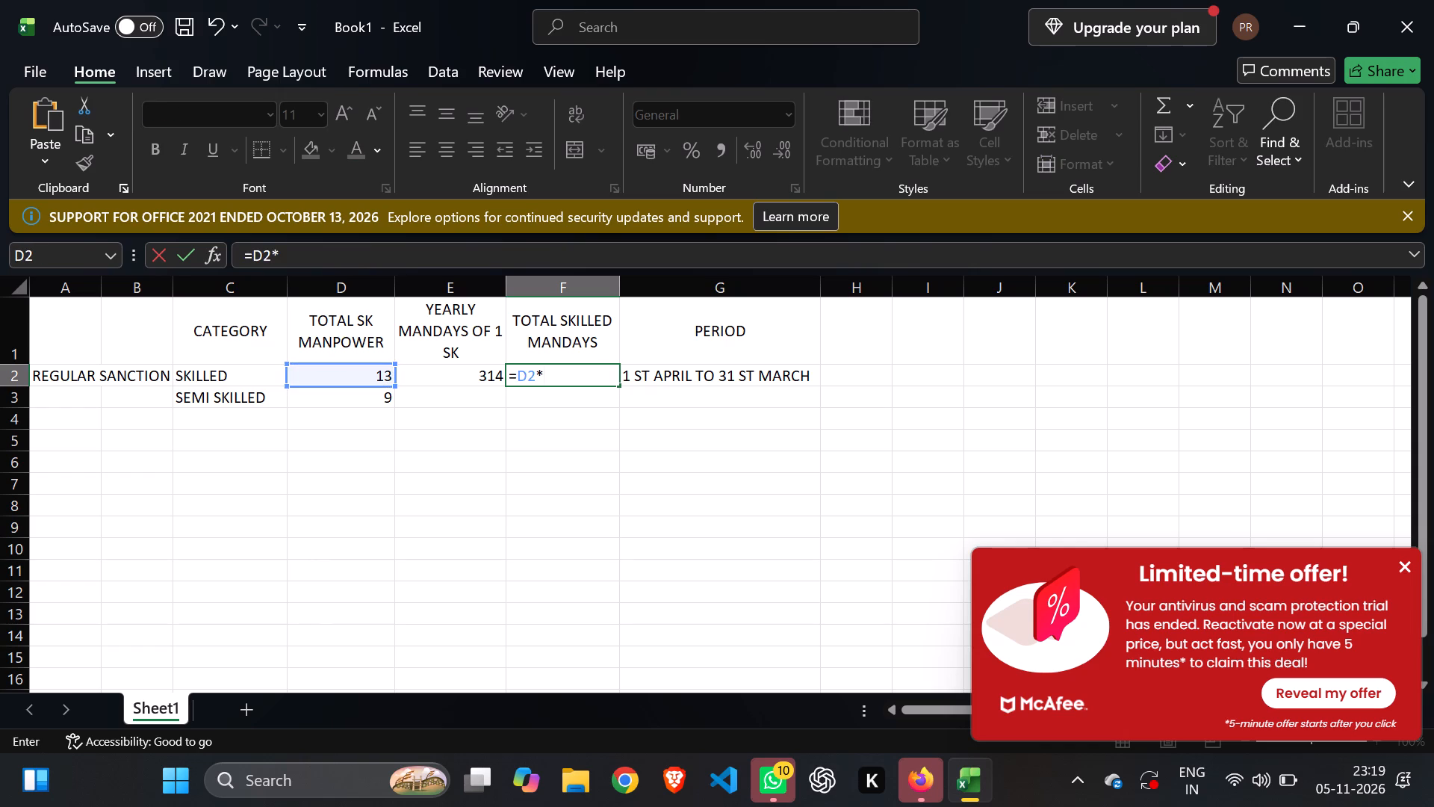
pyautogui.click(481, 377)
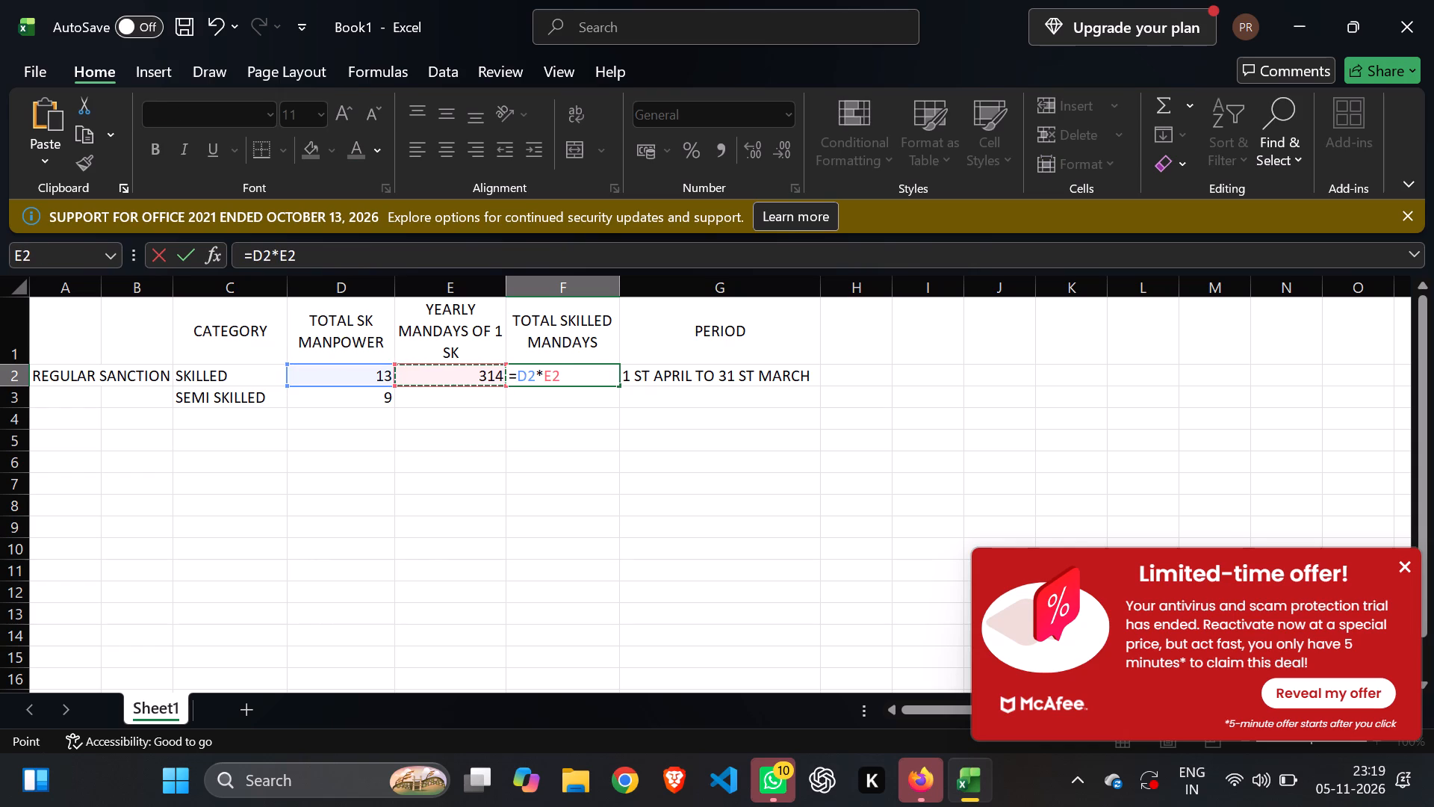
pyautogui.press('Return')
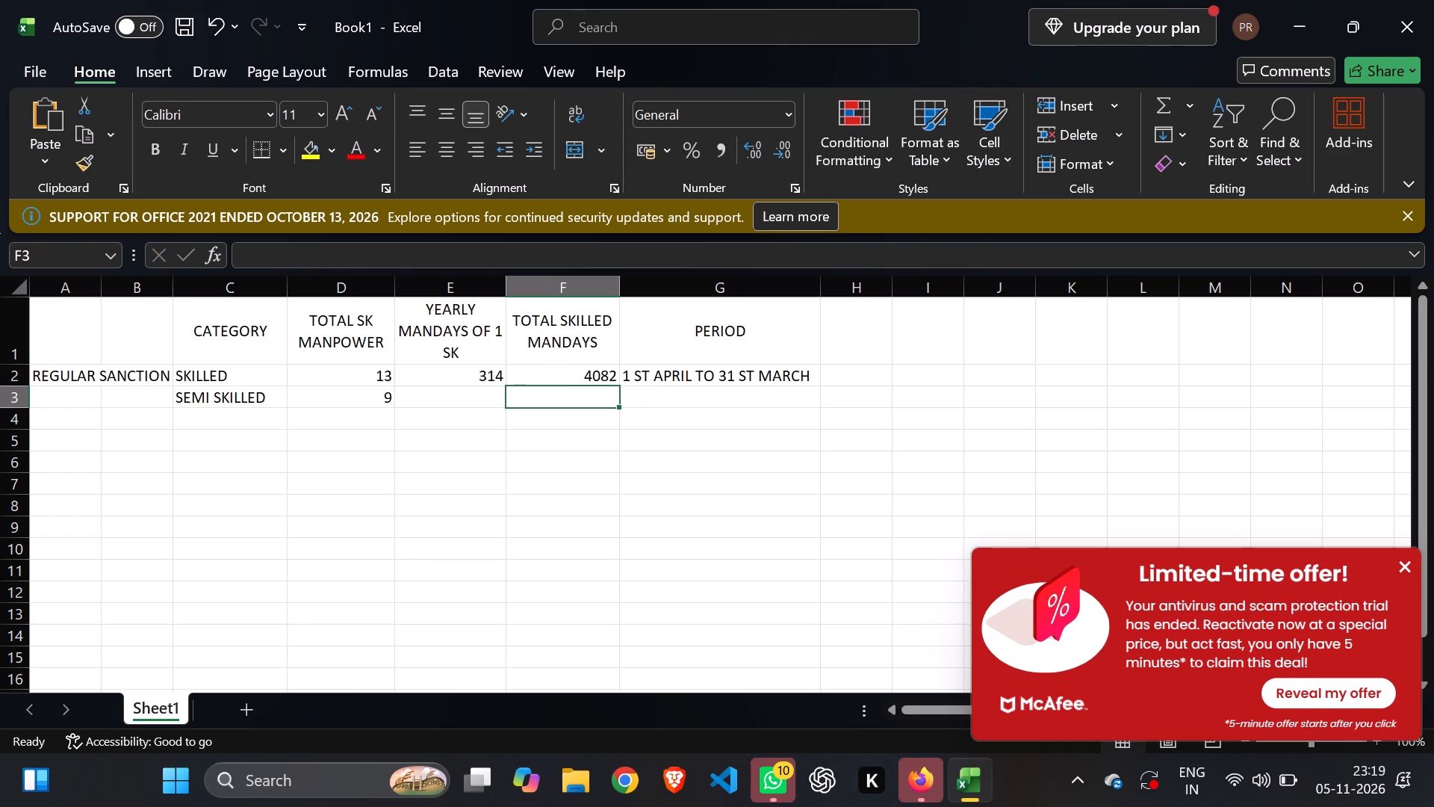
# Center the SKILLED row's manpower and yearly mandays values in D2:E2 horizontally.
pyautogui.click(781, 550)
pyautogui.click(480, 383)
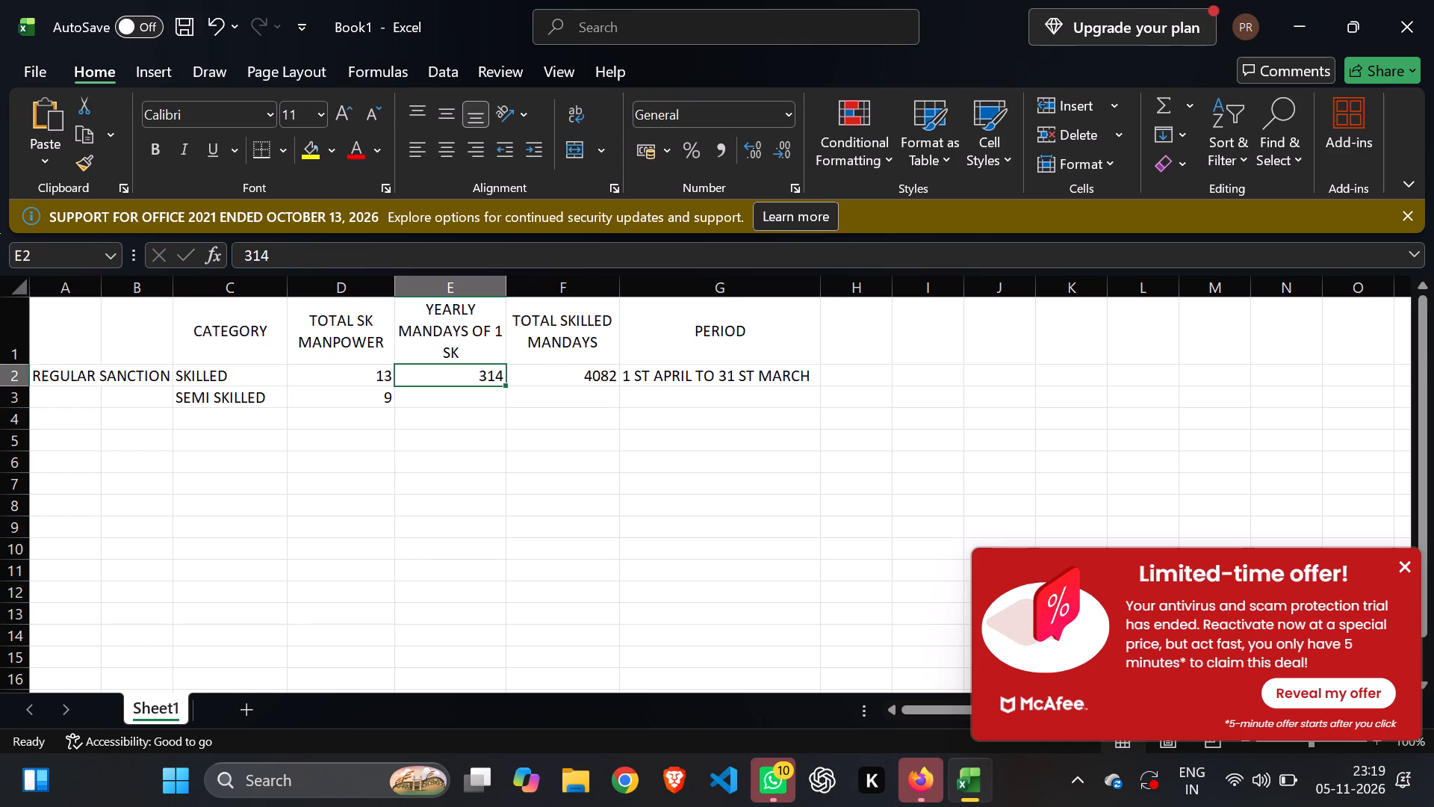
pyautogui.moveTo(308, 374); pyautogui.dragTo(415, 385)
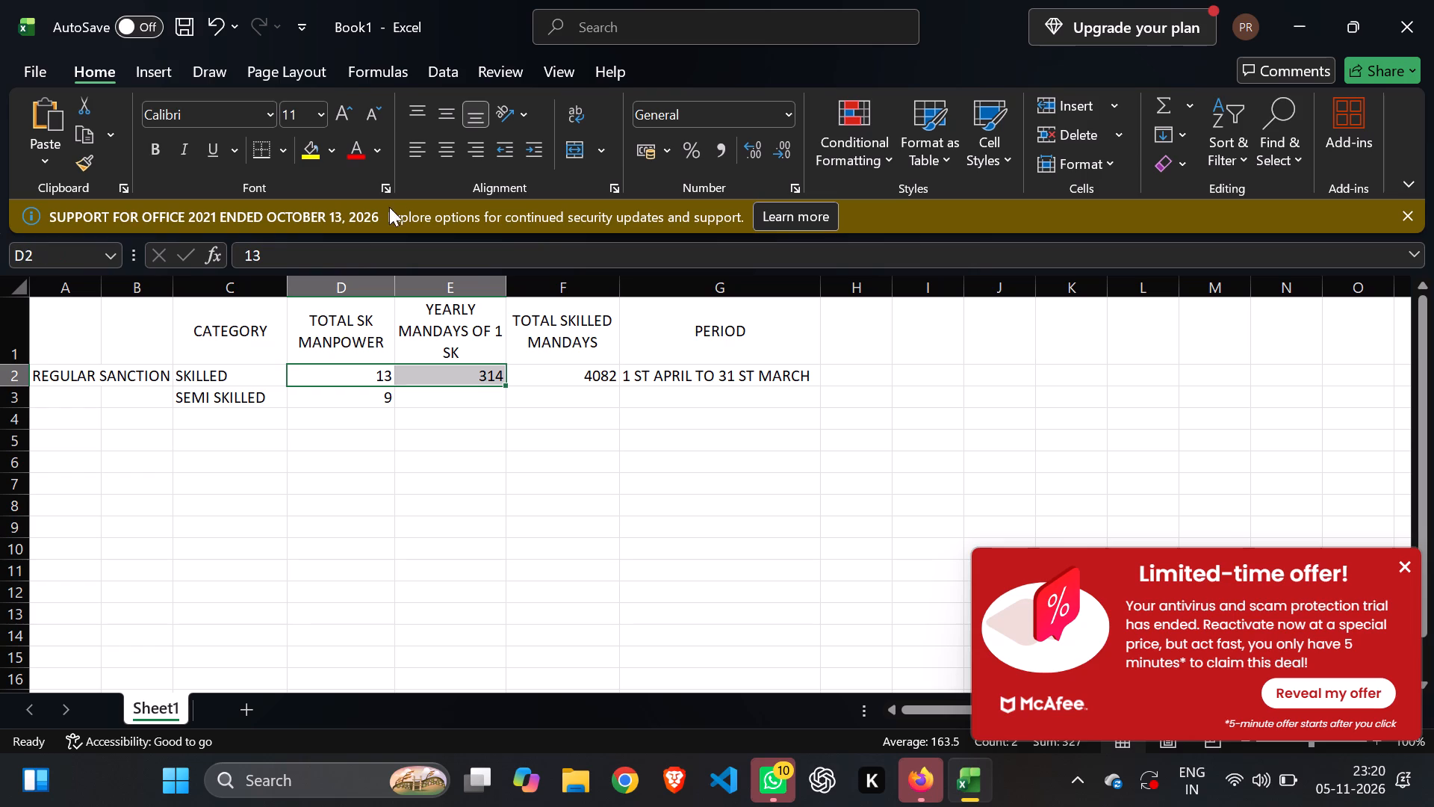
pyautogui.click(438, 146)
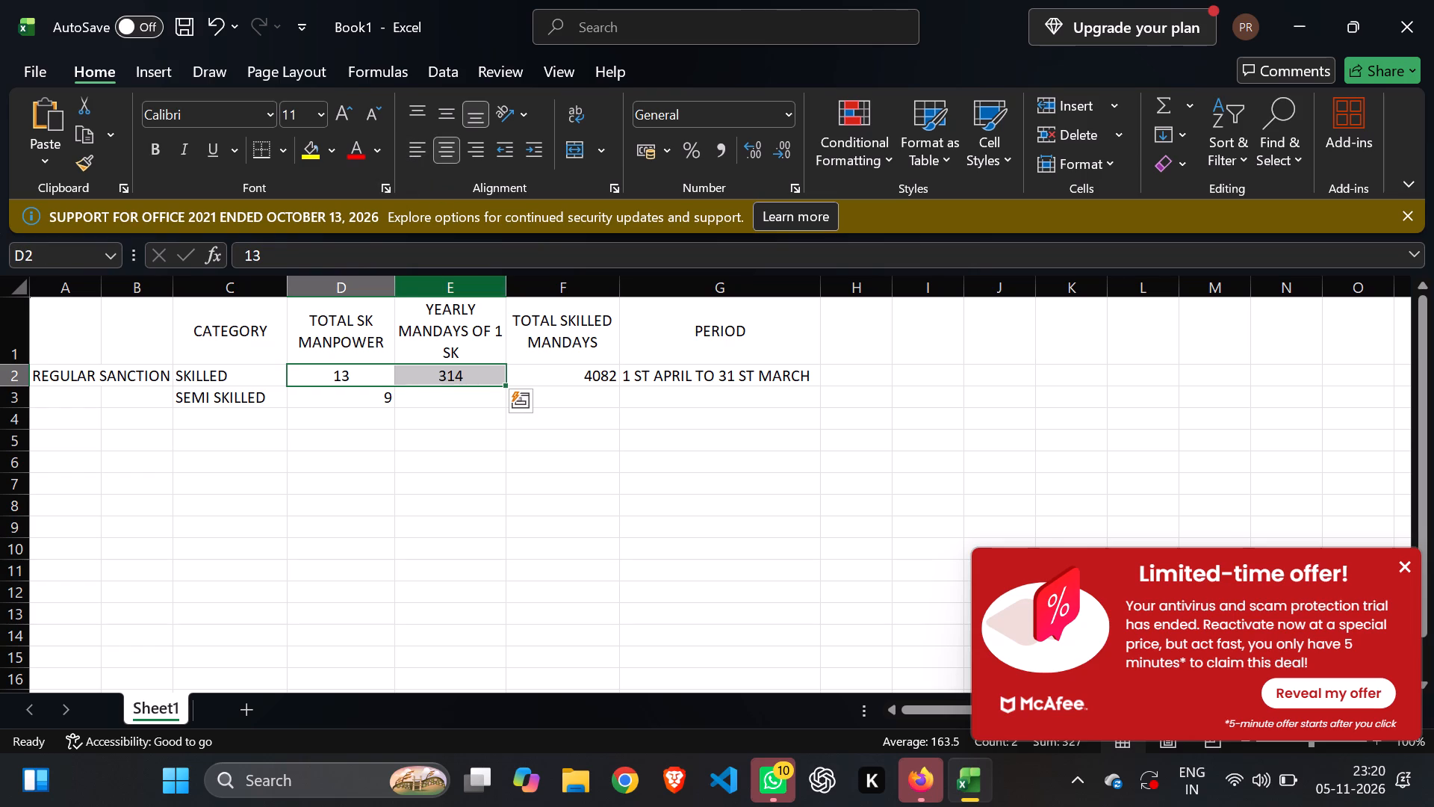
# Center the SEMI SKILLED row's manpower and yearly mandays cells in D3:E3 horizontally.
pyautogui.click(376, 399)
pyautogui.moveTo(347, 400); pyautogui.dragTo(406, 401)
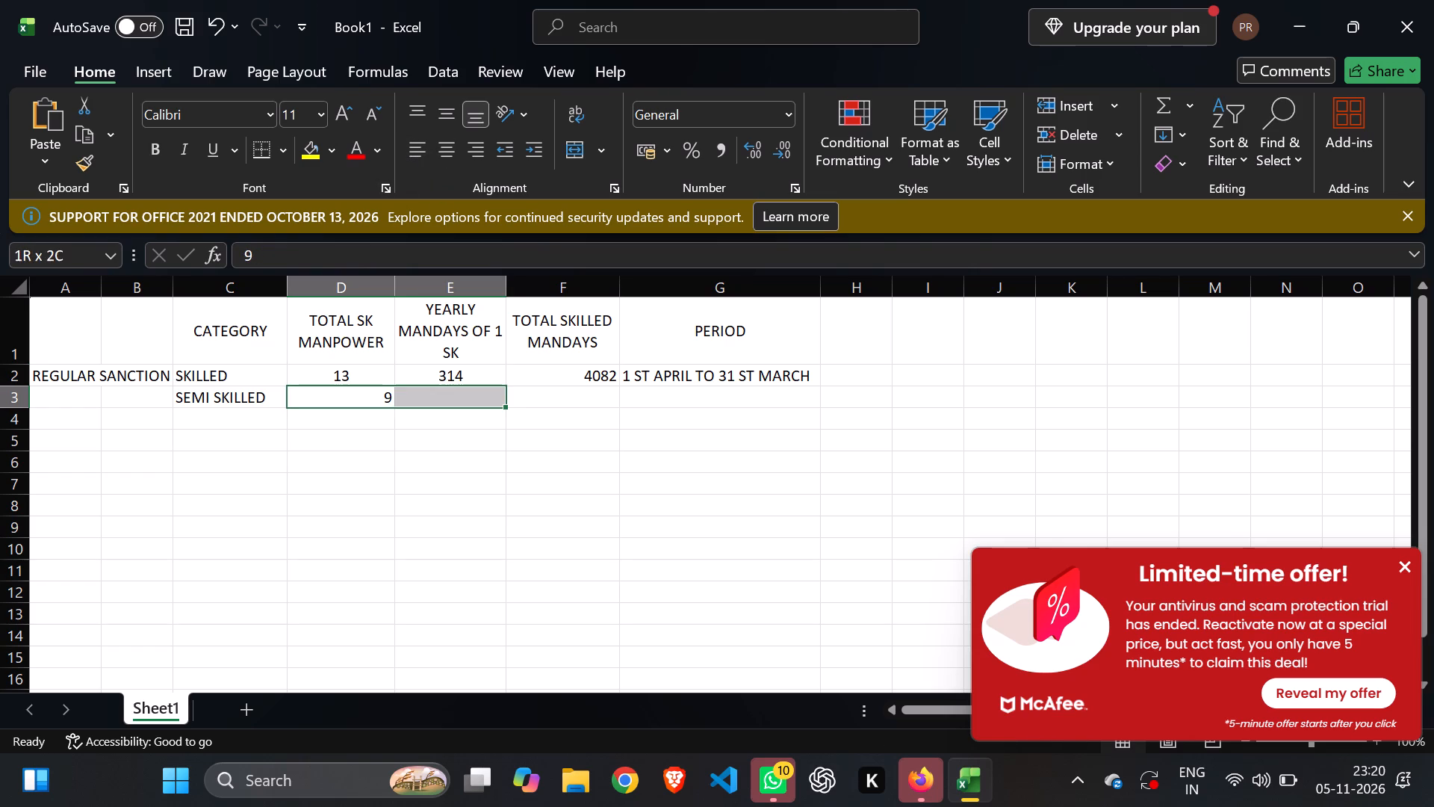
pyautogui.moveTo(406, 401); pyautogui.dragTo(408, 401)
pyautogui.click(452, 144)
pyautogui.click(461, 495)
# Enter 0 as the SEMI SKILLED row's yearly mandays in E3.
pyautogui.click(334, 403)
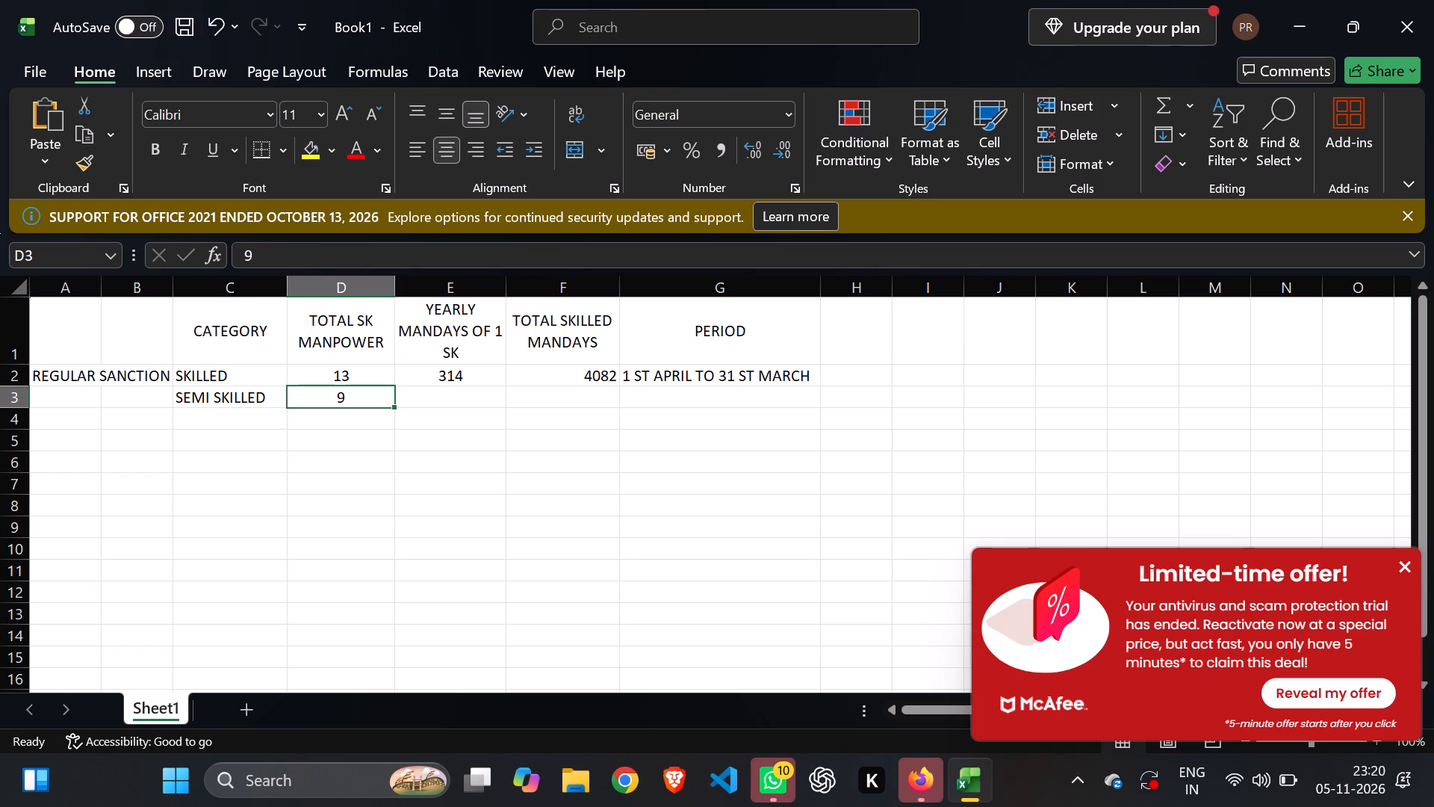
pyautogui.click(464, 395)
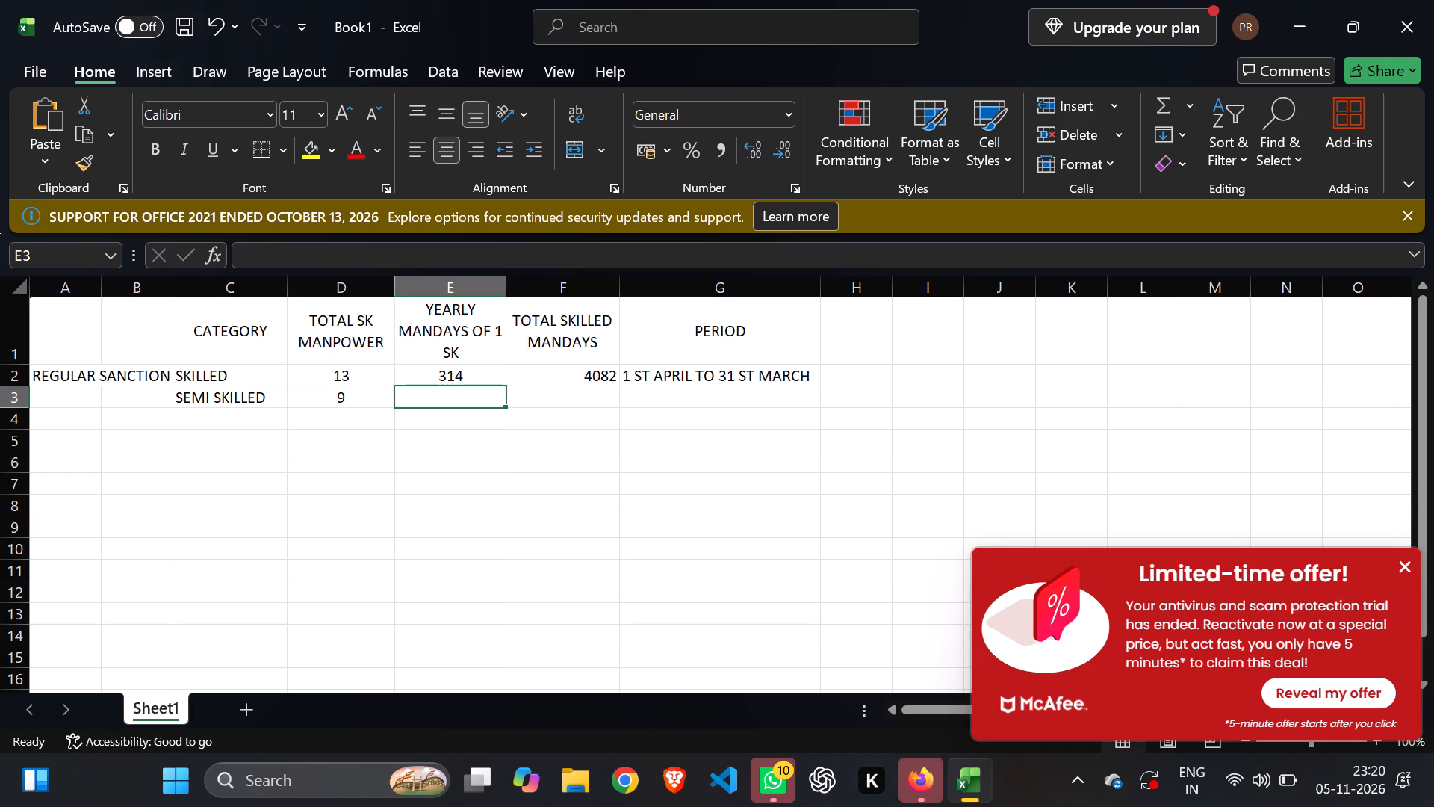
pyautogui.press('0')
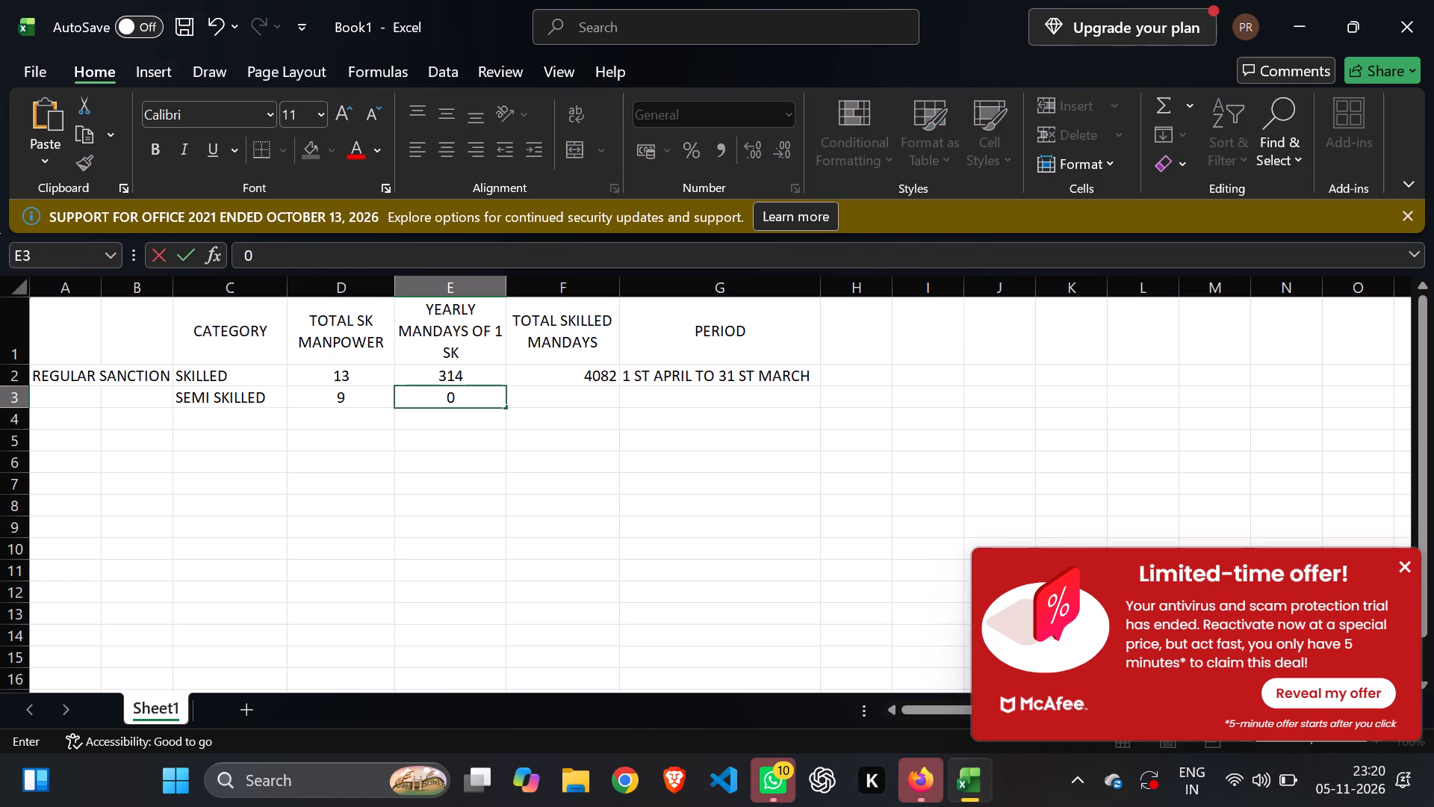
# Center the SKILLED row's total mandays value in F2 horizontally.
pyautogui.click(553, 371)
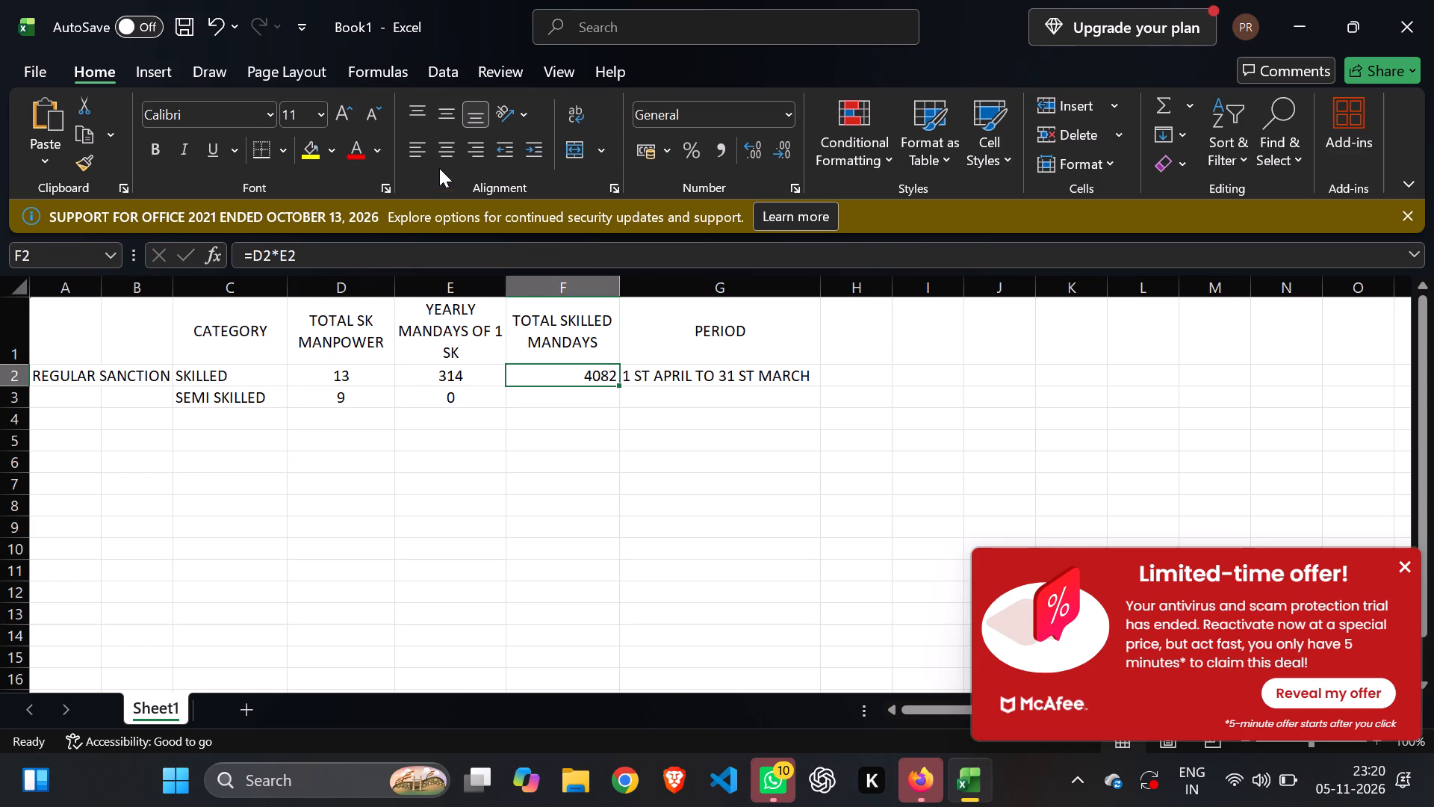
pyautogui.click(442, 148)
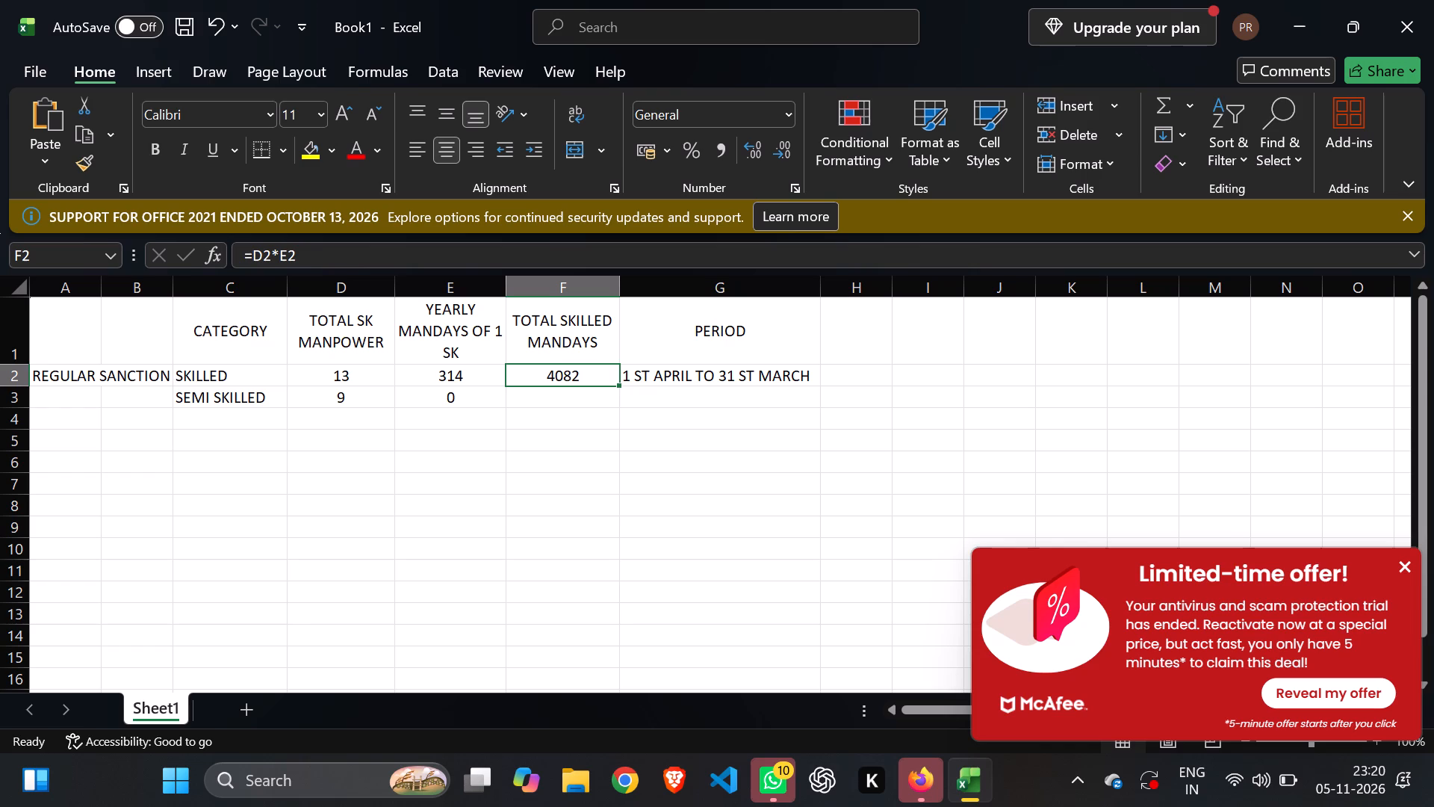
# Fill the total mandays formula and its centering from F2 down into F3.
pyautogui.moveTo(618, 387); pyautogui.dragTo(614, 401)
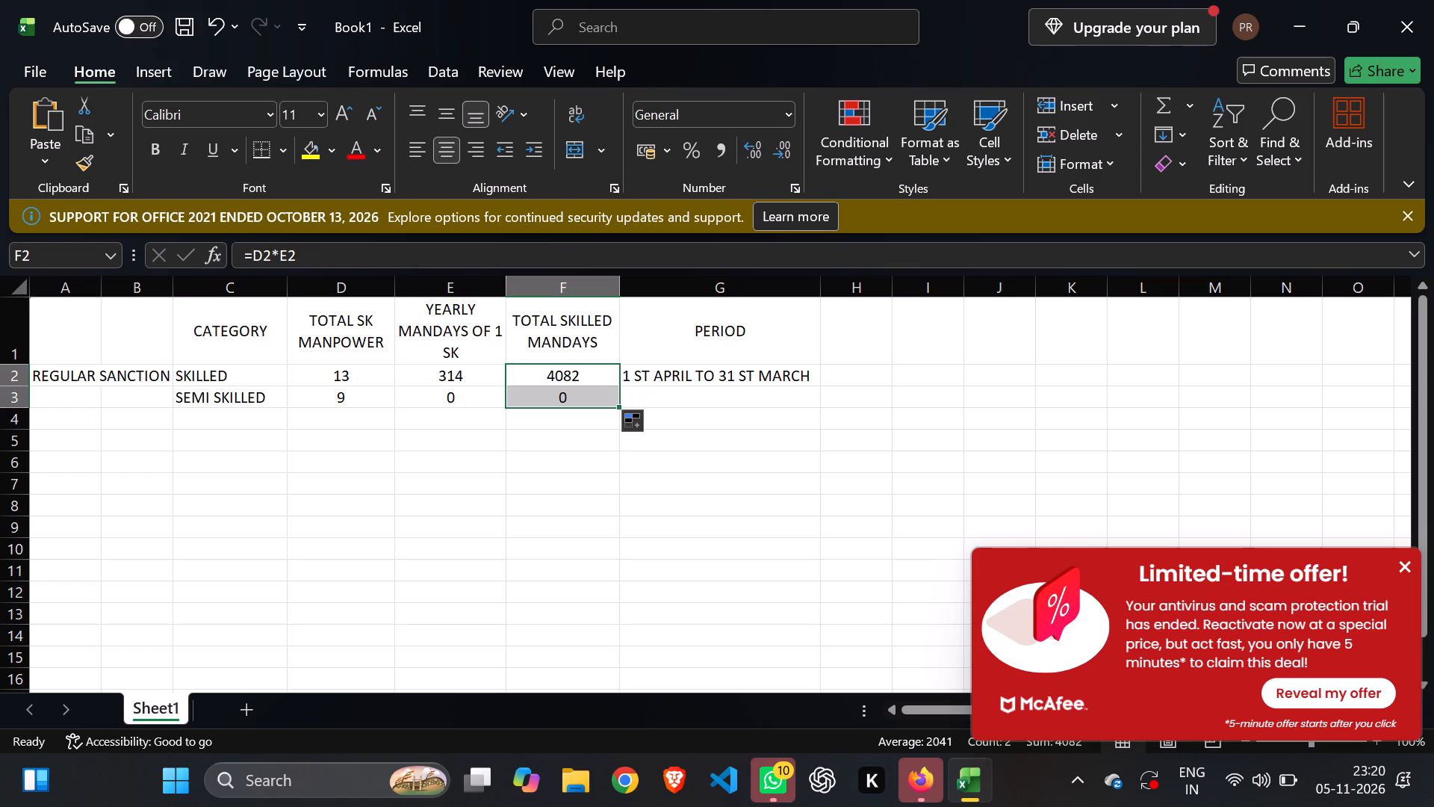
pyautogui.click(601, 451)
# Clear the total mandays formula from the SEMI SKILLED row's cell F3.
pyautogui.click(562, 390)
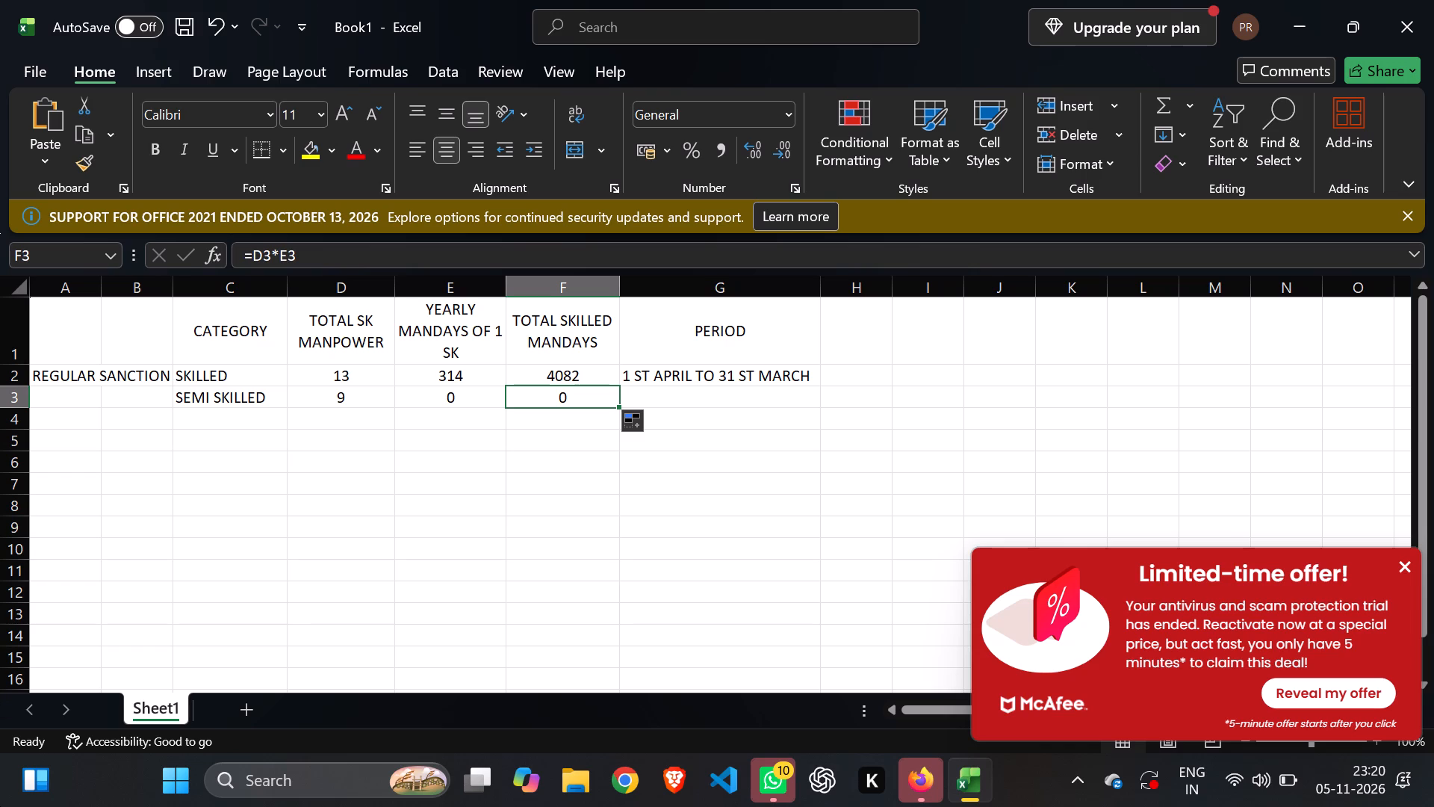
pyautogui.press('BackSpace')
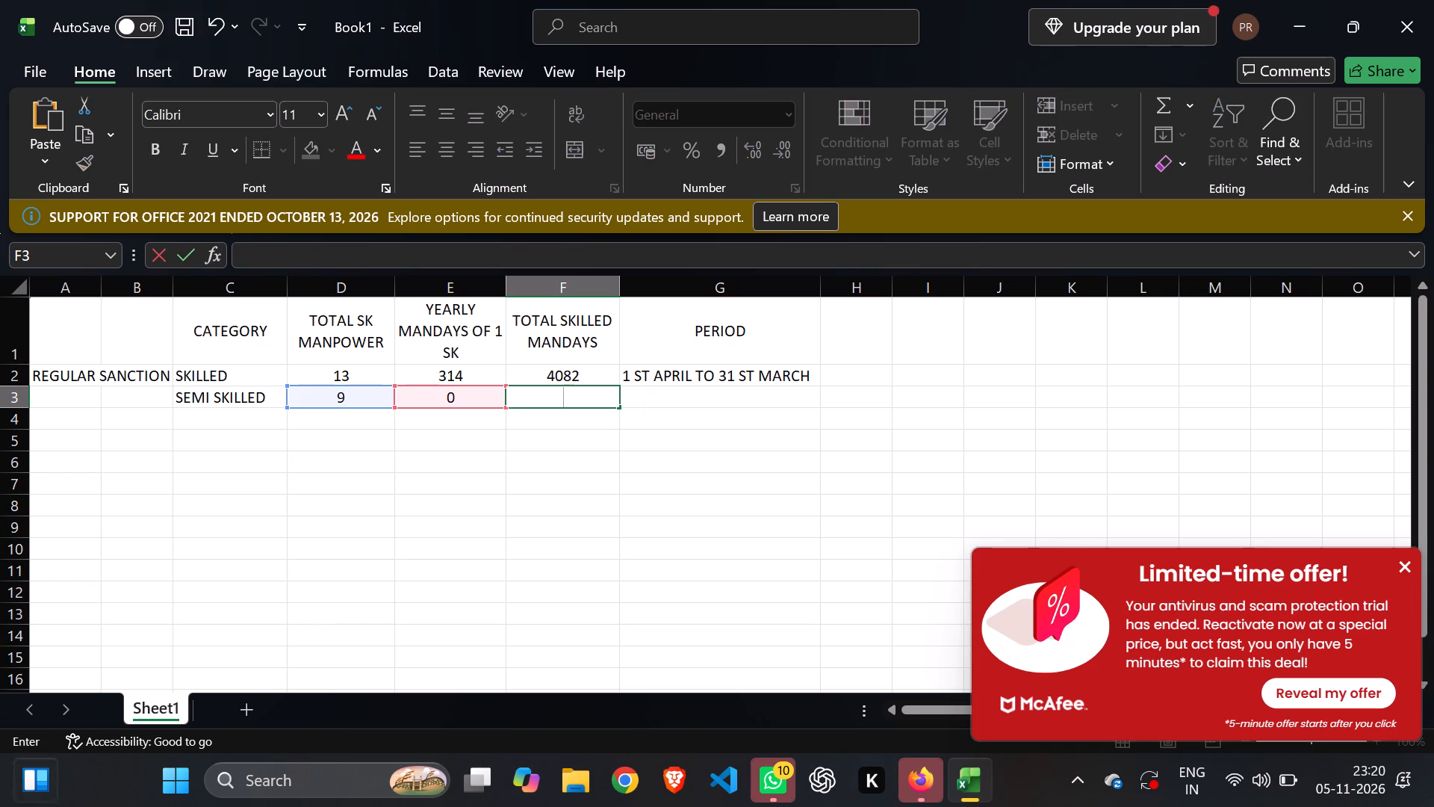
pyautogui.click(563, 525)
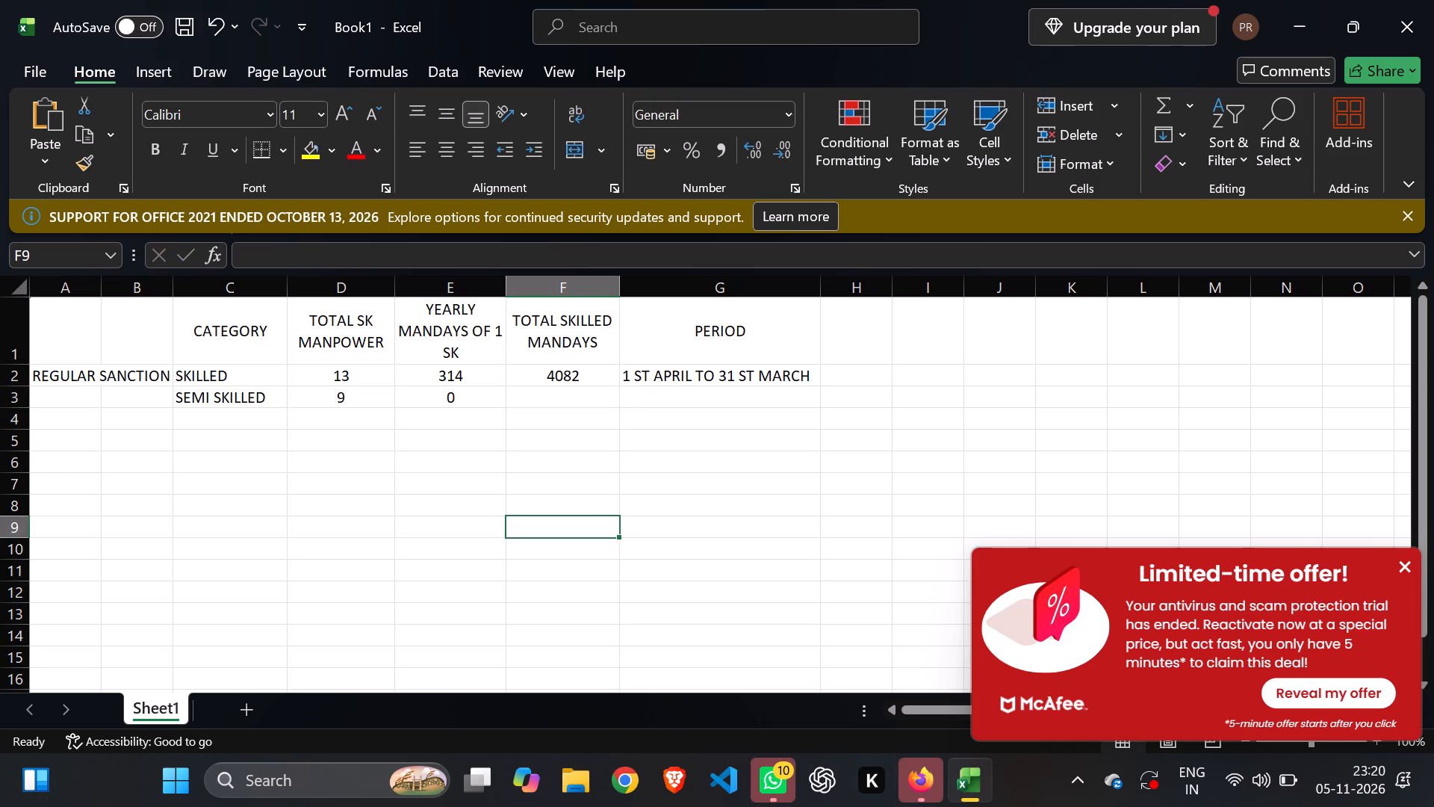
# Set the SEMI SKILLED row's yearly mandays in E3 to 314.
pyautogui.click(484, 395)
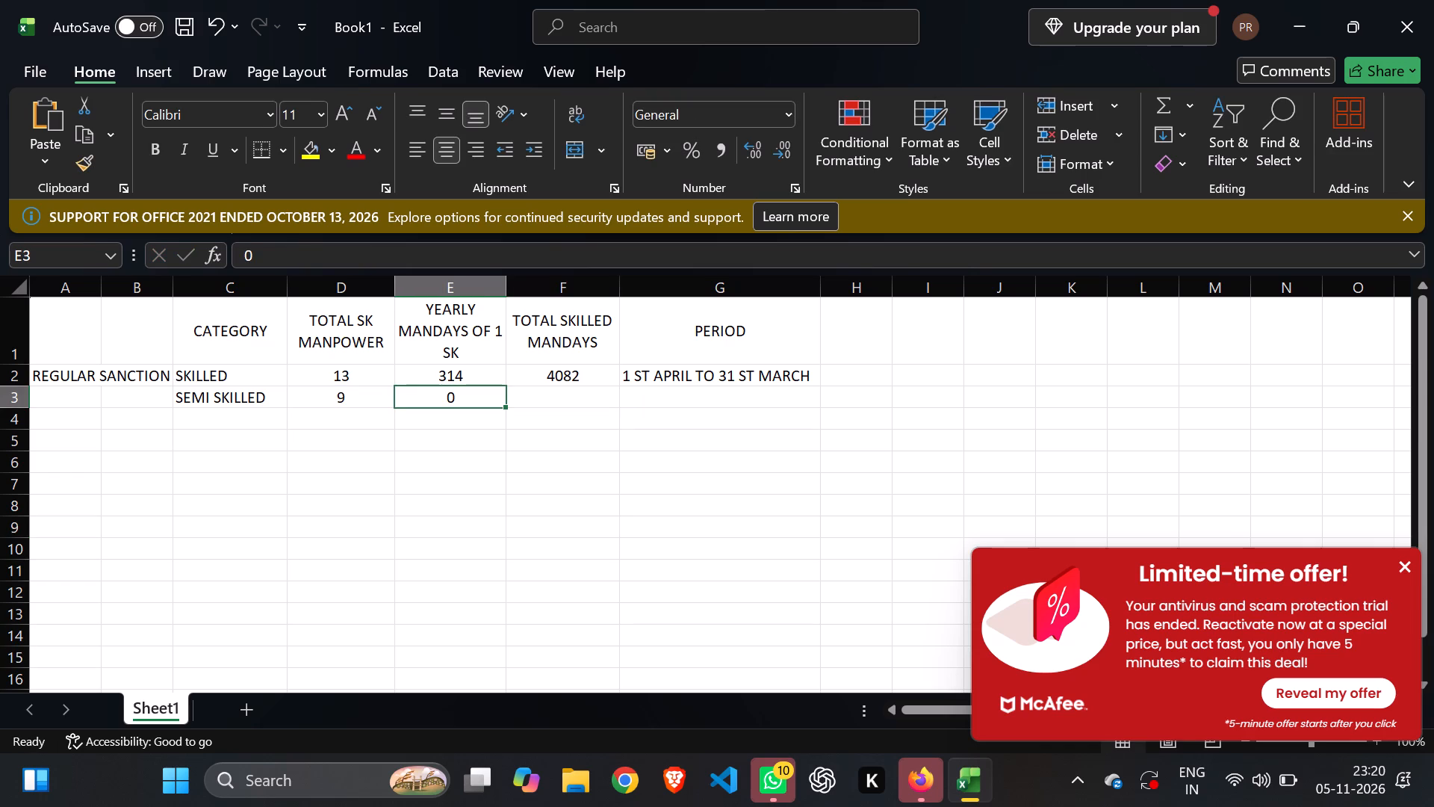
pyautogui.write('31')
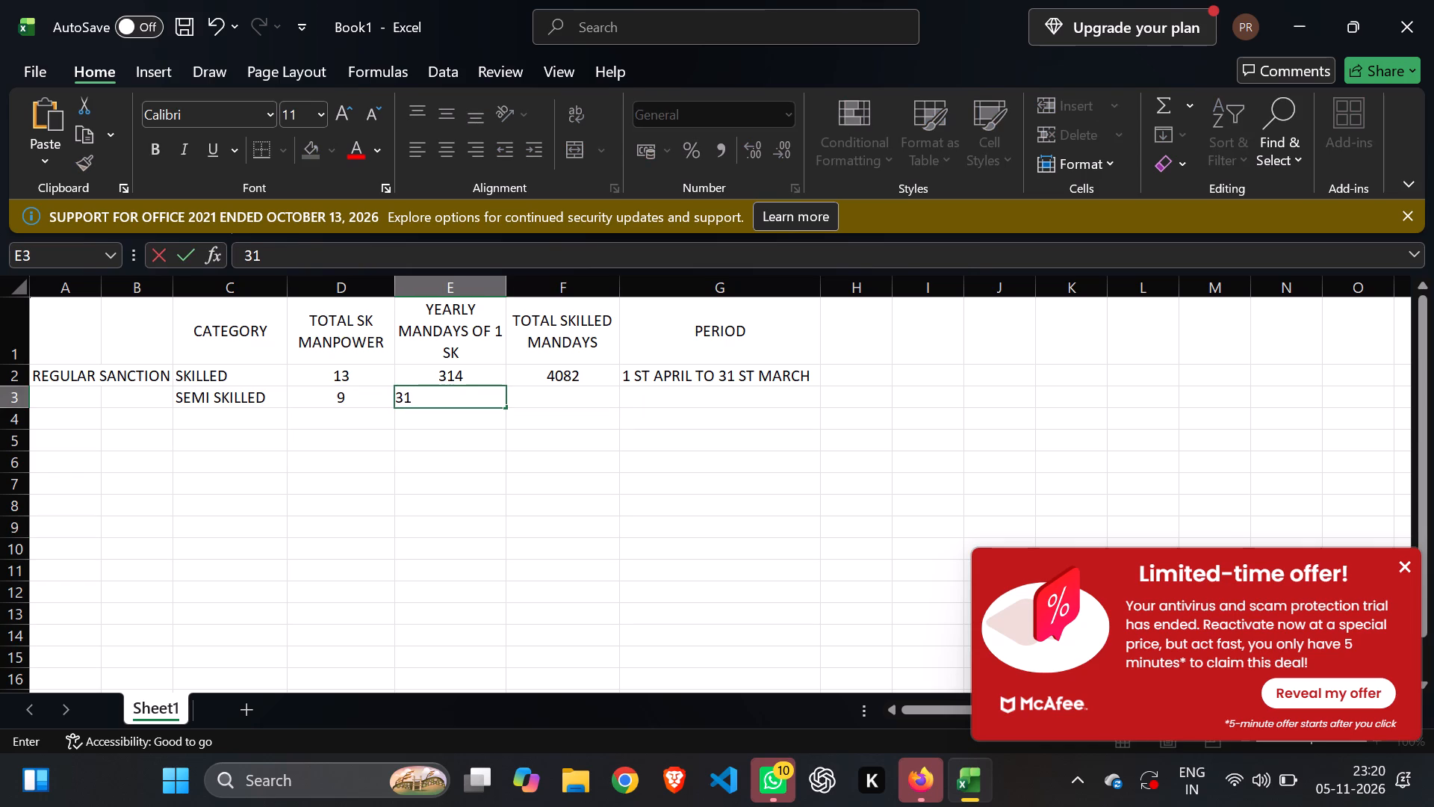
pyautogui.press('4')
pyautogui.click(531, 443)
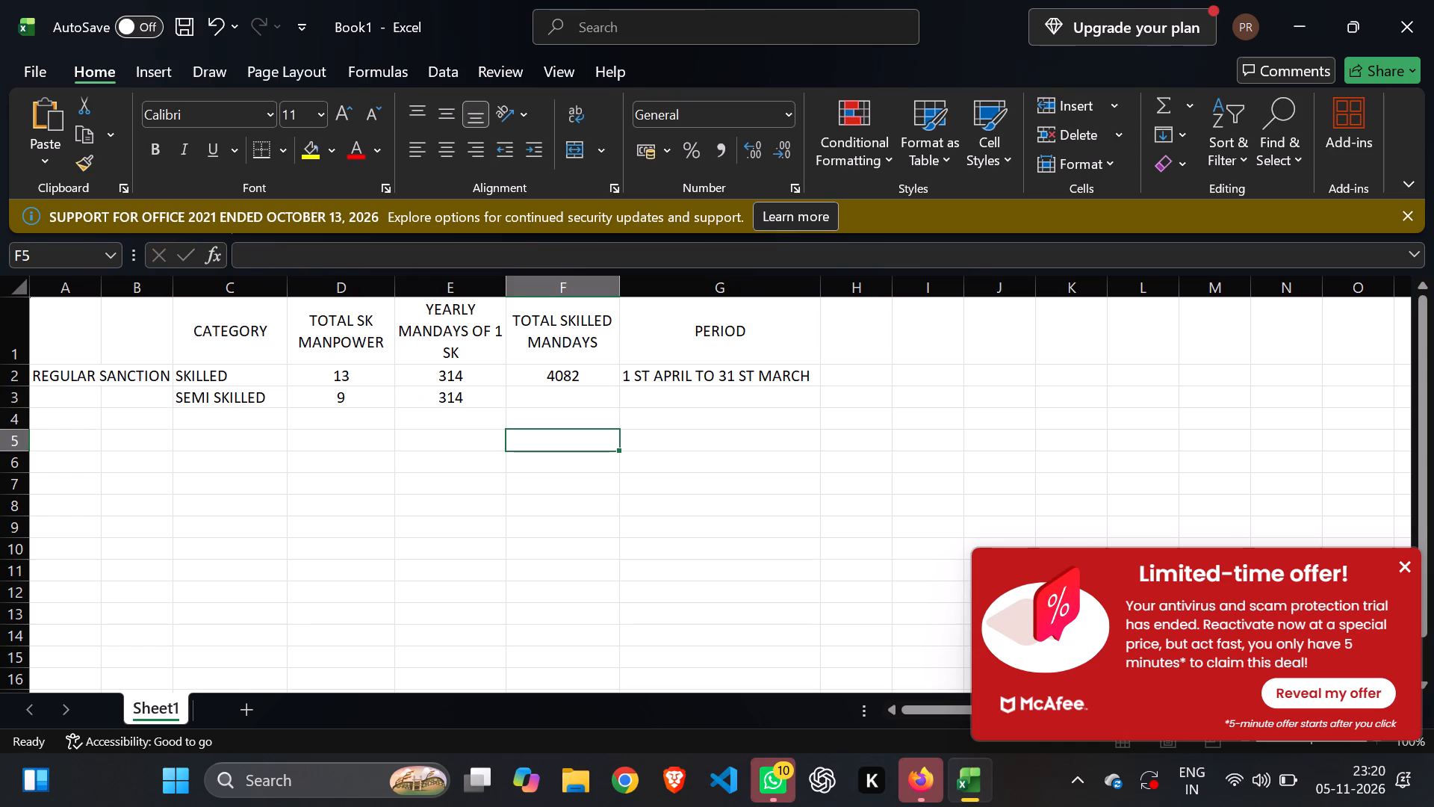
# Enter the formula =D3*E3 in F3 to calculate the SEMI SKILLED row's total mandays.
pyautogui.click(538, 400)
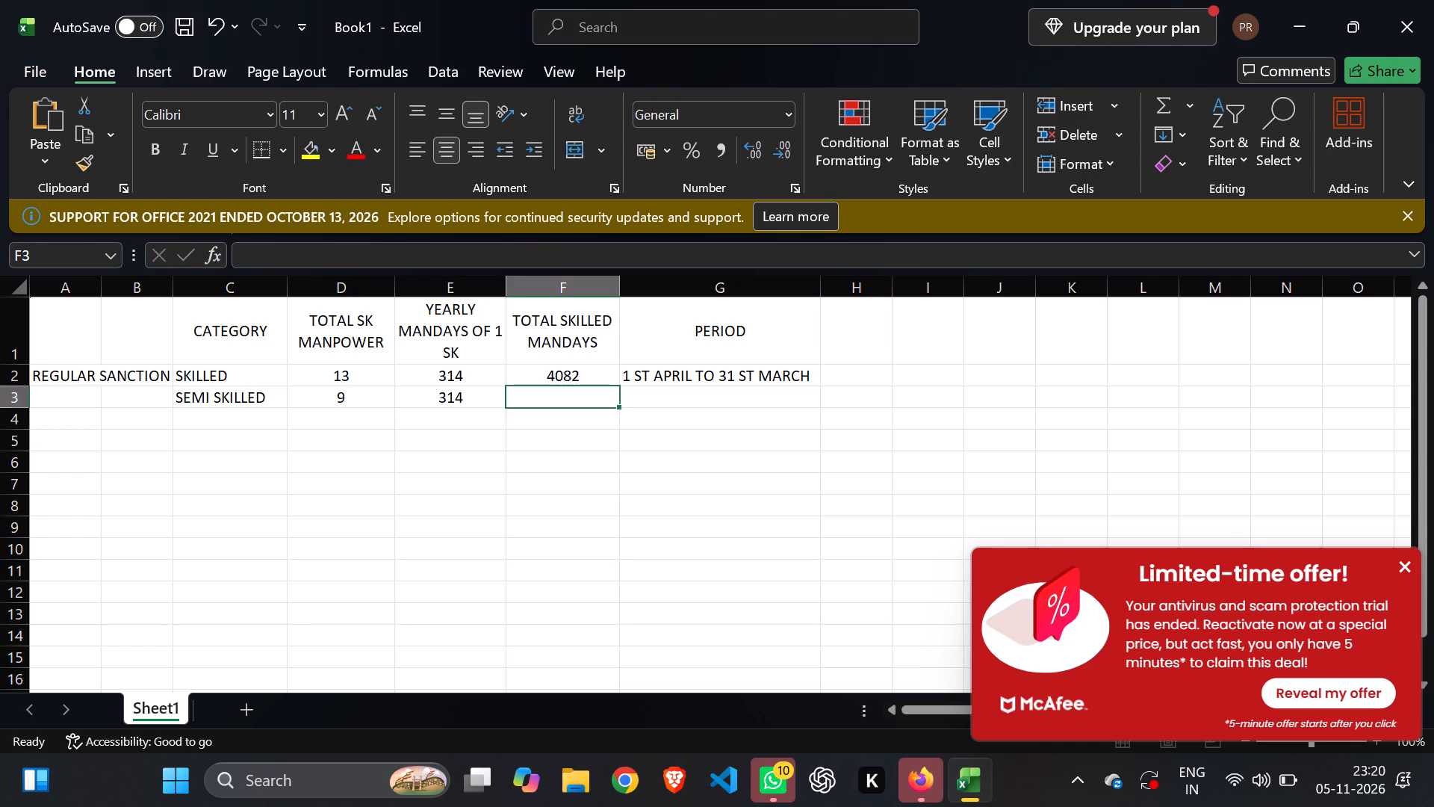
pyautogui.press('=')
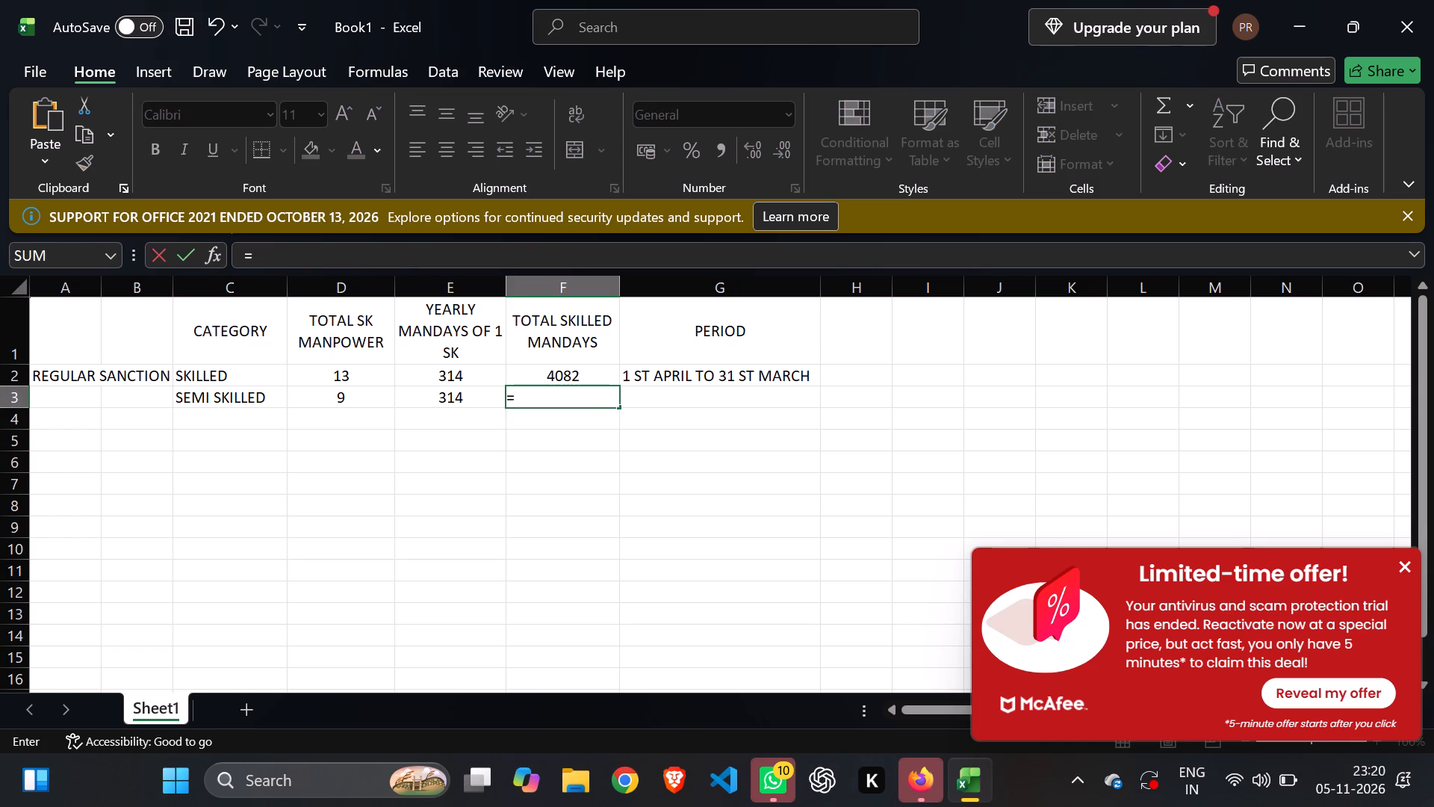
pyautogui.click(373, 400)
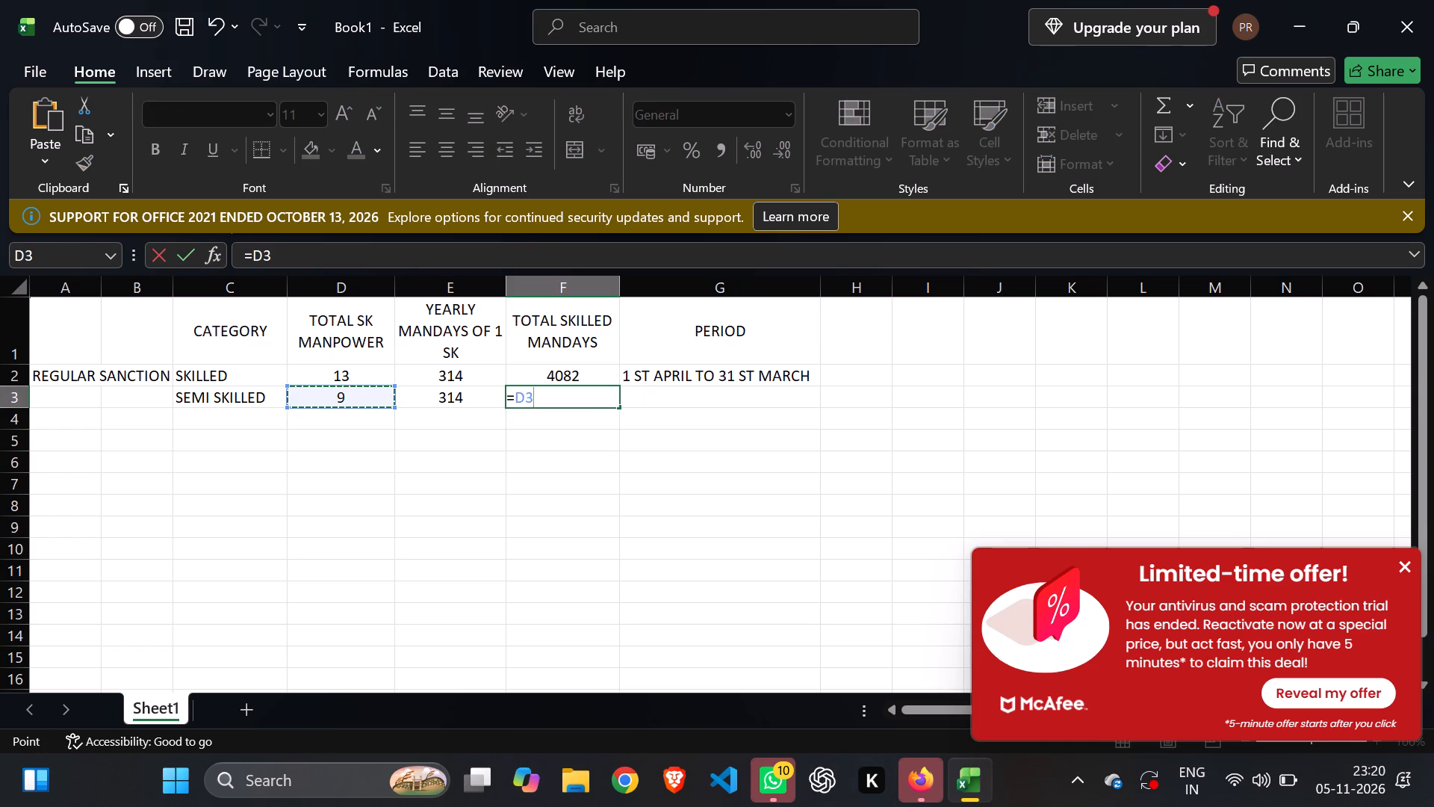
pyautogui.hotkey('shift', '*')
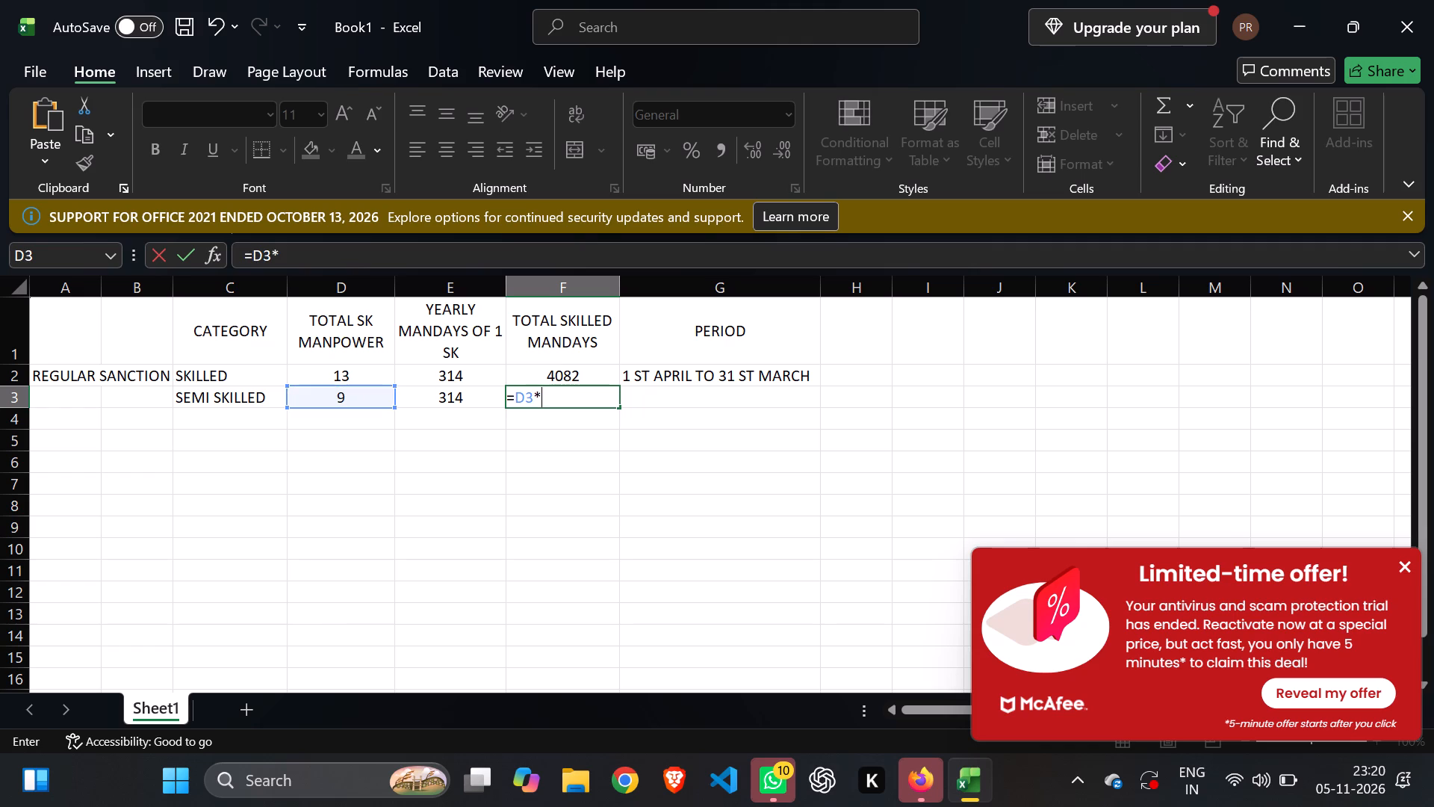
pyautogui.click(427, 401)
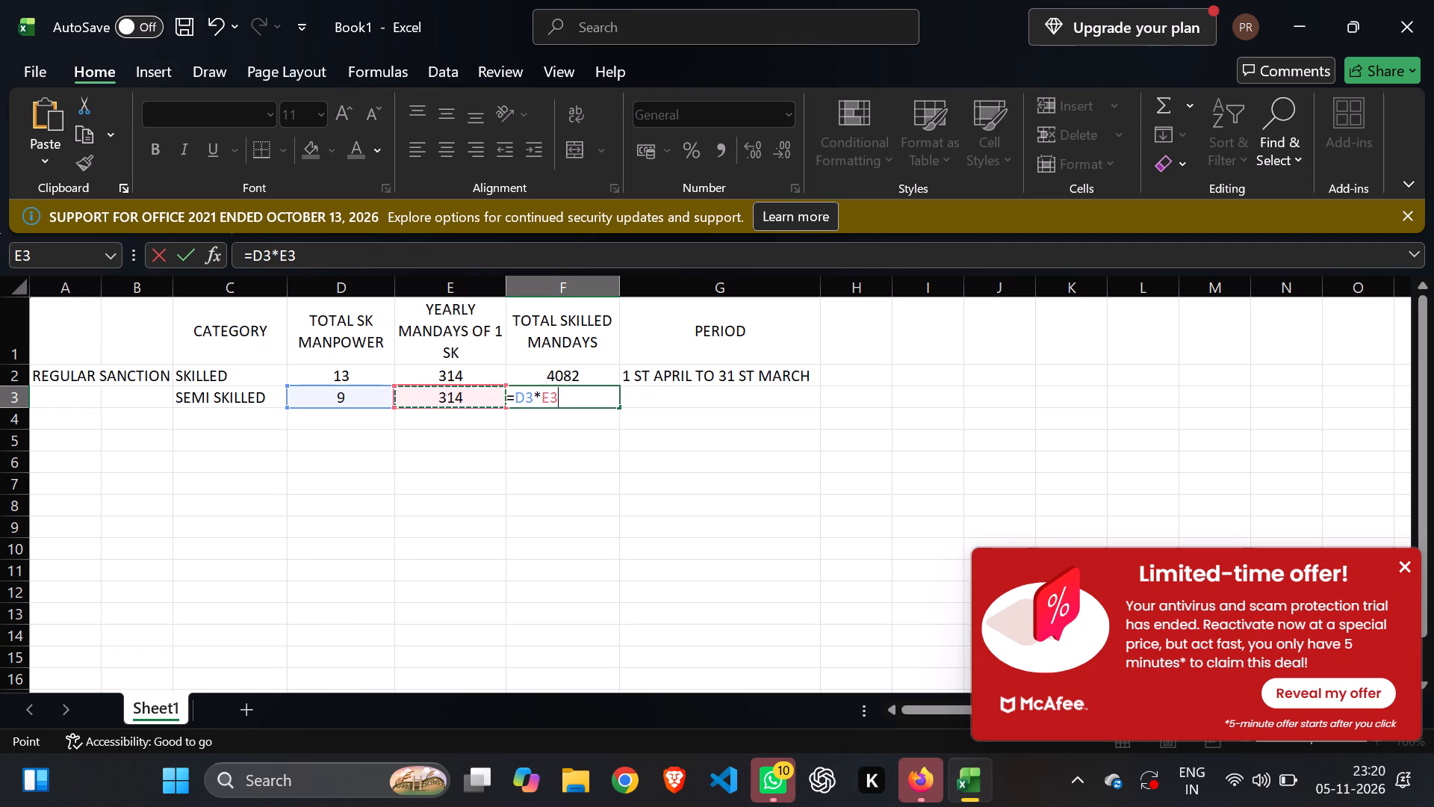
pyautogui.press('Return')
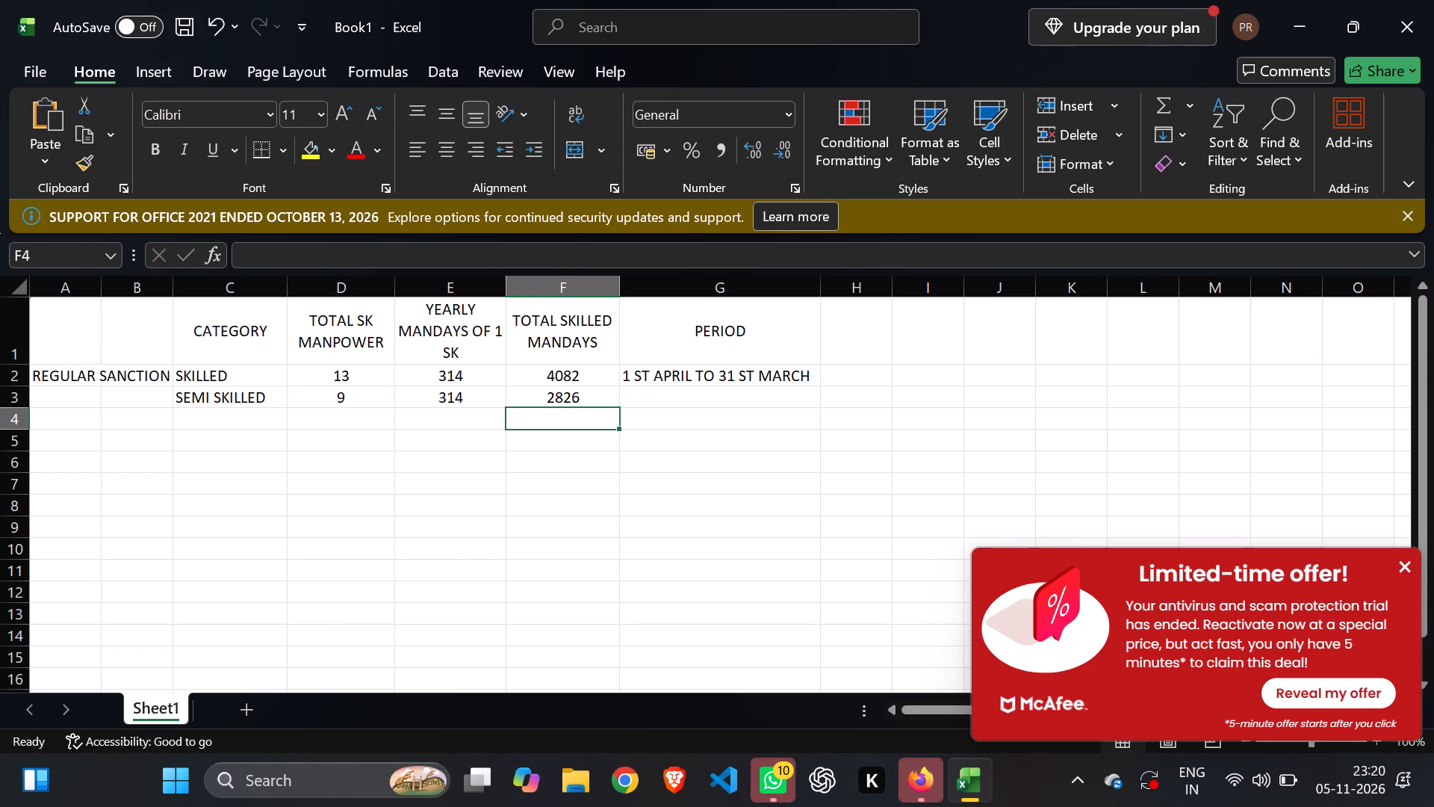
pyautogui.click(666, 537)
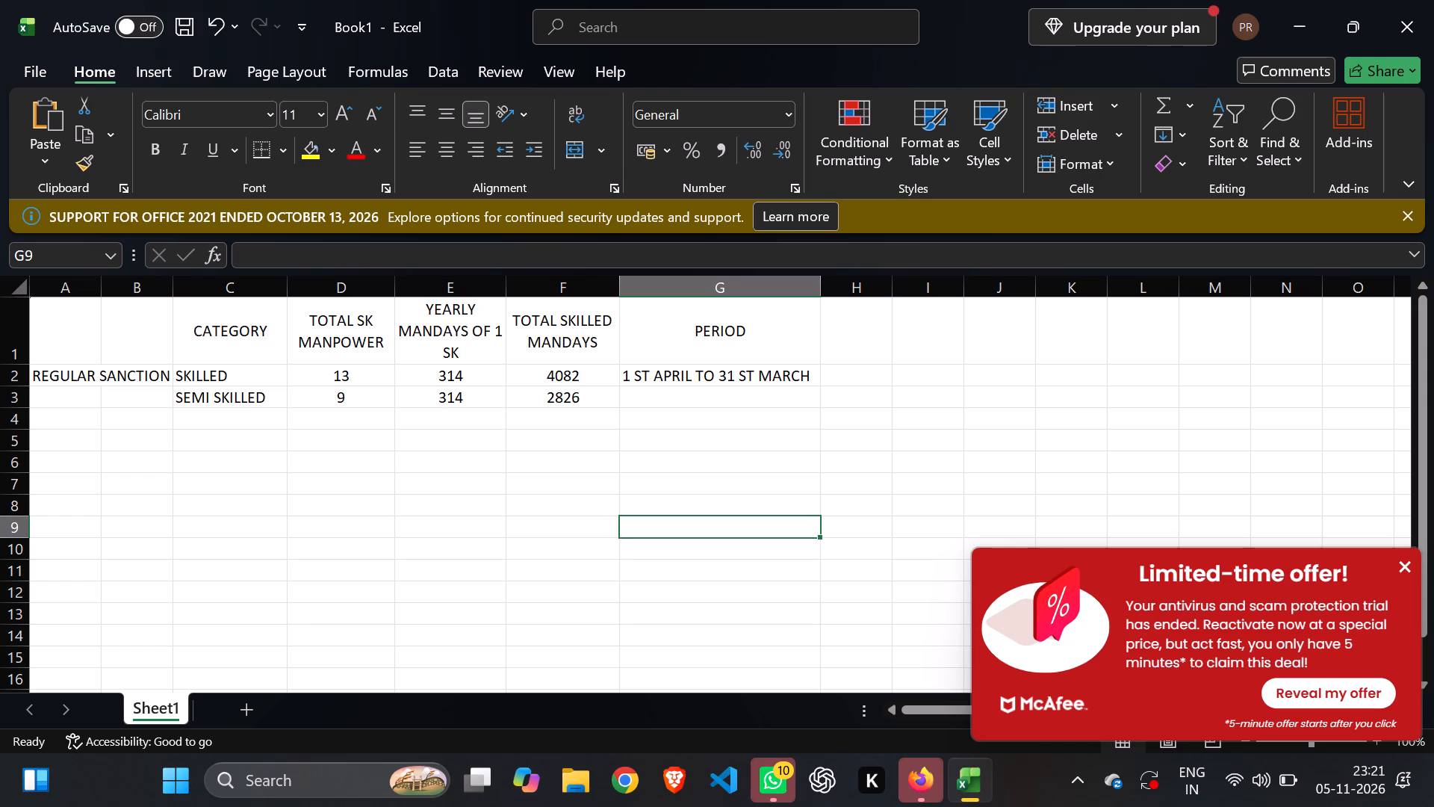
pyautogui.click(536, 459)
pyautogui.click(562, 415)
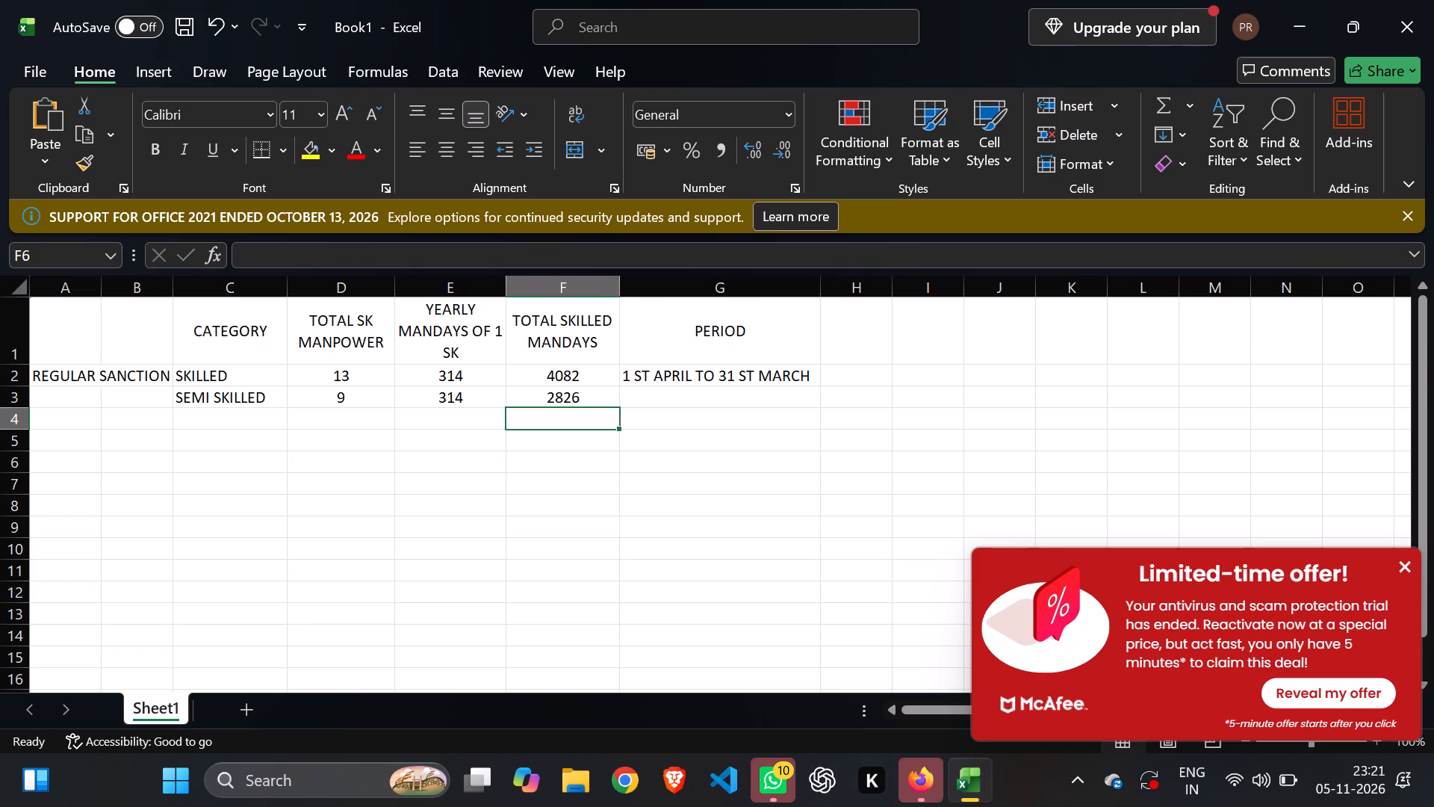
# Insert an entire blank column between the TOTAL SKILLED MANDAYS and PERIOD columns.
pyautogui.click(686, 384)
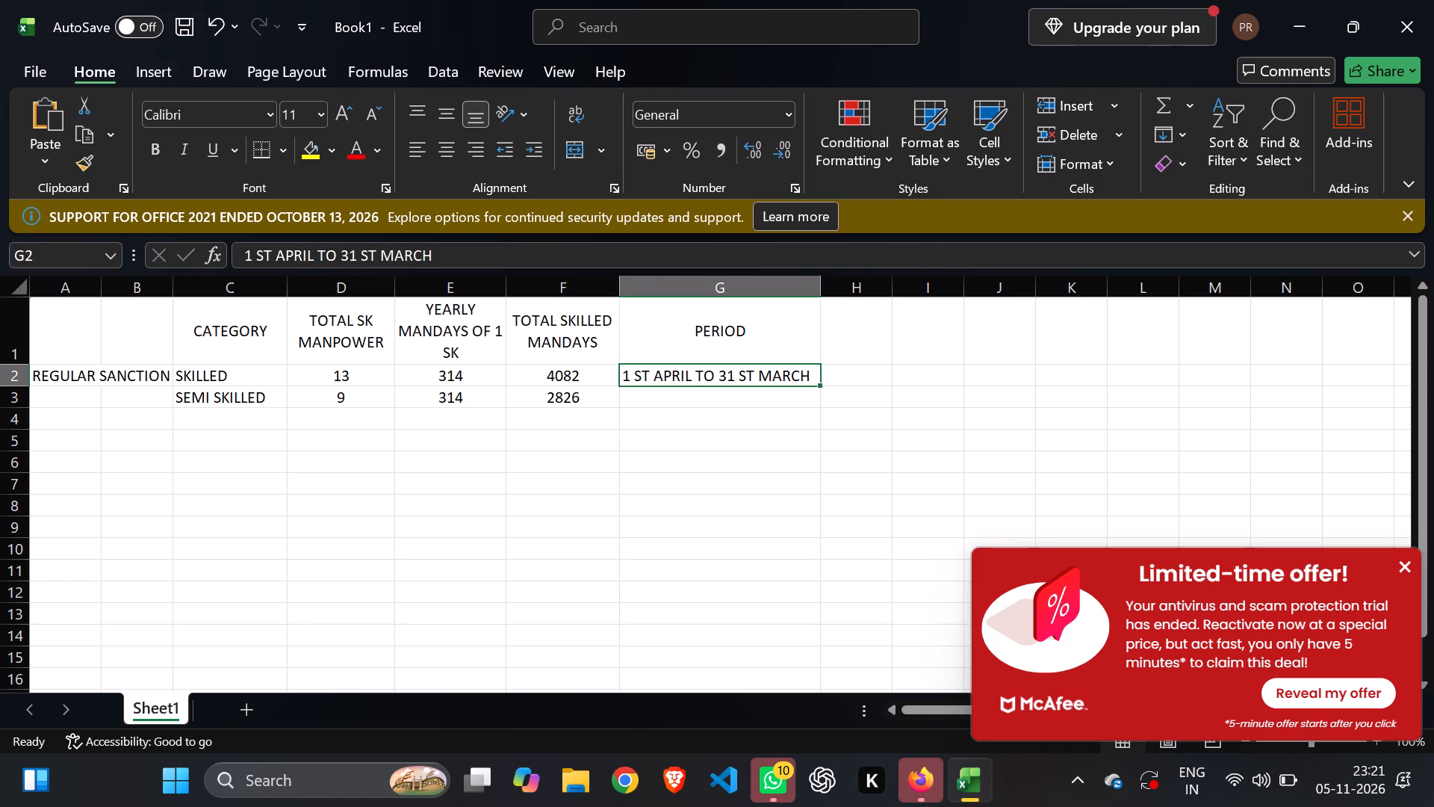
pyautogui.rightClick(681, 374)
pyautogui.click(736, 318)
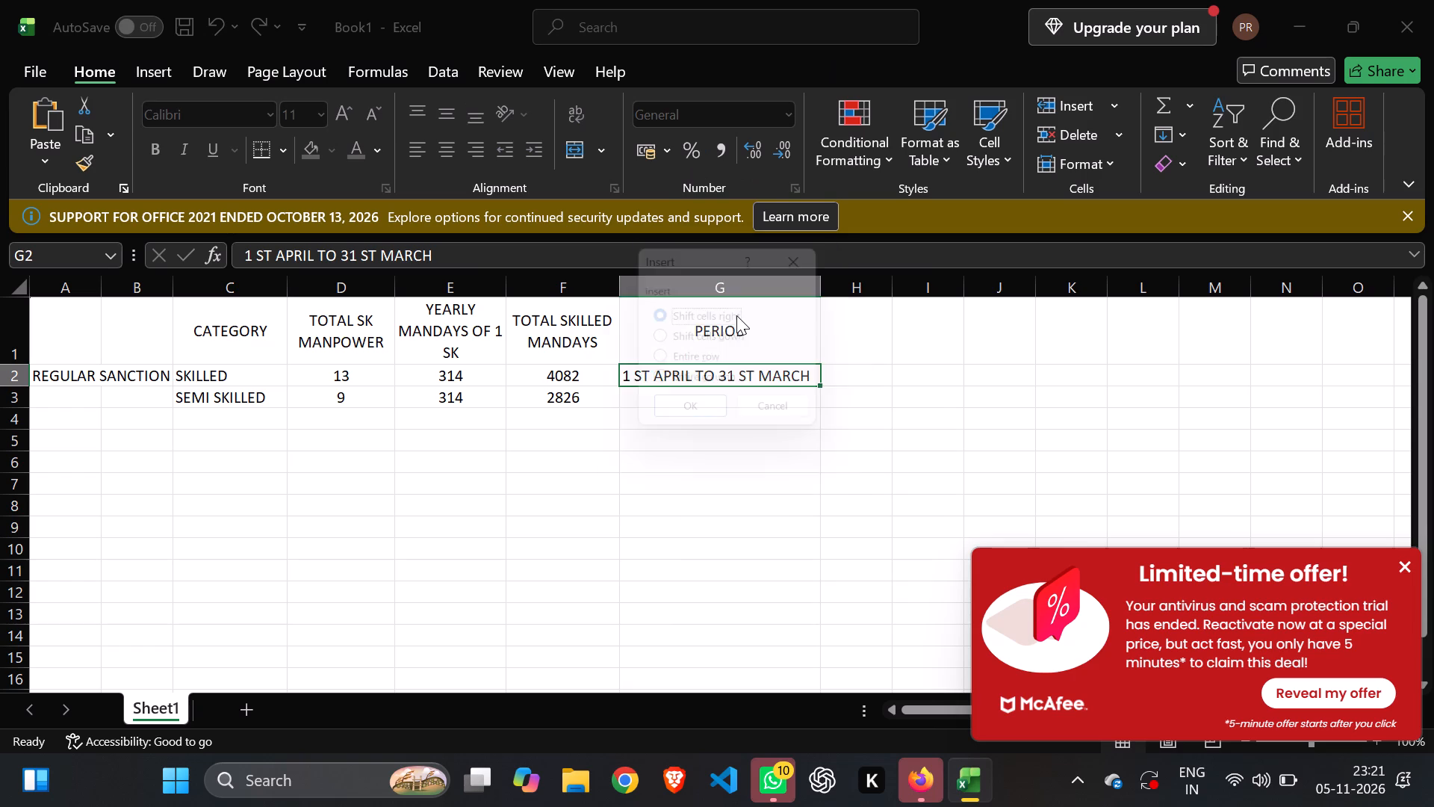
pyautogui.click(698, 389)
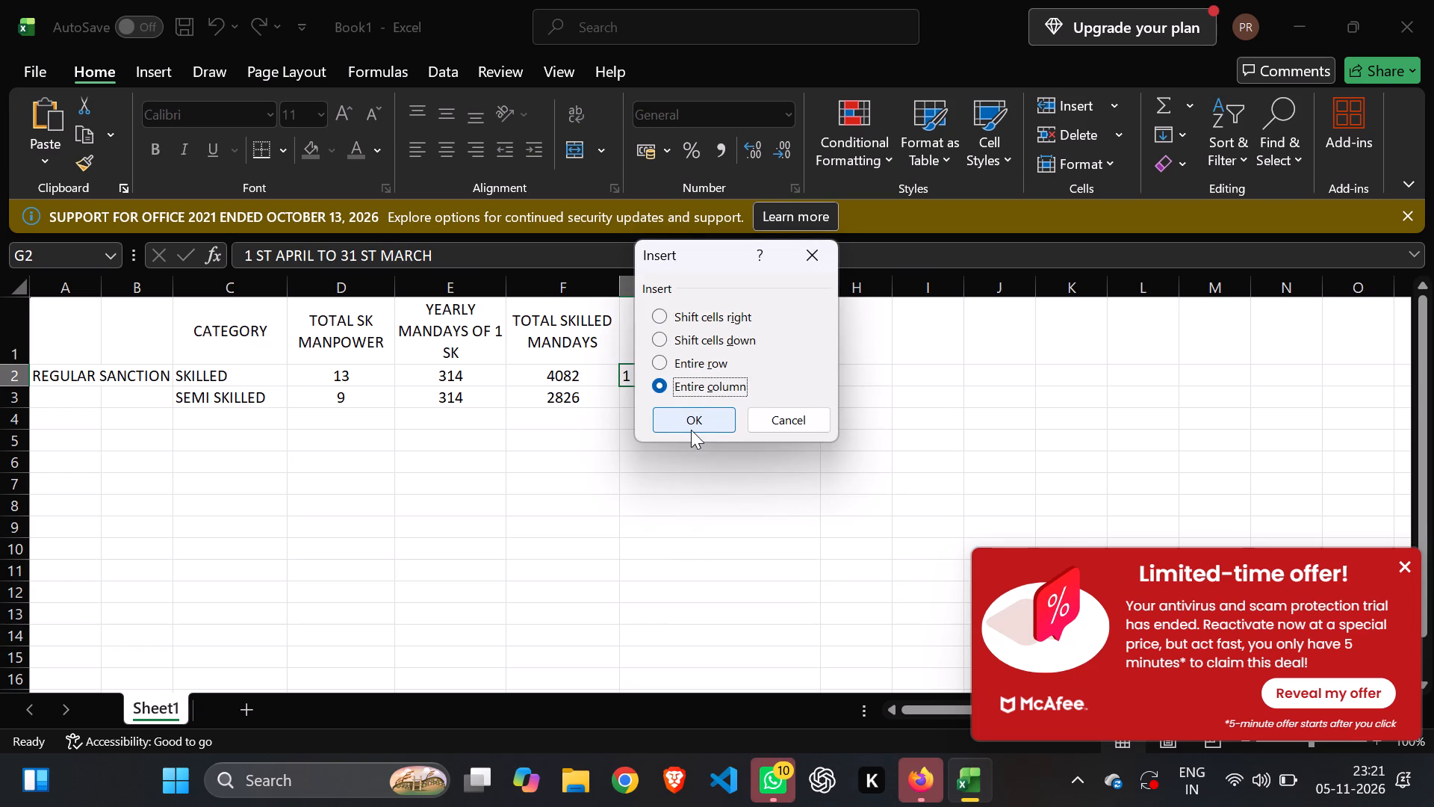
pyautogui.click(692, 427)
pyautogui.click(727, 483)
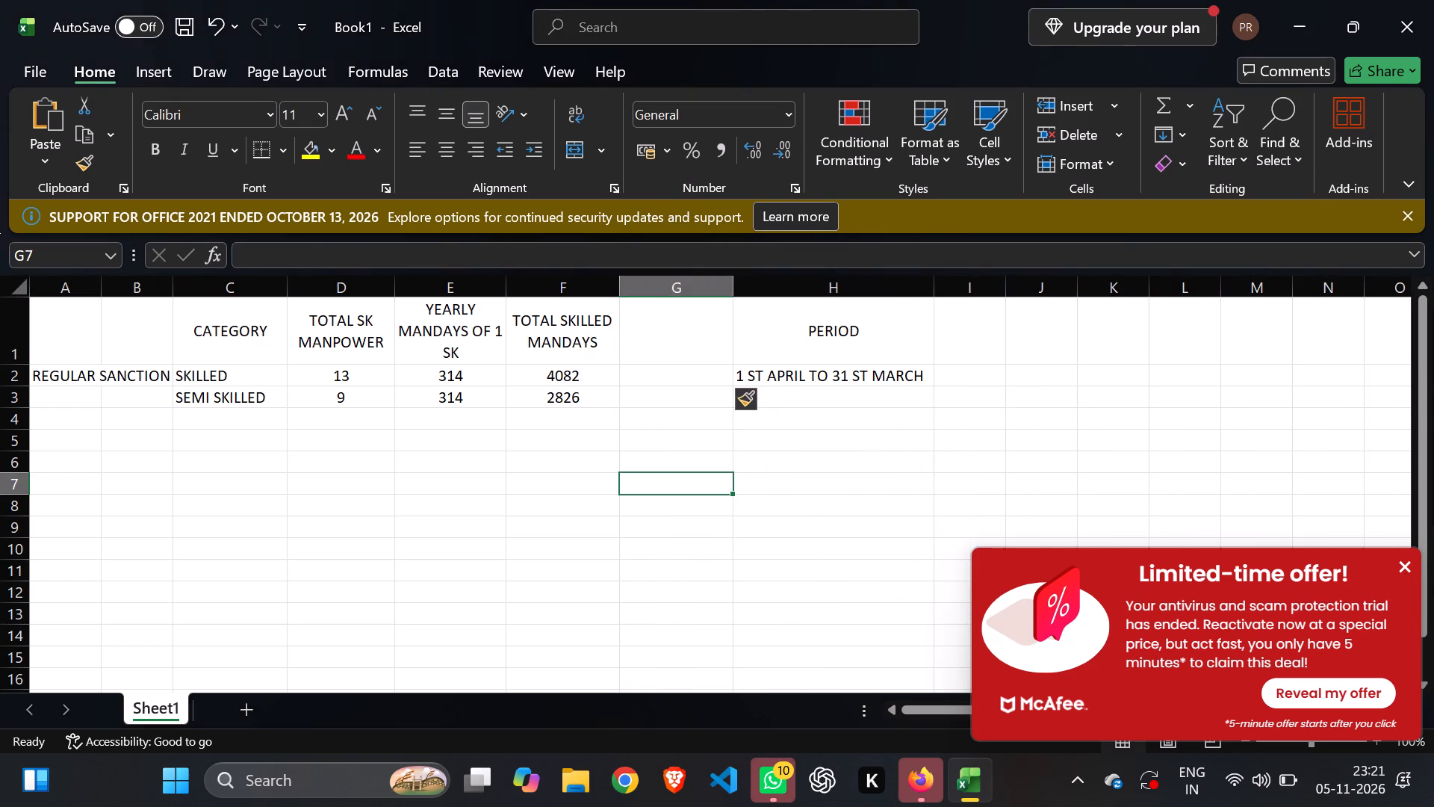
# Enter the heading MONTHLY MANDAYS in G1 of the blank column.
pyautogui.click(688, 340)
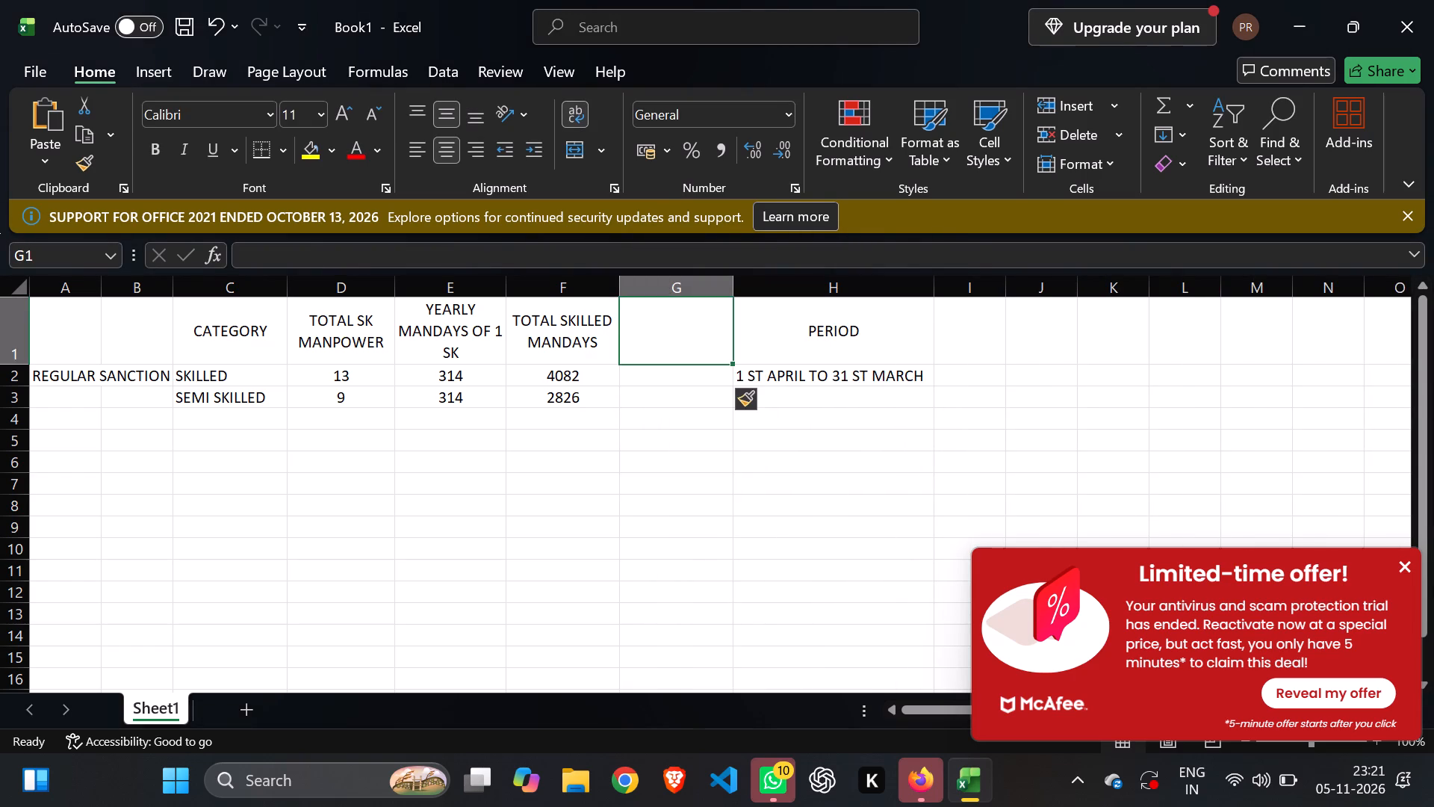
pyautogui.write('MO')
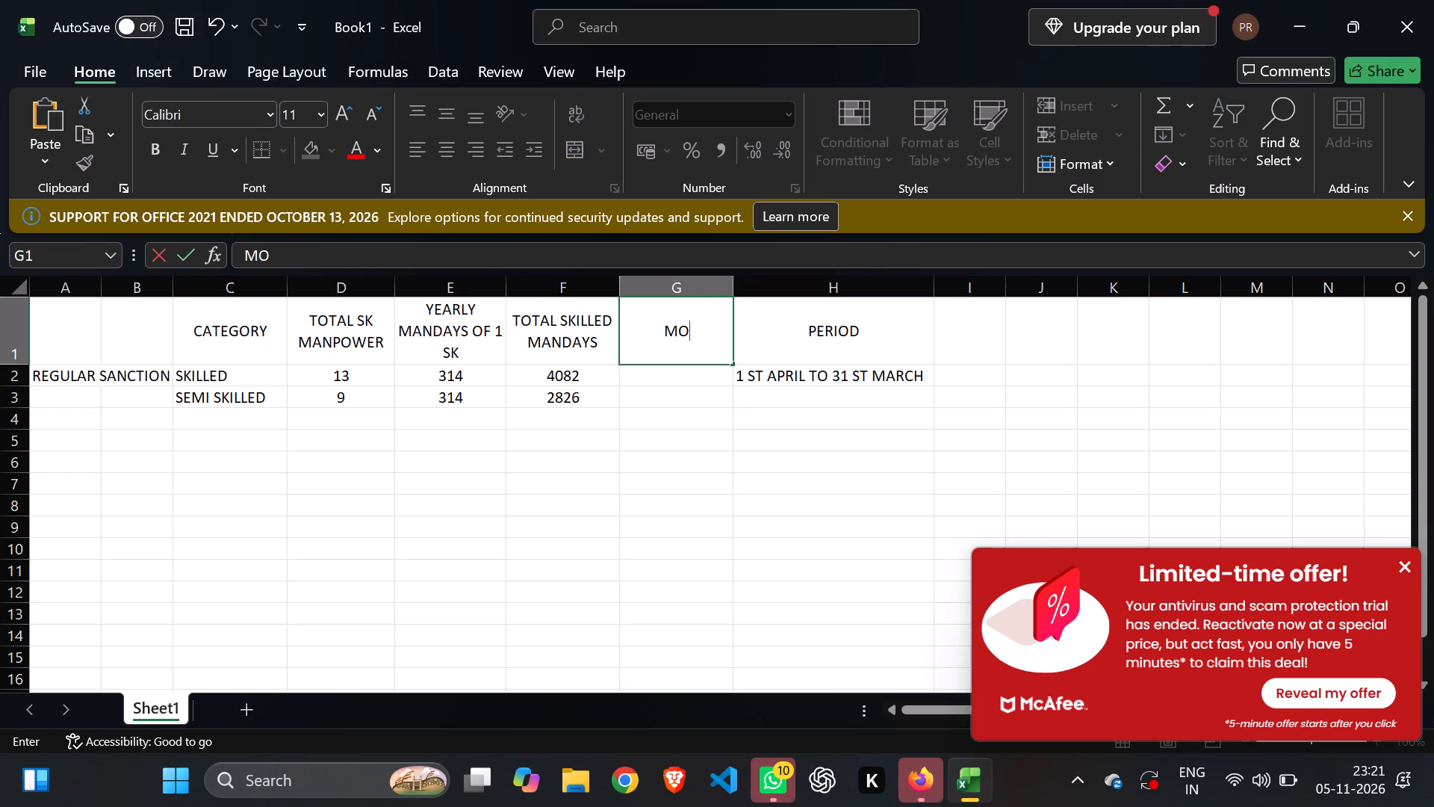
pyautogui.write('NT')
pyautogui.write('HLY')
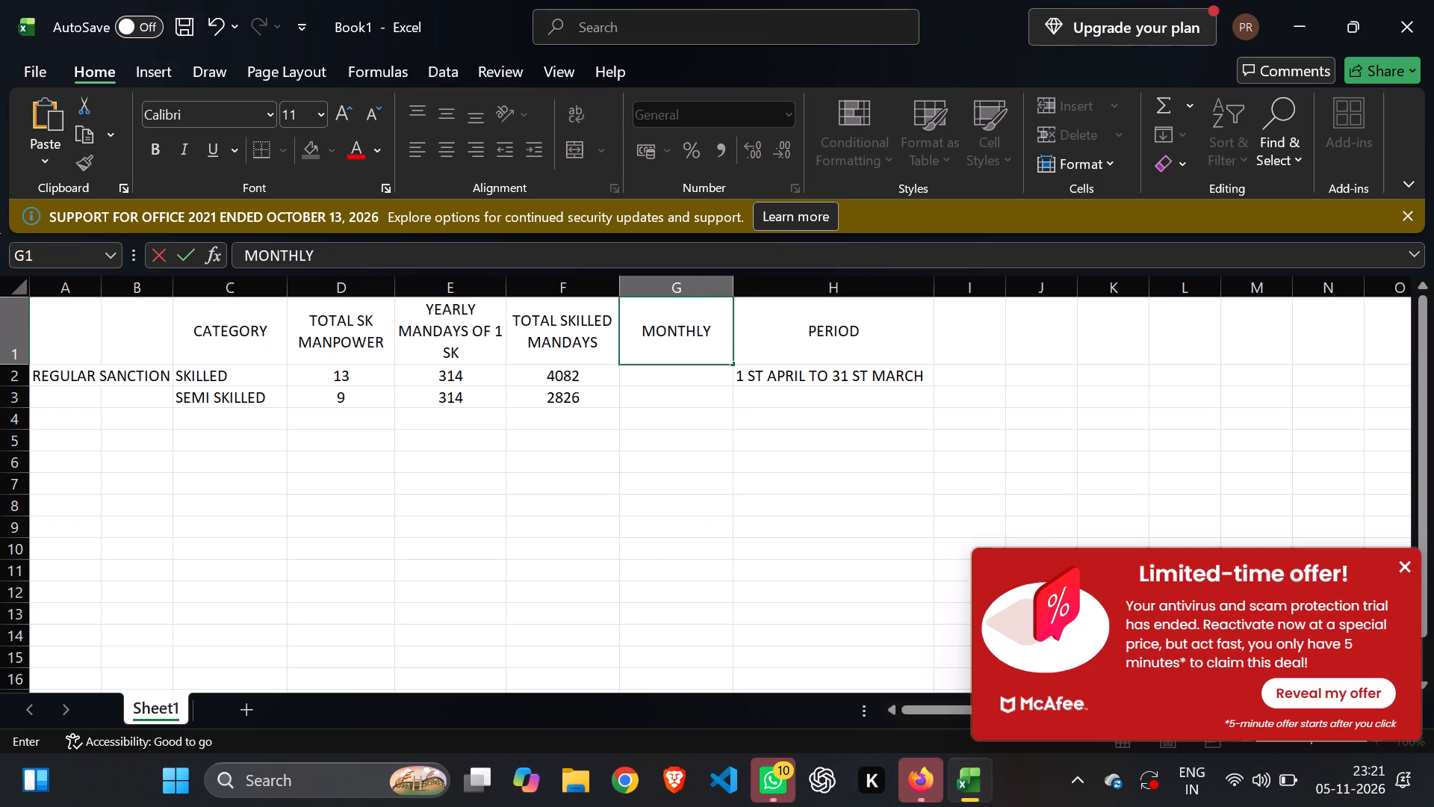
pyautogui.press('space')
pyautogui.write('MANDAYS')
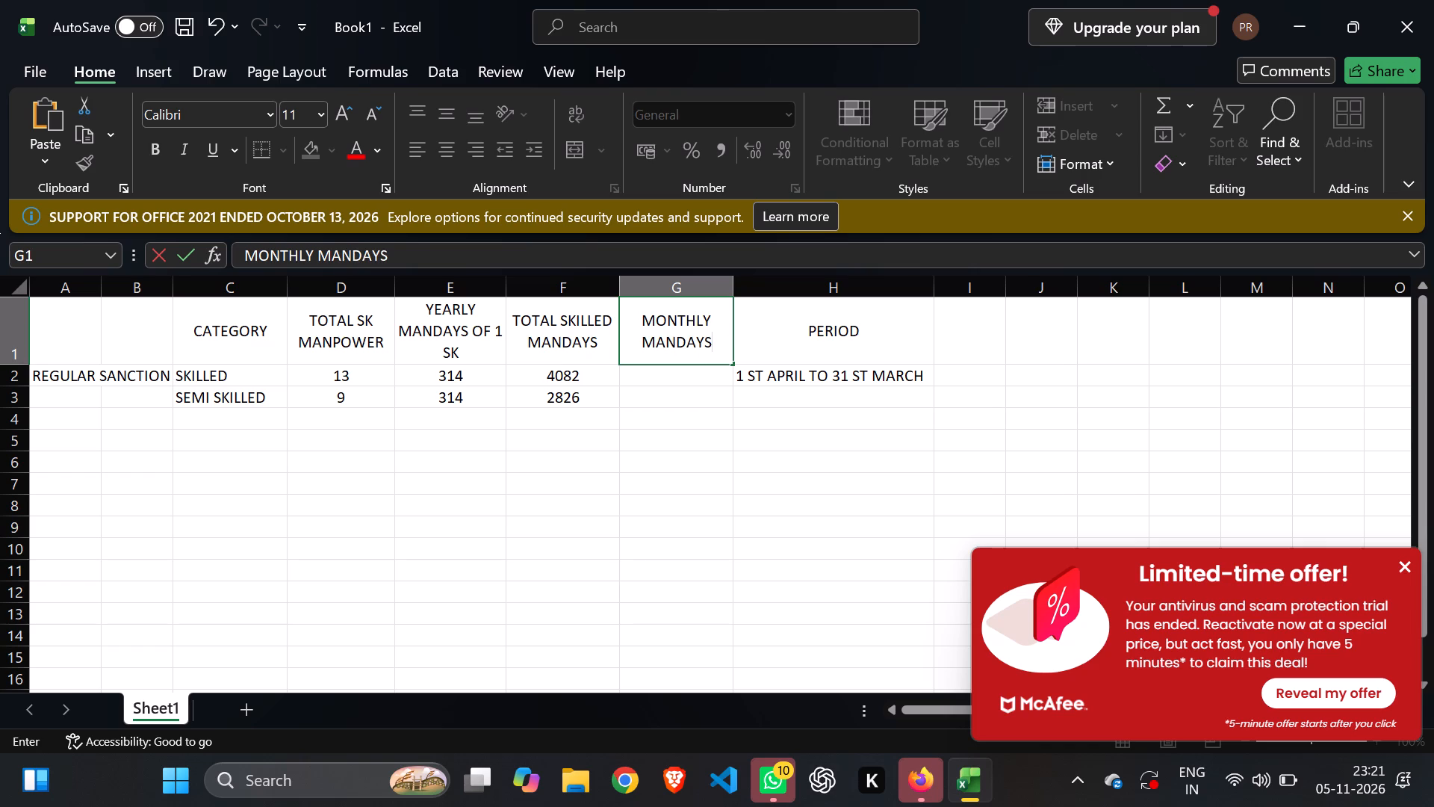
pyautogui.click(823, 550)
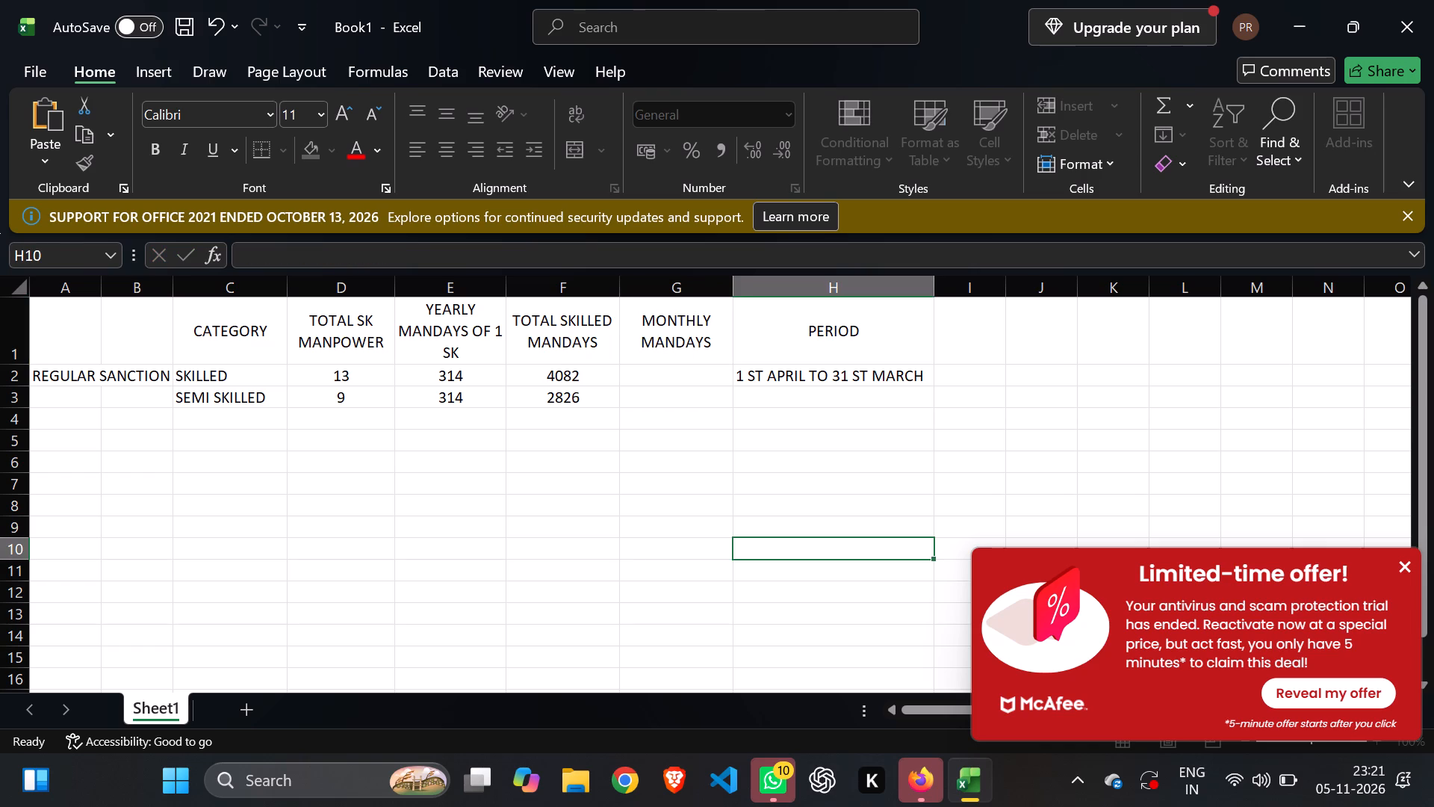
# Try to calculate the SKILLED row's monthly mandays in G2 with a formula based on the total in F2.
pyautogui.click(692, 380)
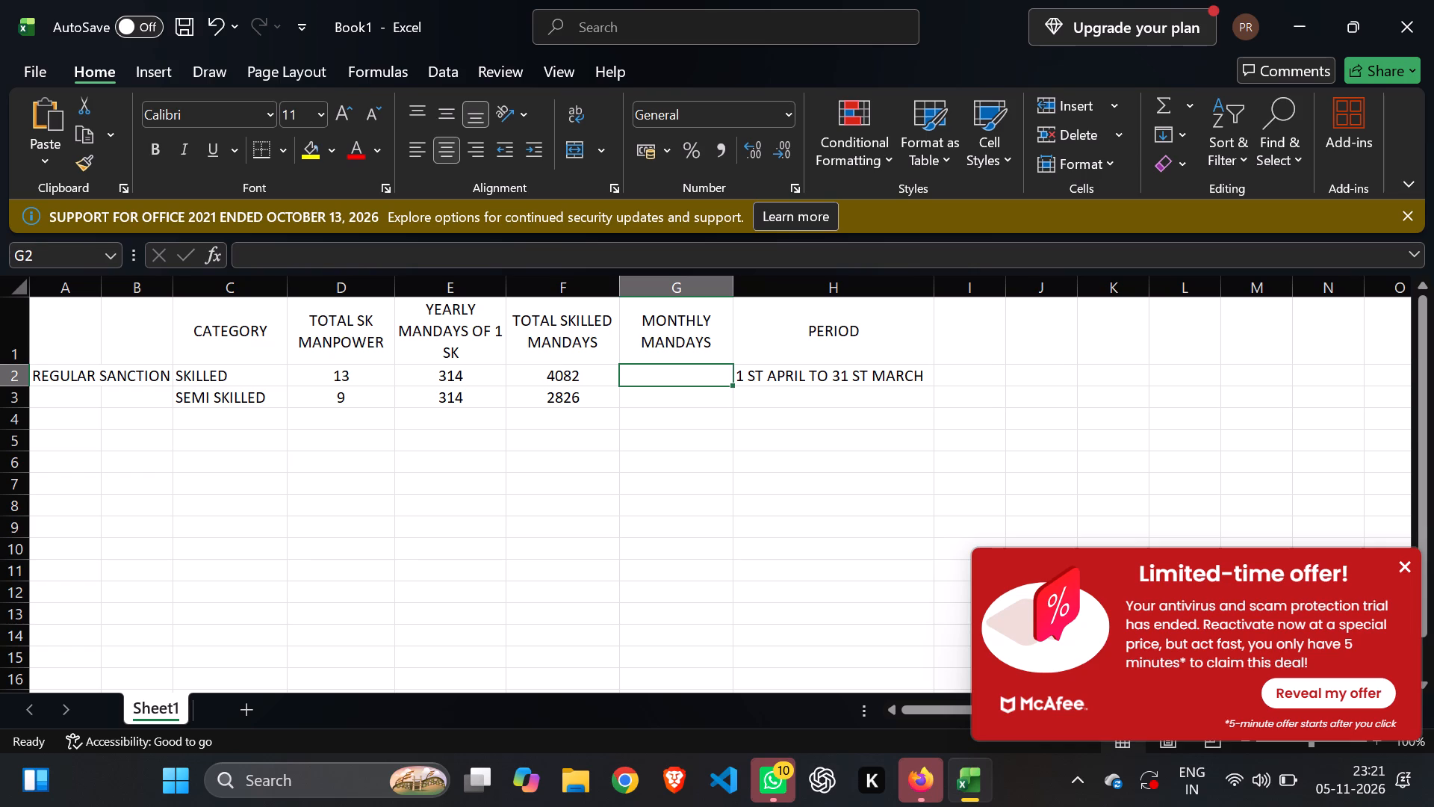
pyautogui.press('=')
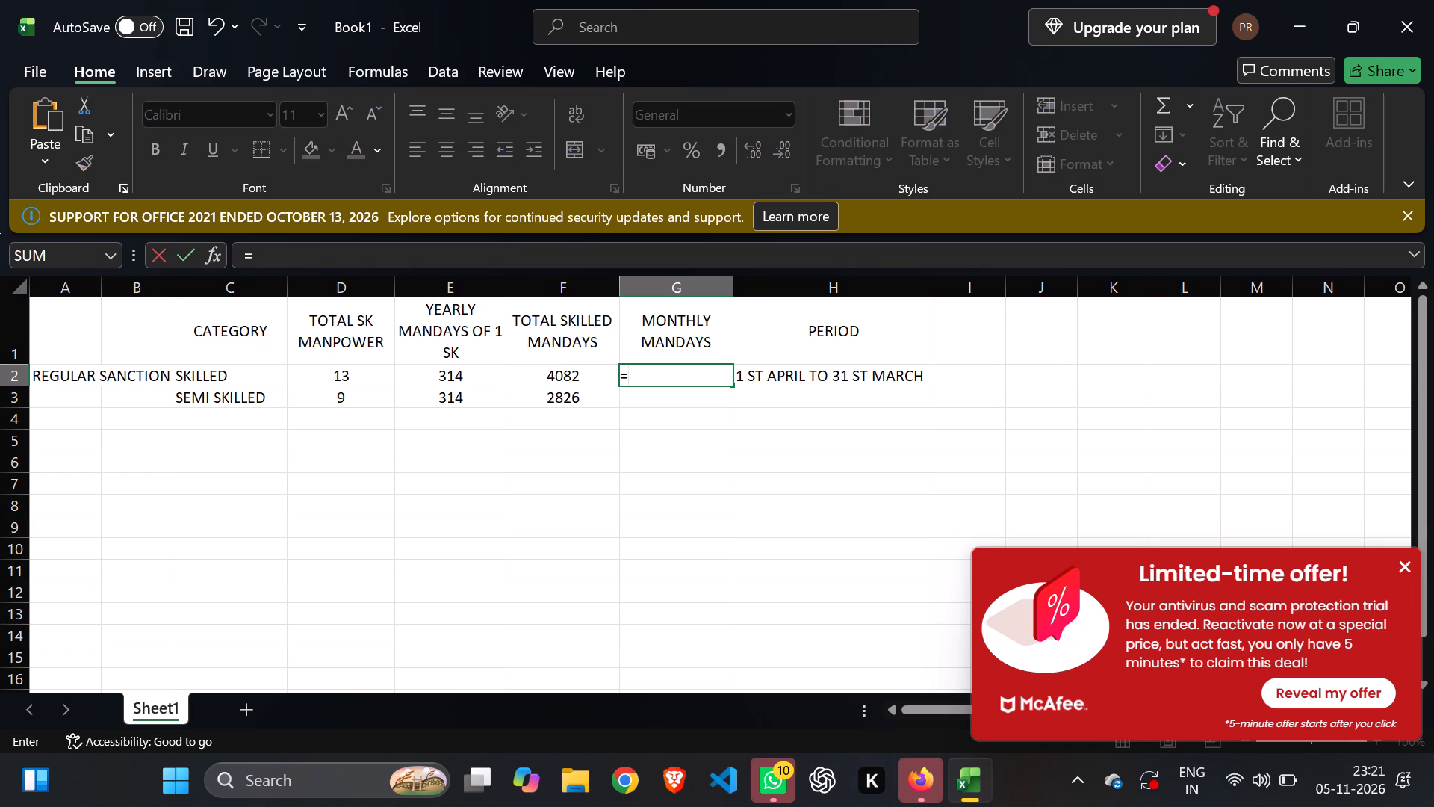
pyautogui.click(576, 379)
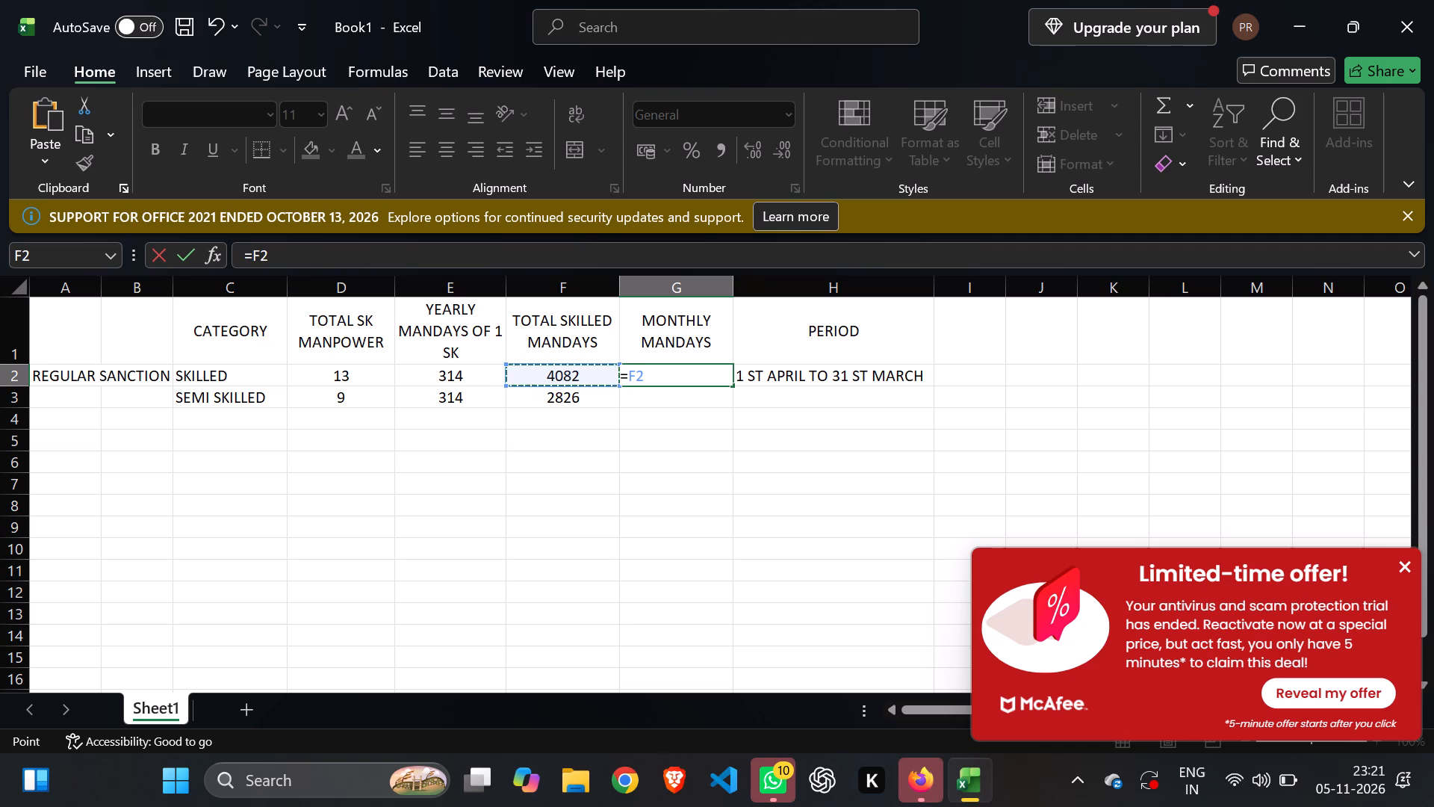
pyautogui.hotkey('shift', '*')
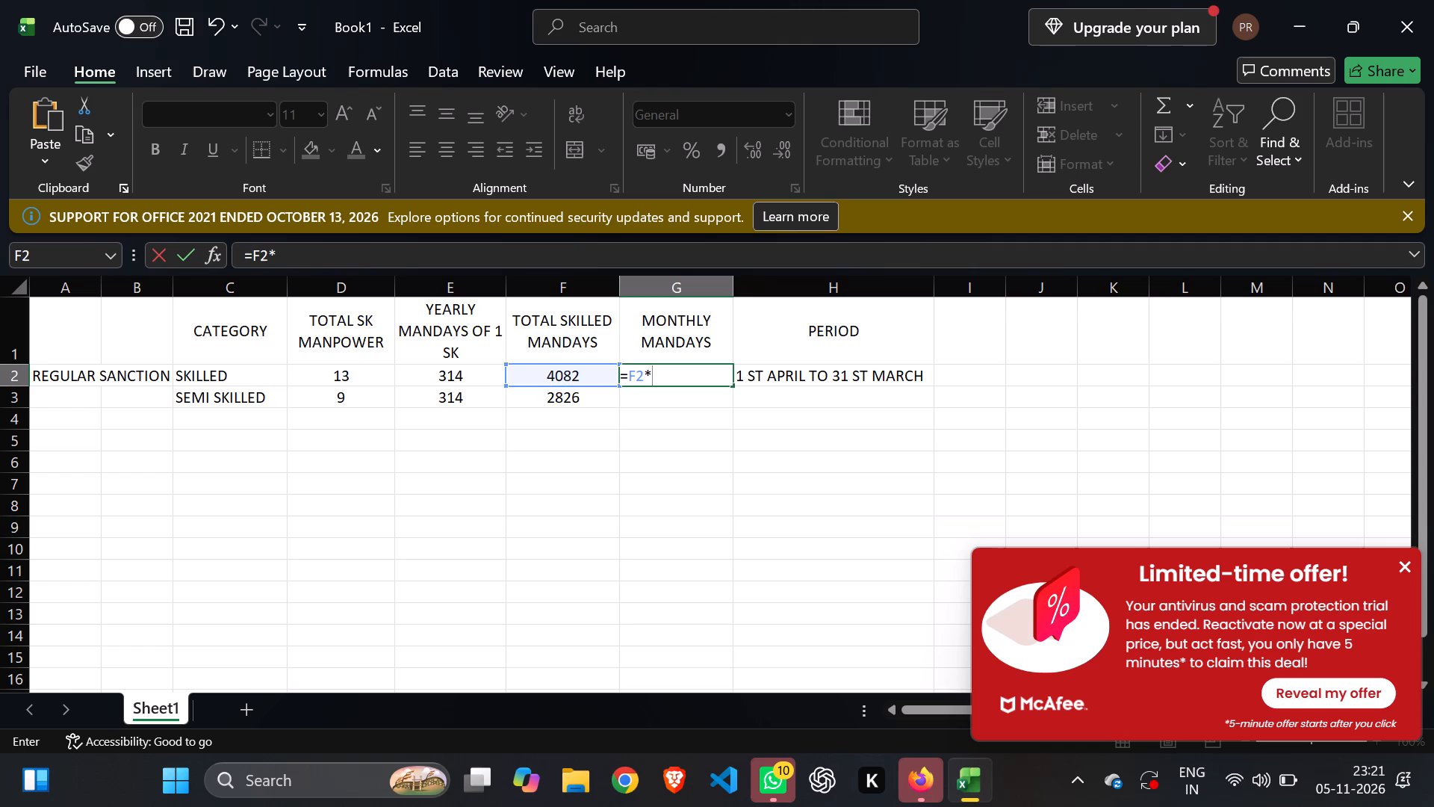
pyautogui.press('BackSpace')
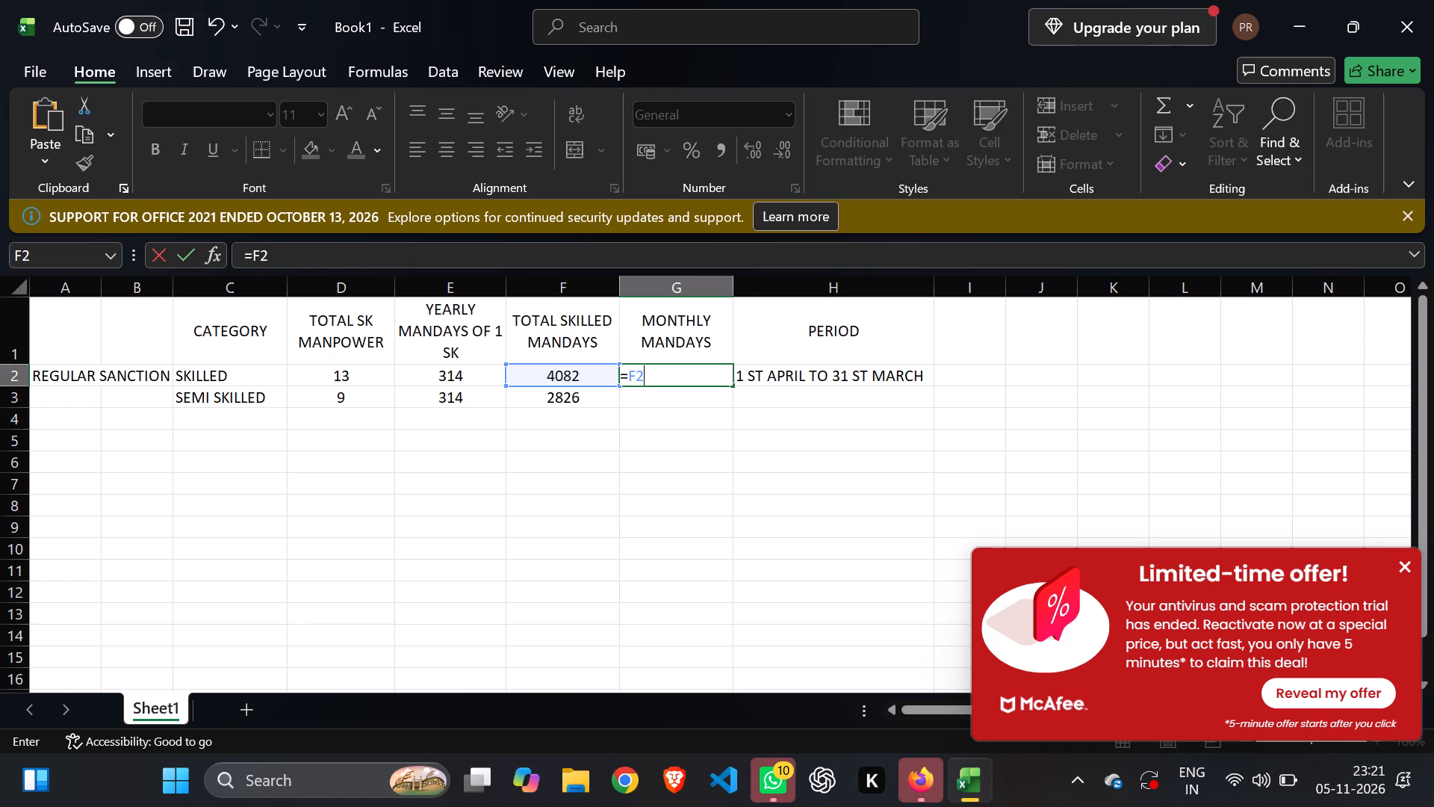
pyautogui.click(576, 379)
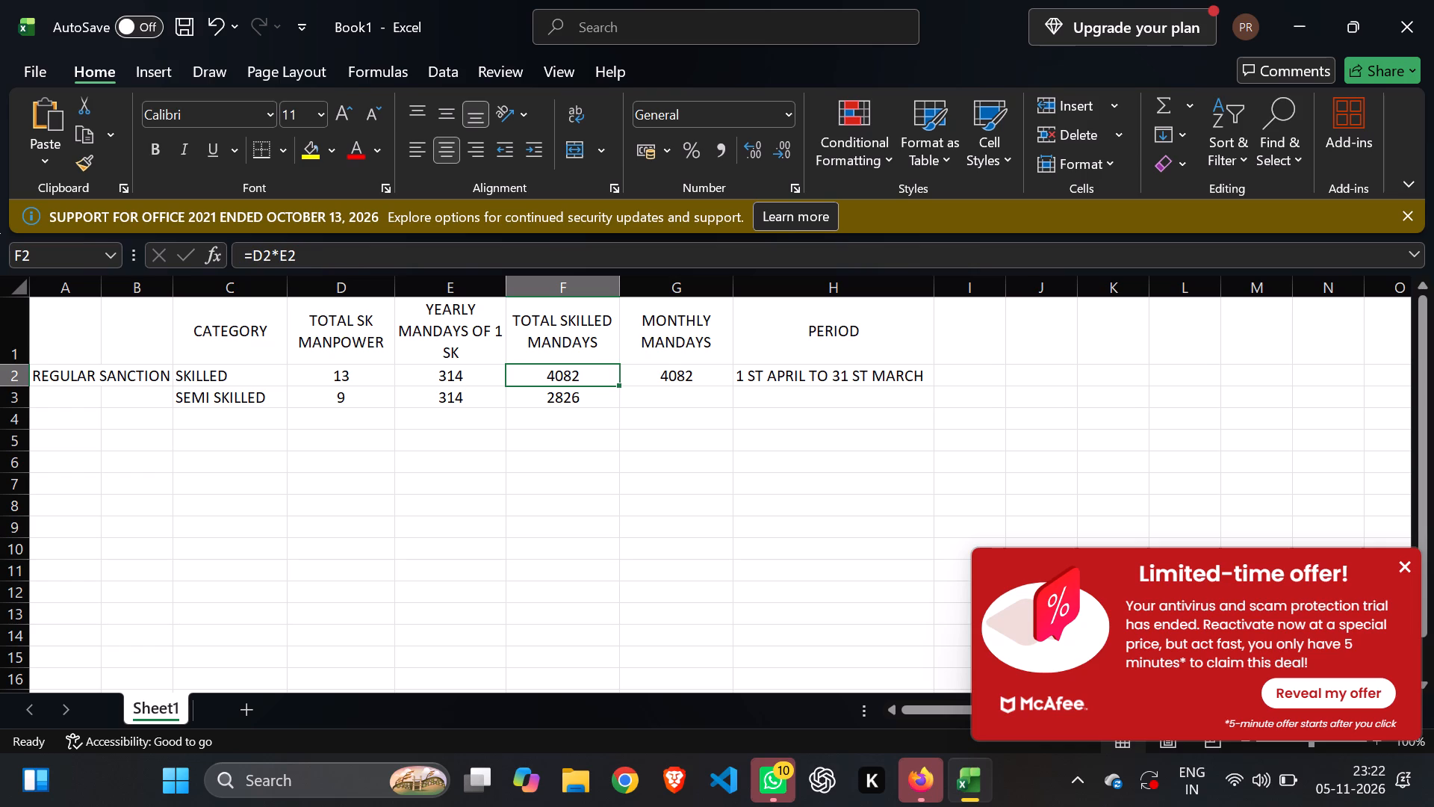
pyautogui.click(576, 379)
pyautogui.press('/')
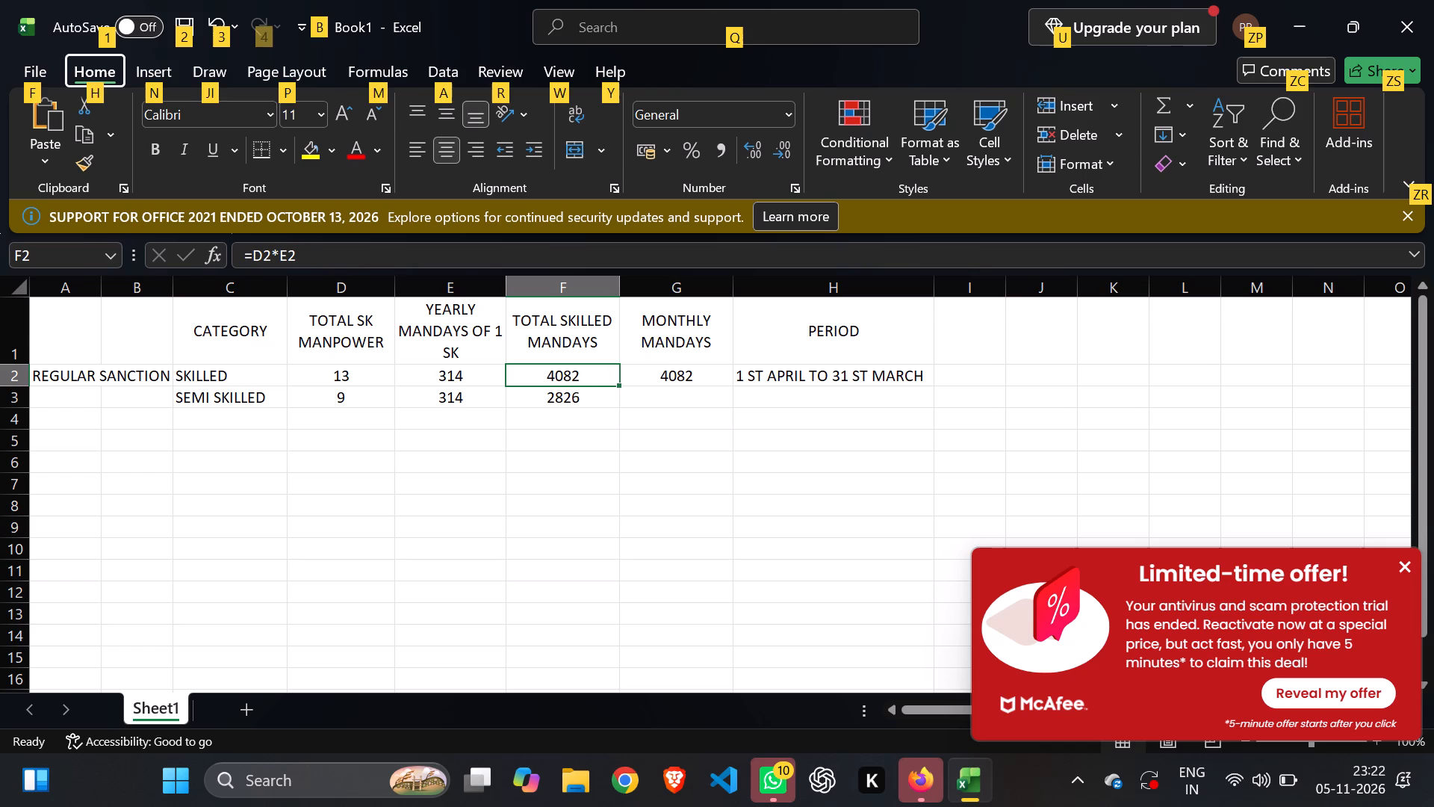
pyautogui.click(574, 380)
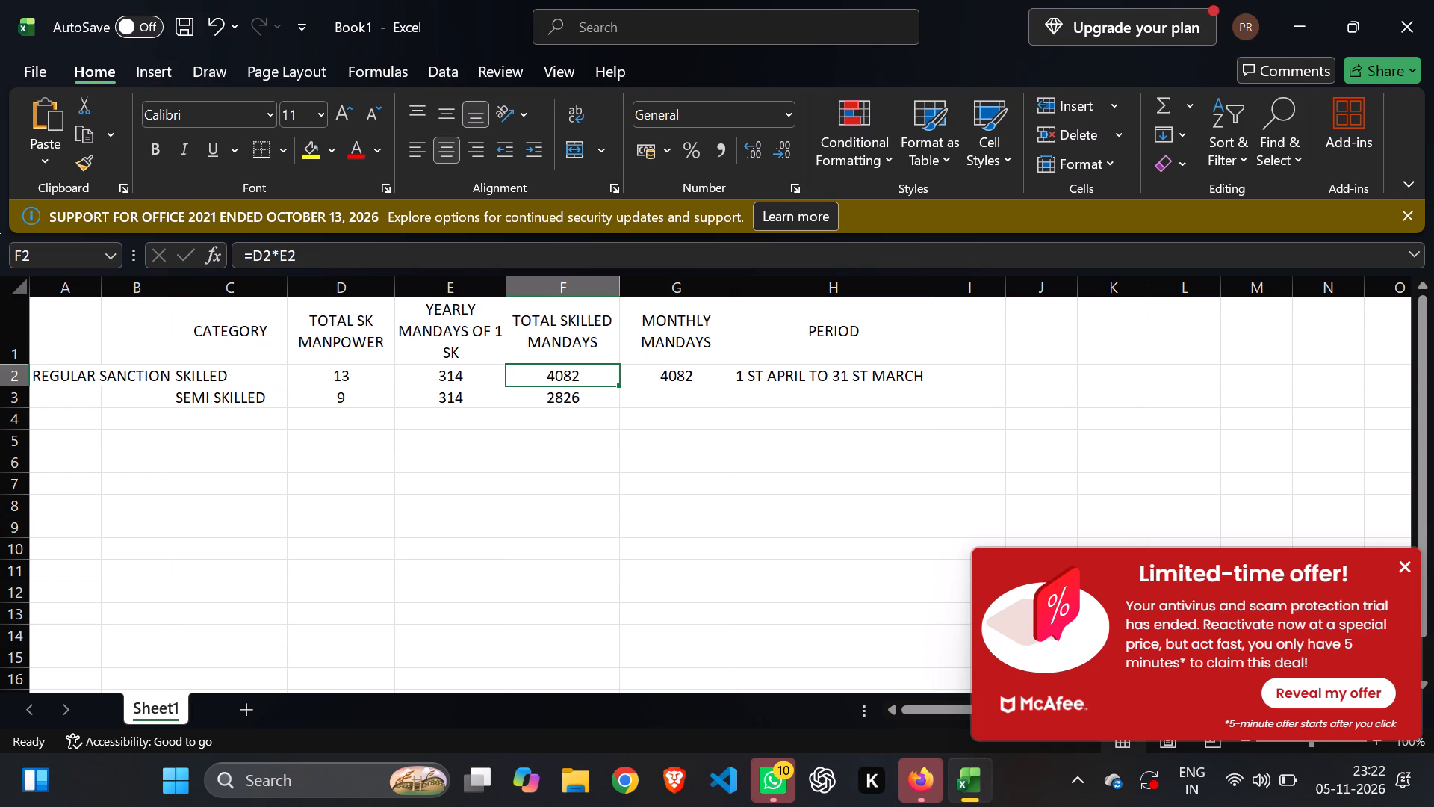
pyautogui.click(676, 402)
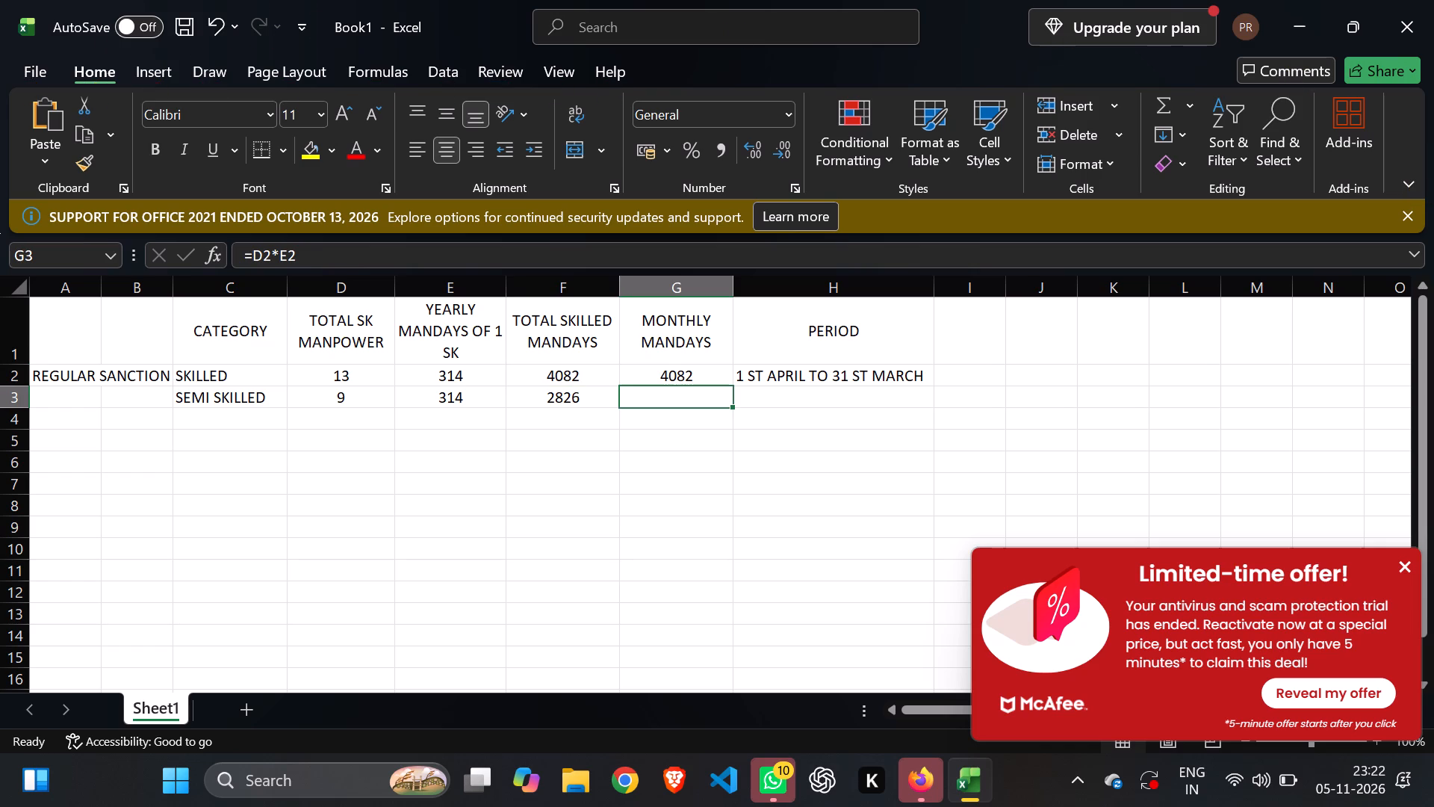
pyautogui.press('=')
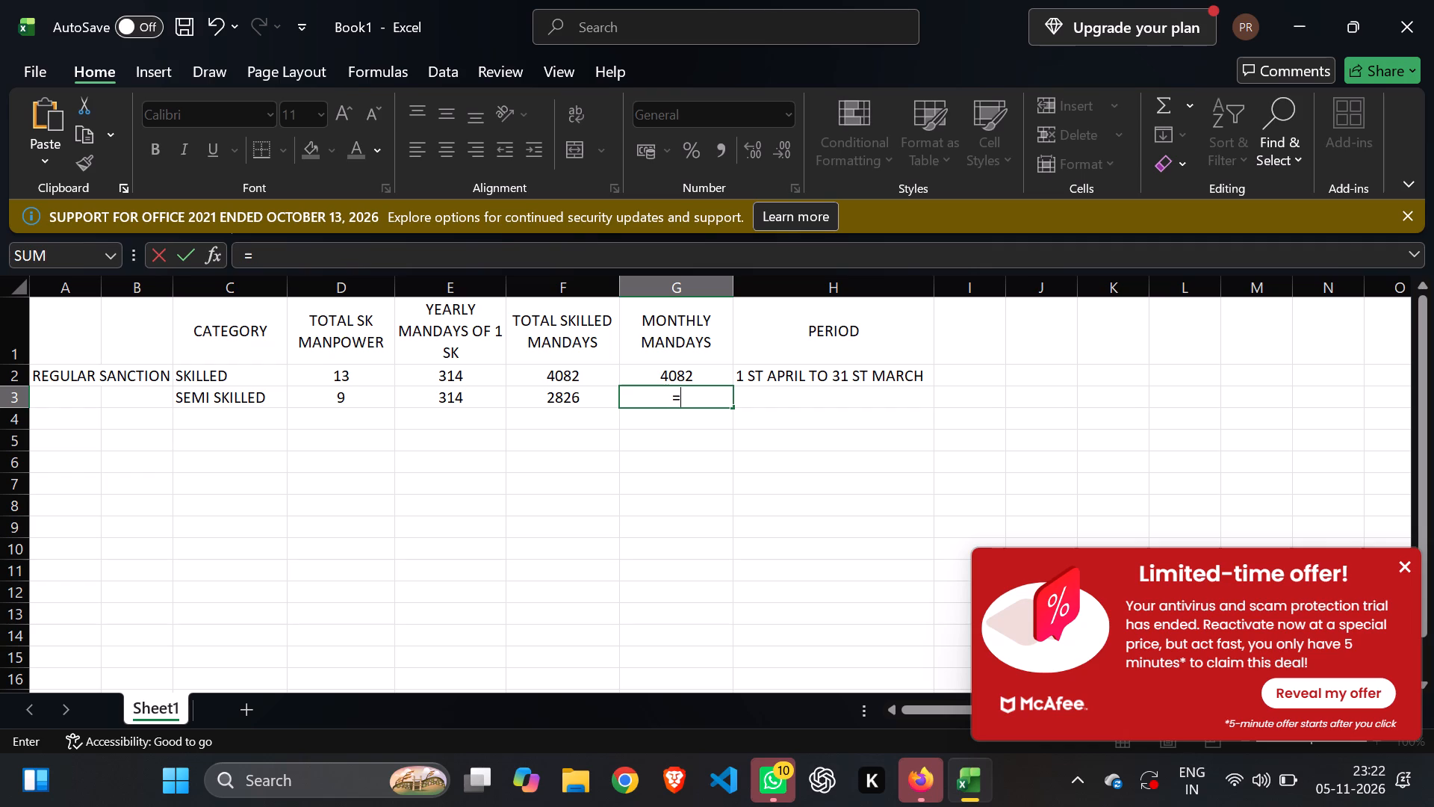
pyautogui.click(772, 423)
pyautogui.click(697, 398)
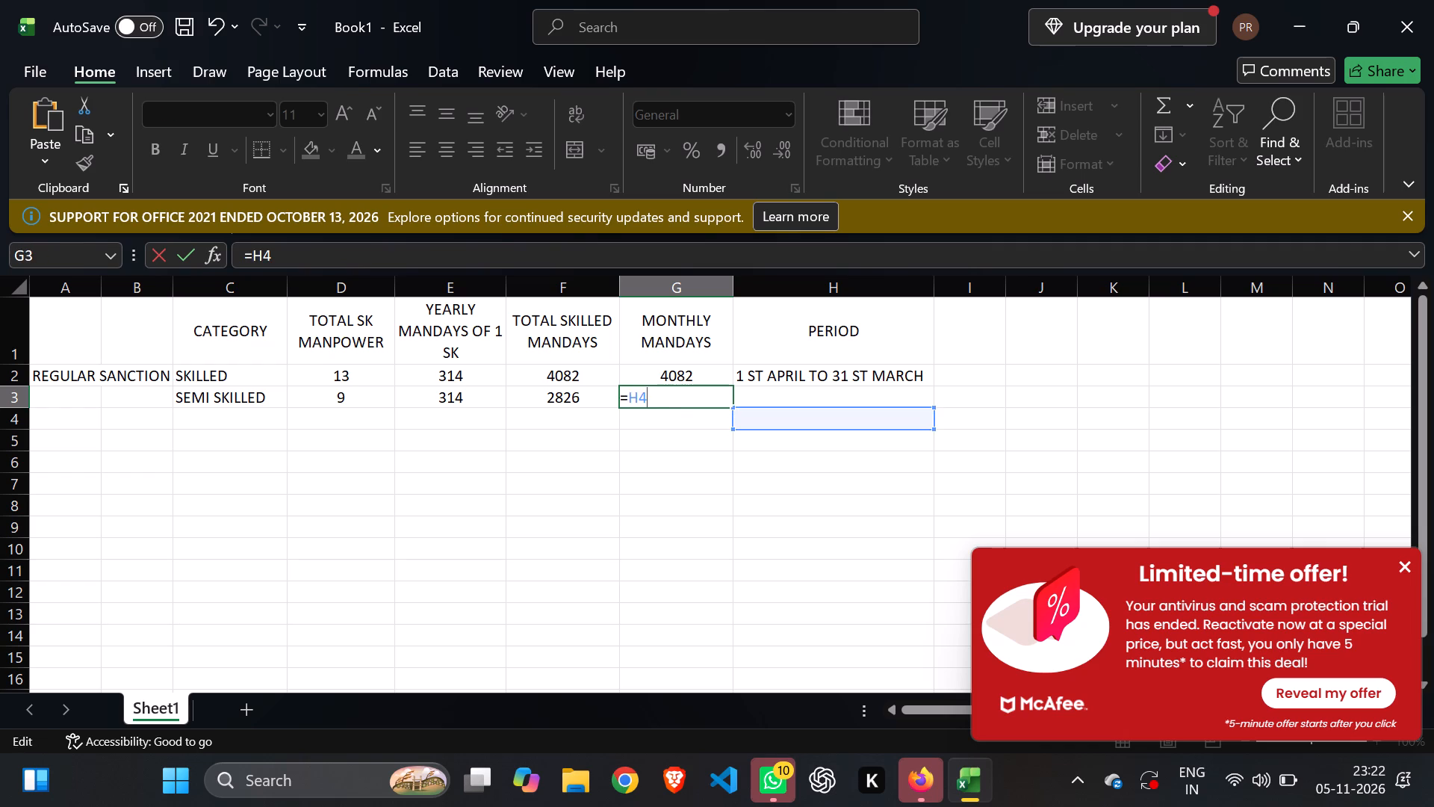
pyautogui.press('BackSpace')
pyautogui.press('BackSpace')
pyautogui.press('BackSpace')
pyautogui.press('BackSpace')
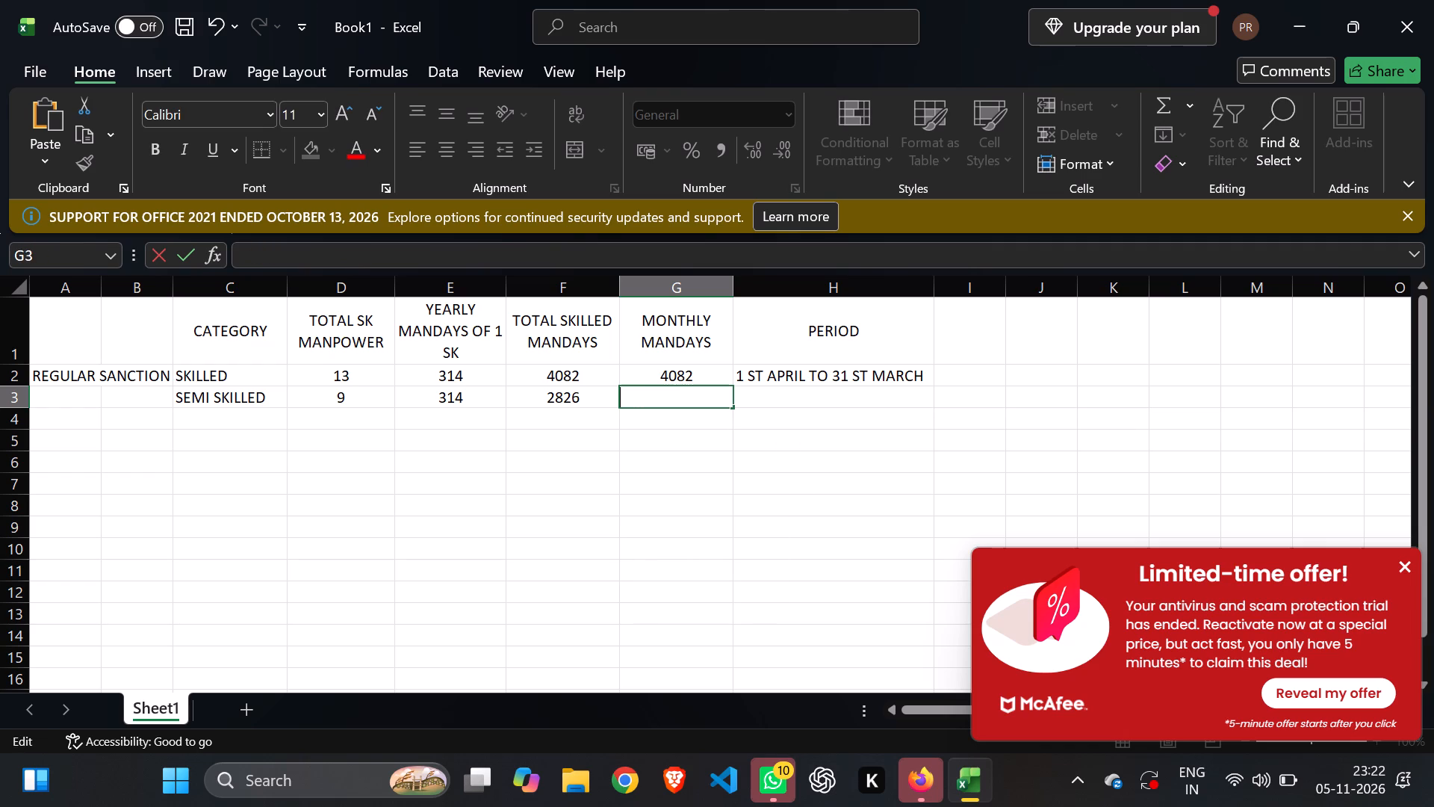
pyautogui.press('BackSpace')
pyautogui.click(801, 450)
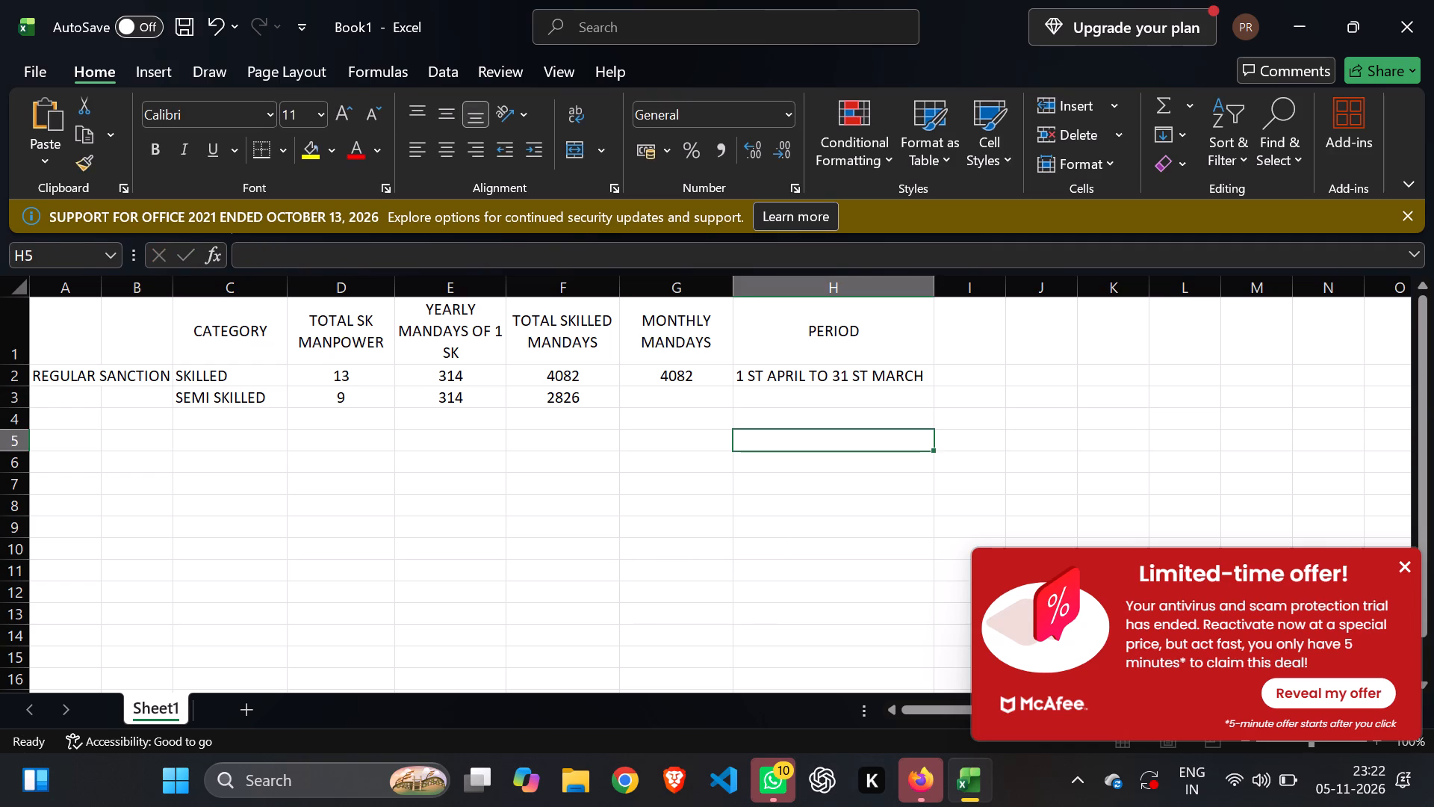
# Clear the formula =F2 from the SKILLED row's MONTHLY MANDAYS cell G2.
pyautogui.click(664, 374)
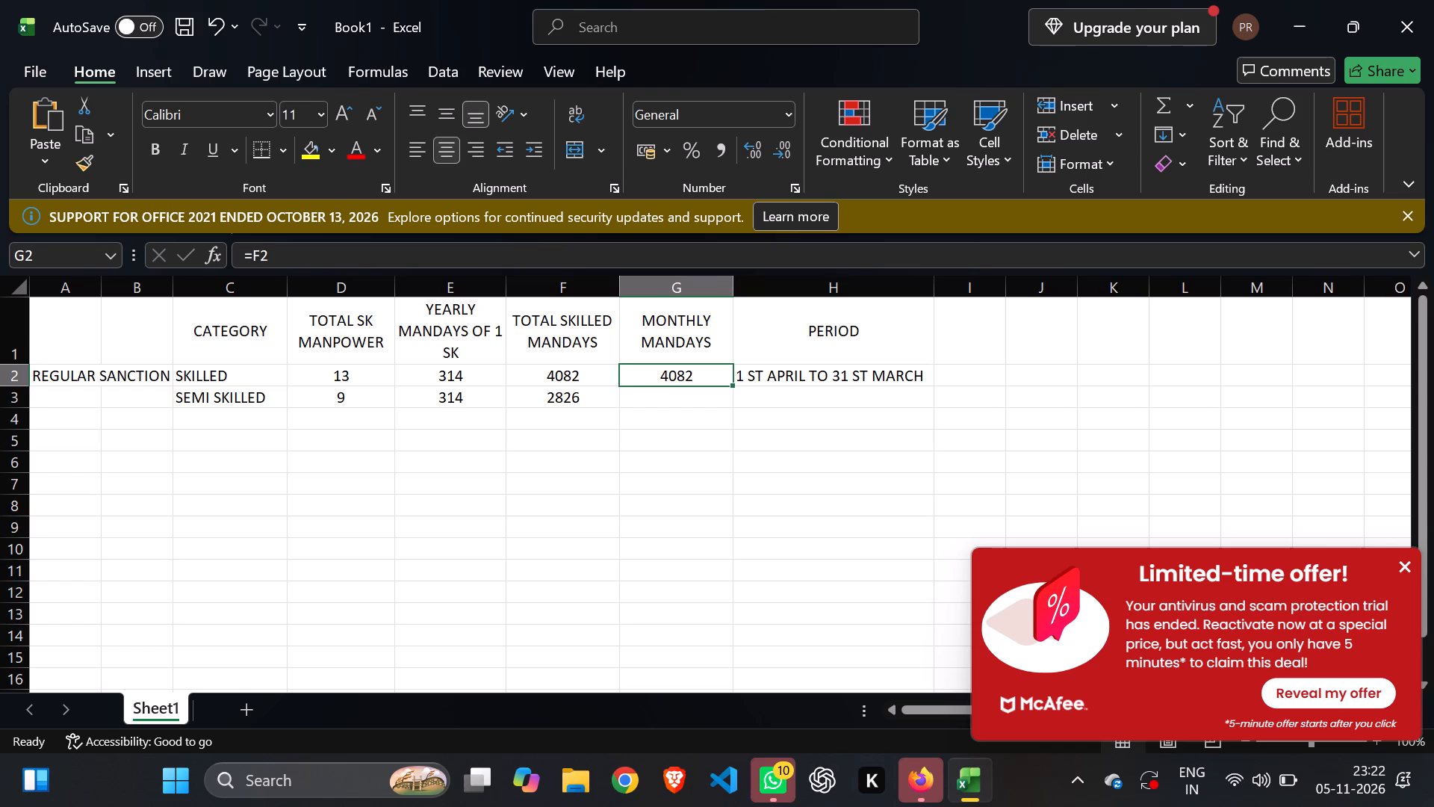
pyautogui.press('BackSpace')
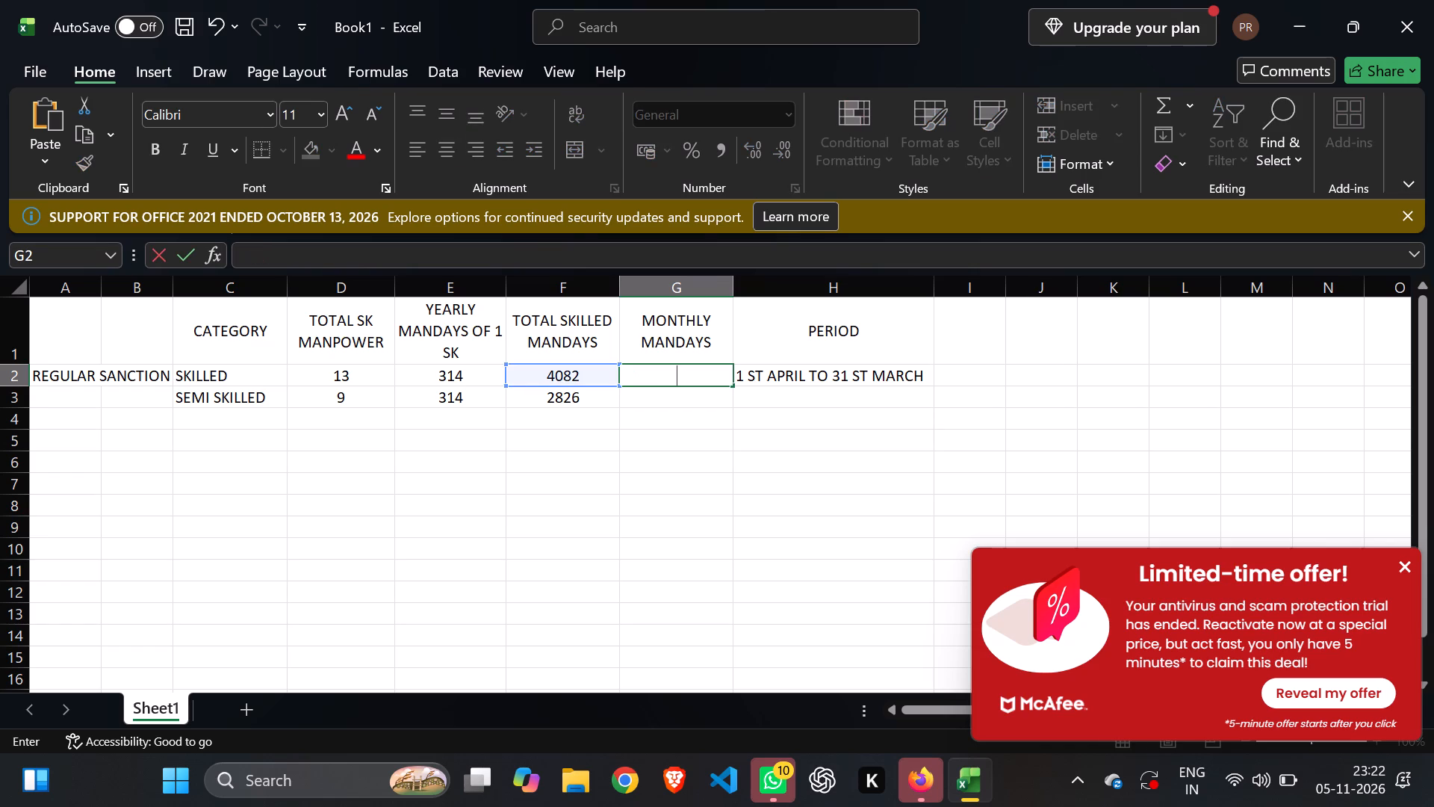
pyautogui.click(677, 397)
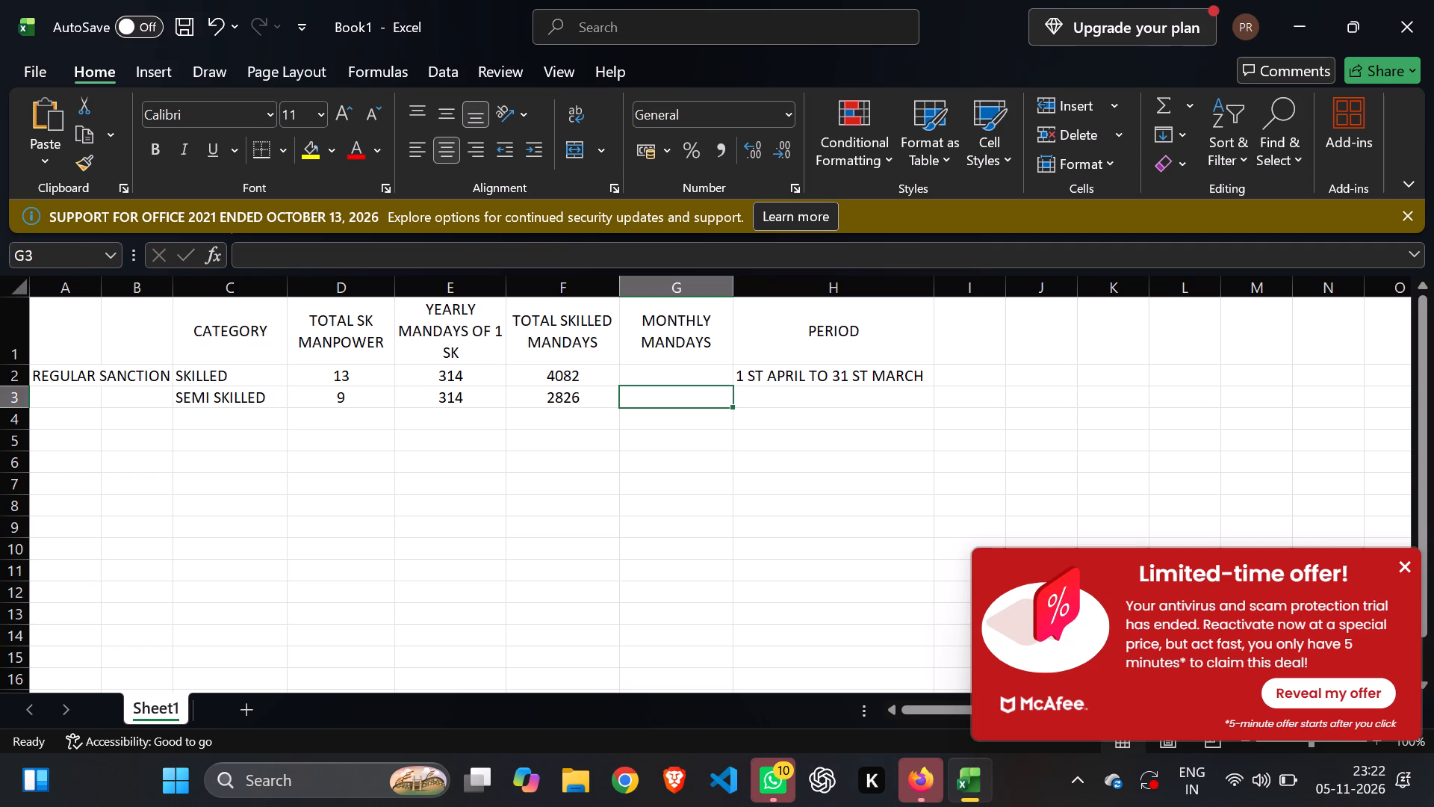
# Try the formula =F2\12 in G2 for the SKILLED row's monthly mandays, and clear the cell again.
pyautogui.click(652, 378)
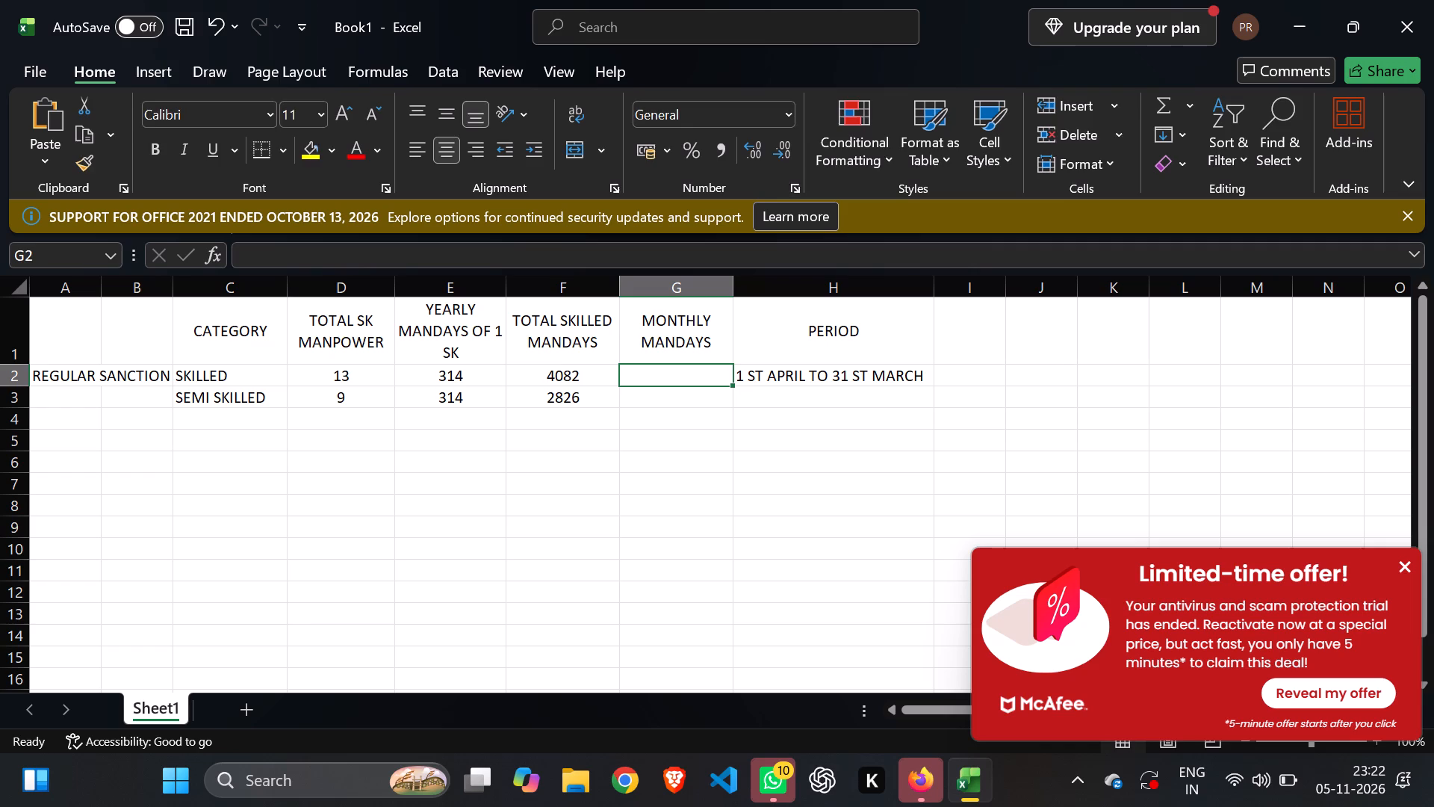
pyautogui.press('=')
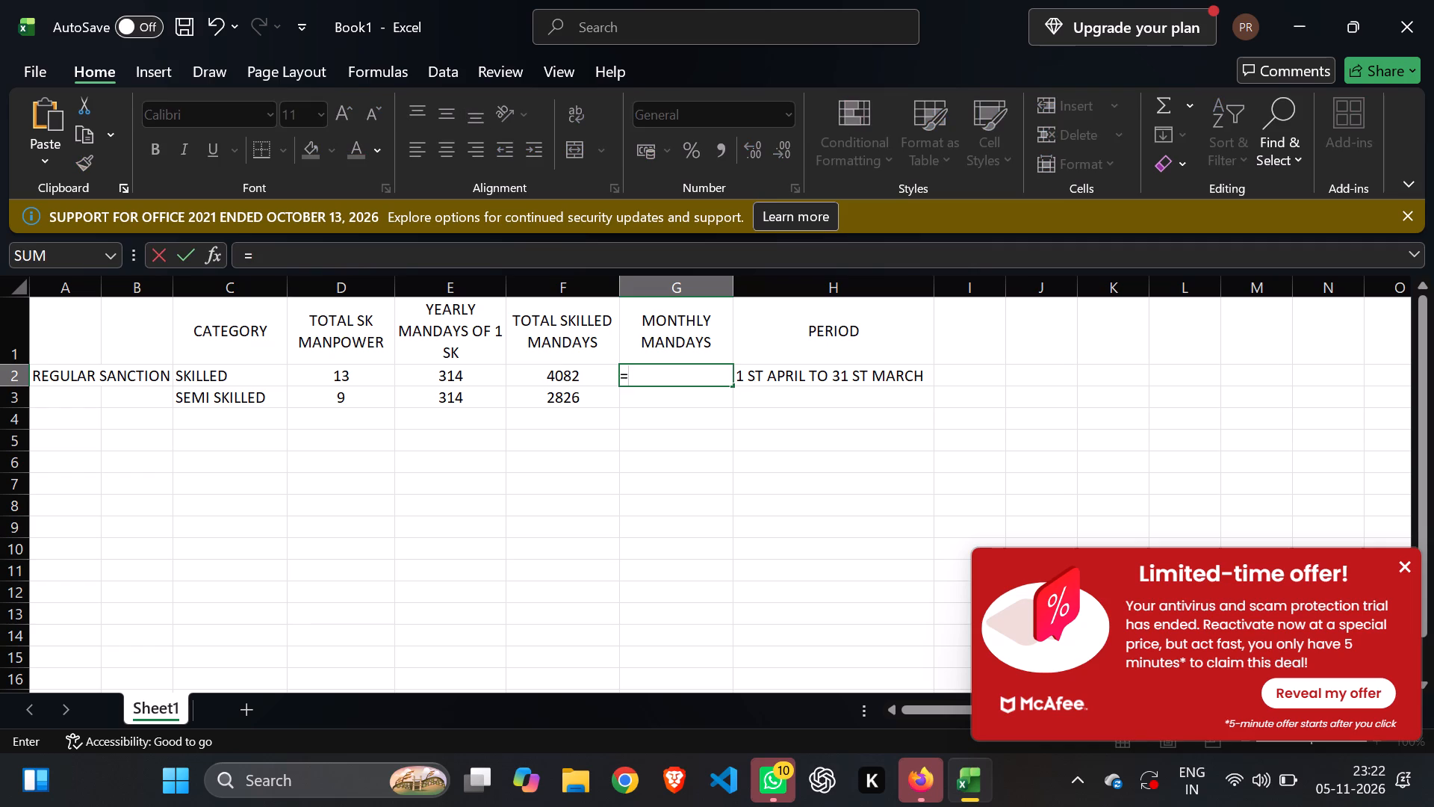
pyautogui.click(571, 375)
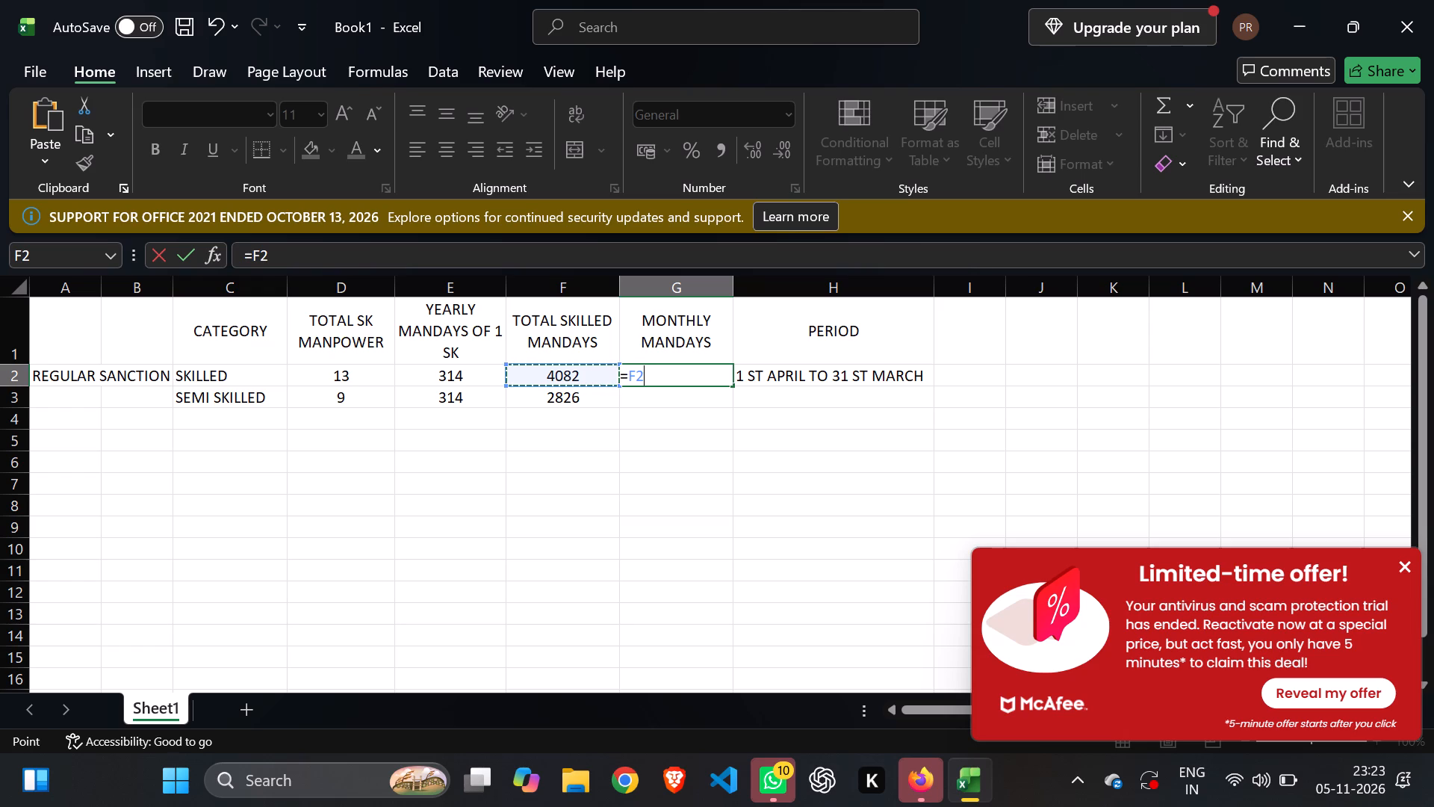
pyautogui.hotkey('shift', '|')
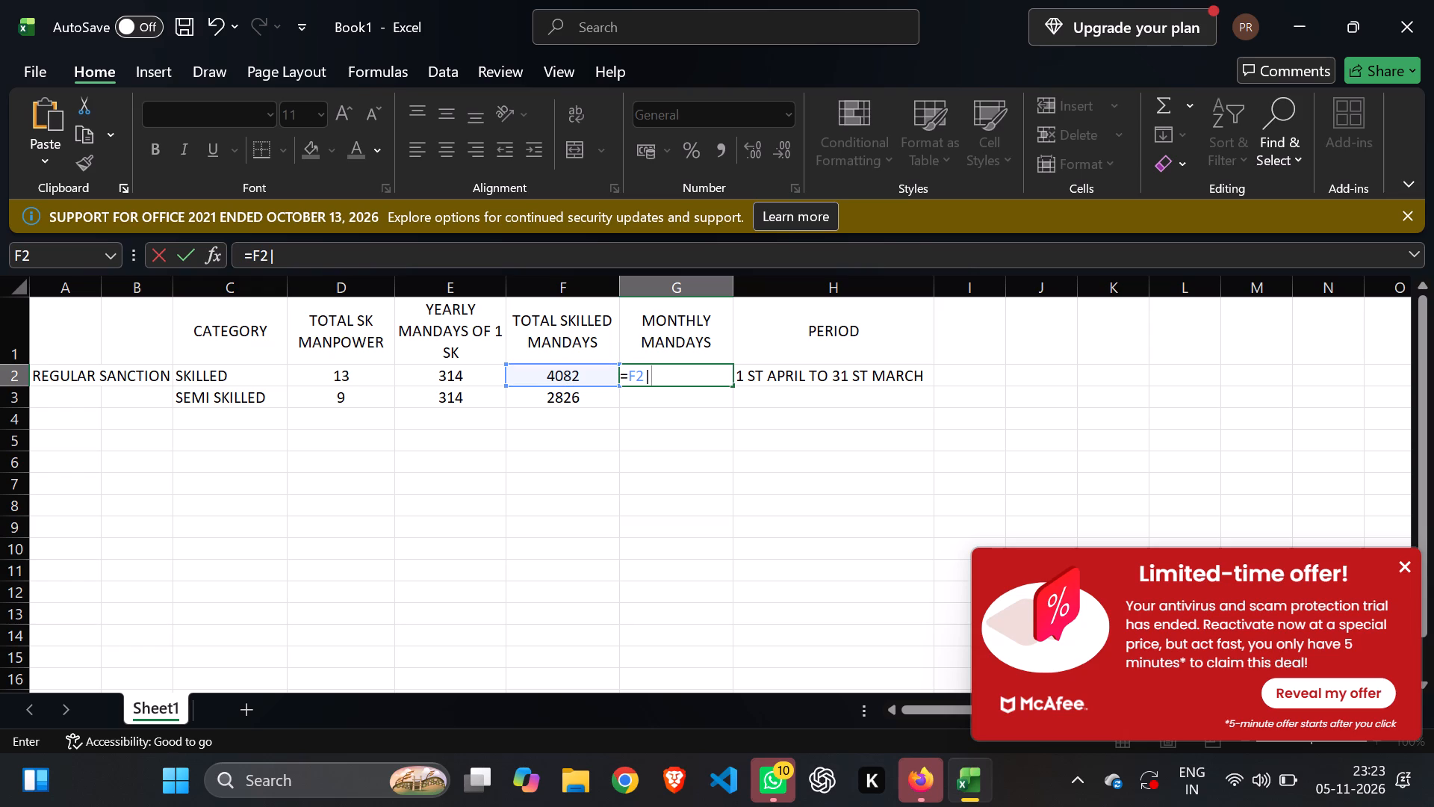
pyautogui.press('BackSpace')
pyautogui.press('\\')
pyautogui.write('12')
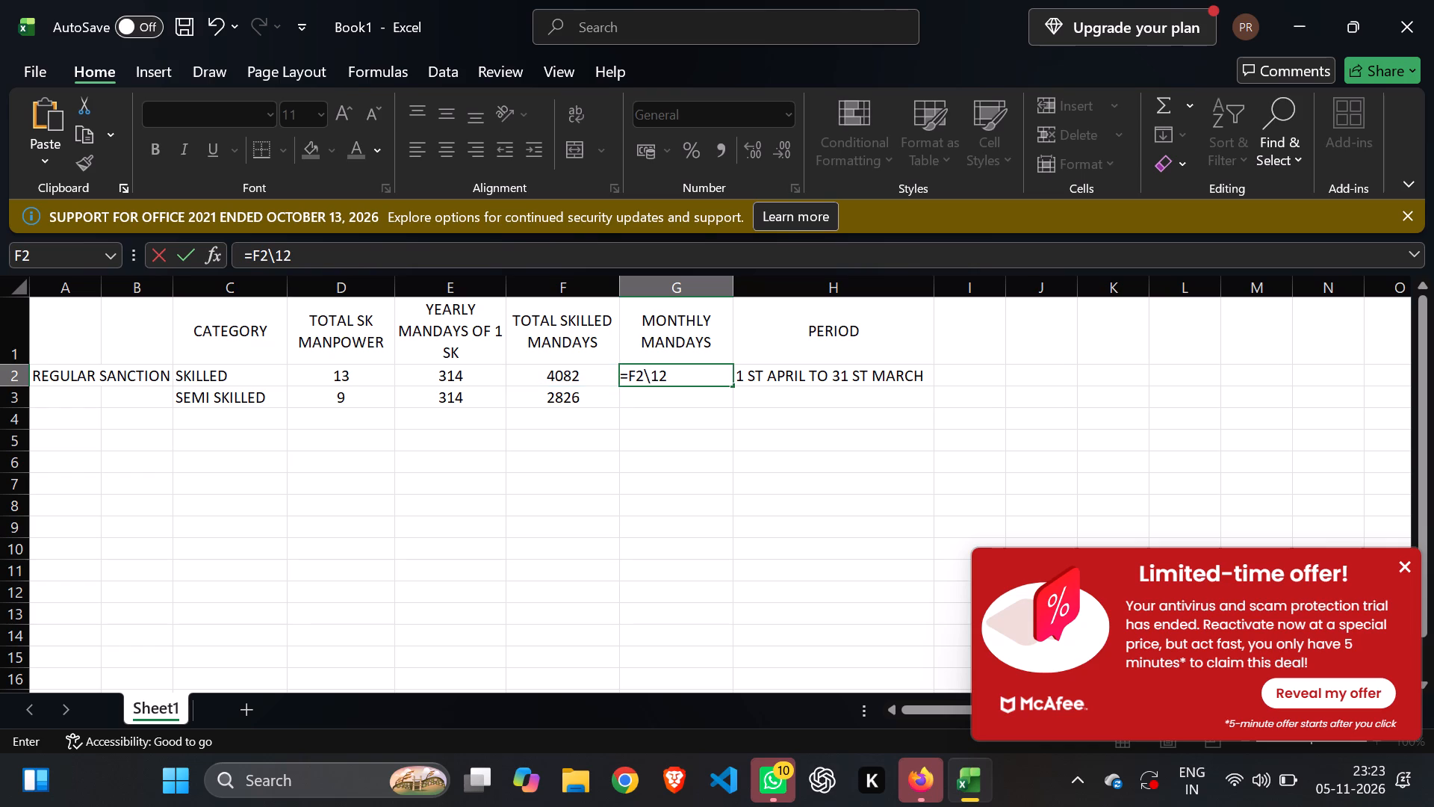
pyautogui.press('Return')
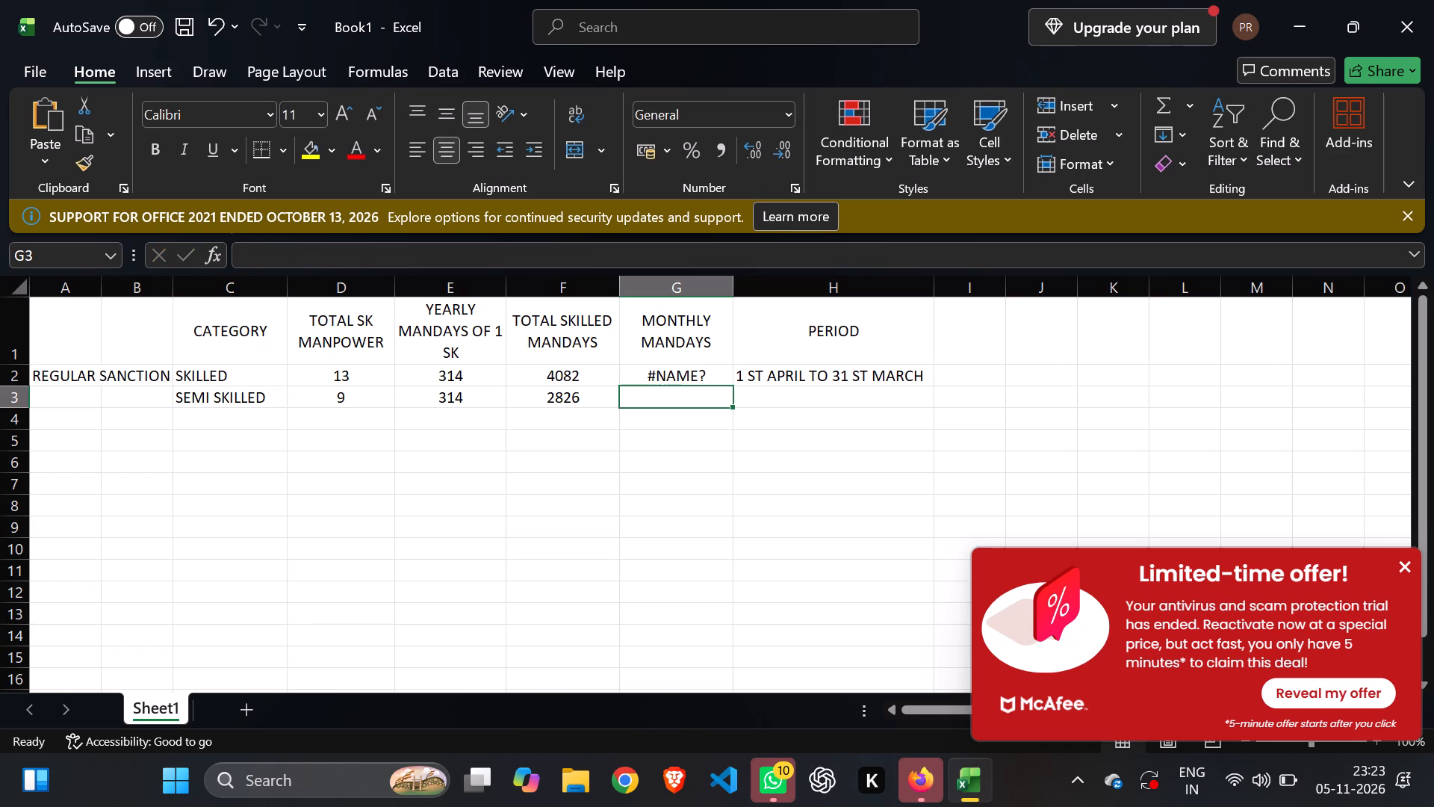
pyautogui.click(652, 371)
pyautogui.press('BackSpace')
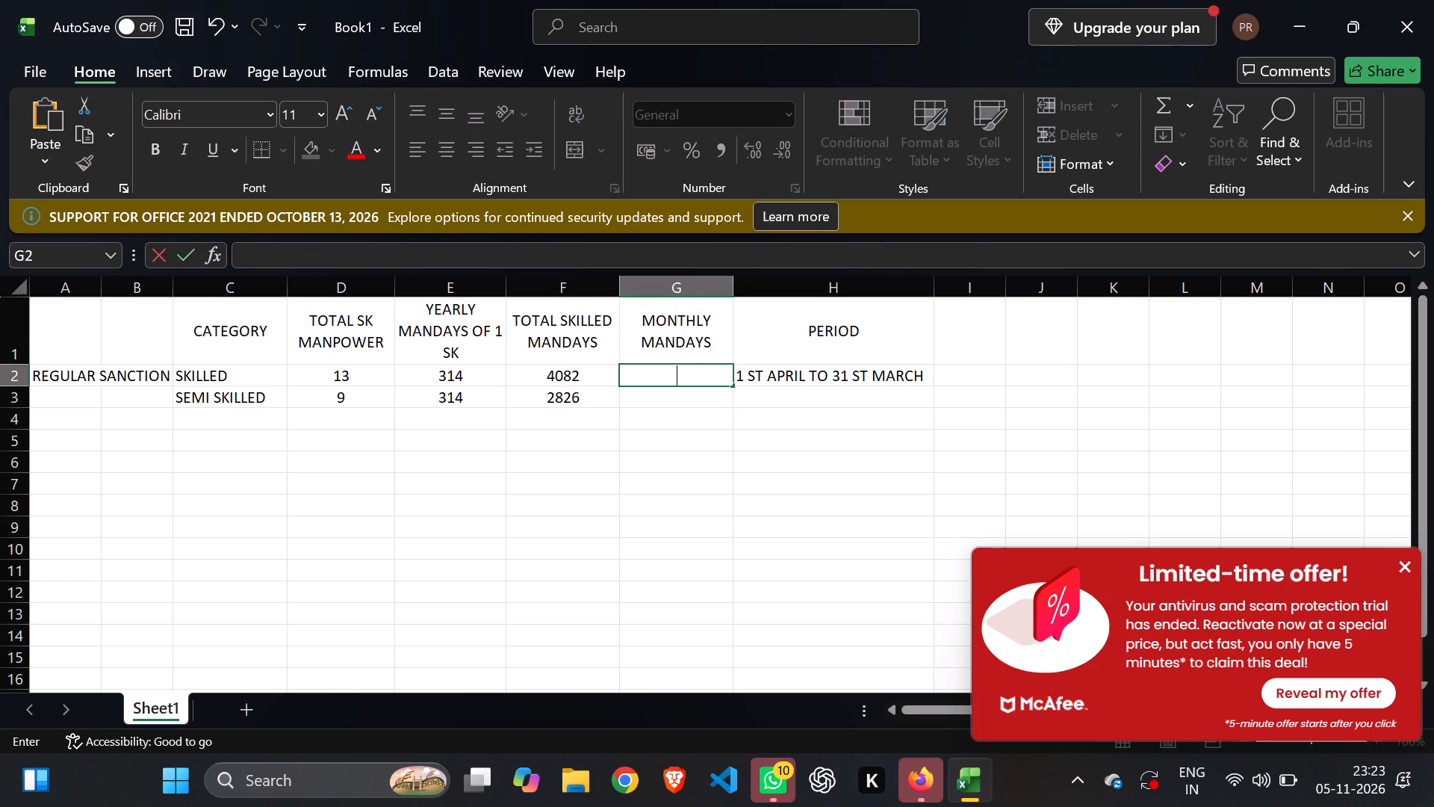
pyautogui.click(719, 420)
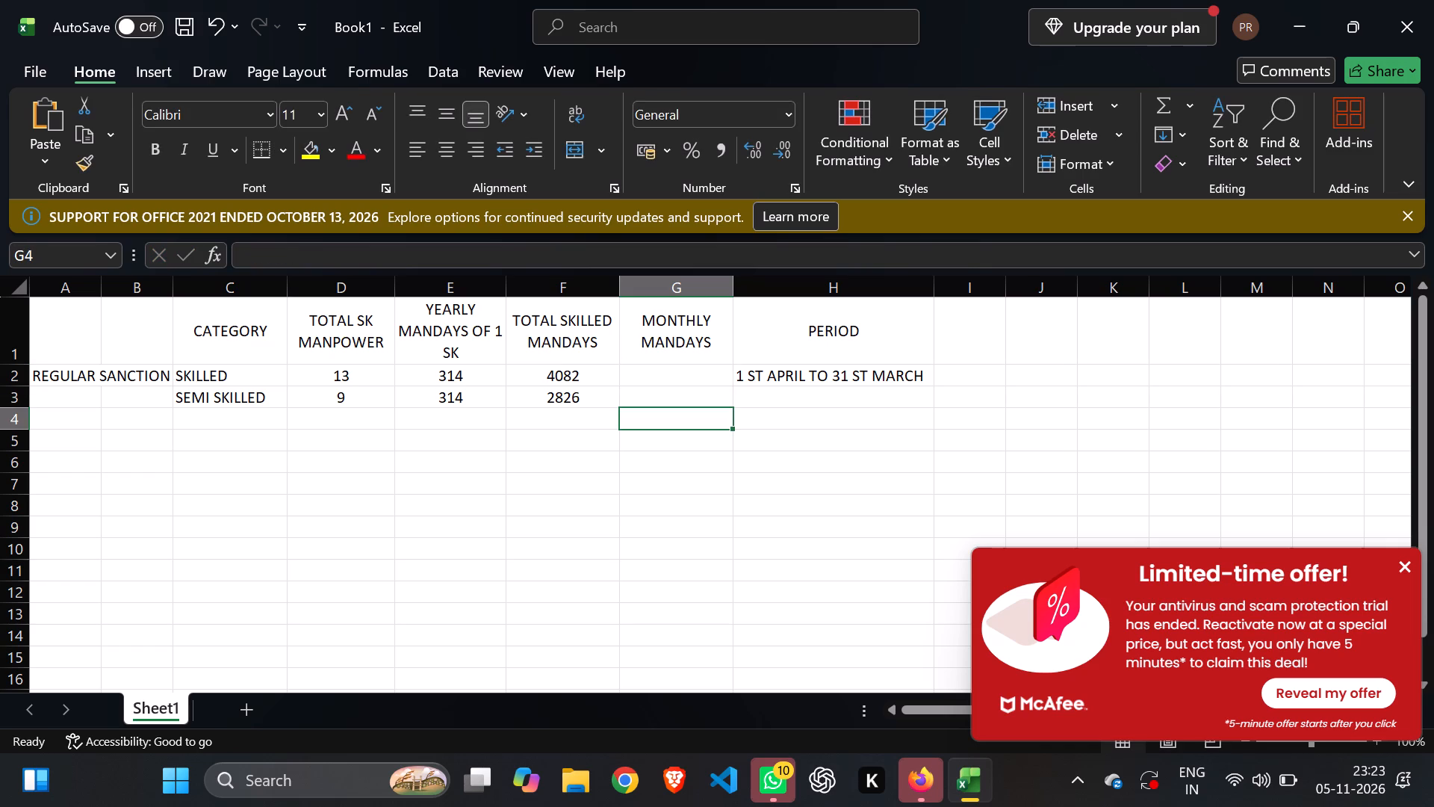
# Start a formula in G2 that references the SKILLED row's total mandays, =F2.
pyautogui.click(683, 379)
pyautogui.press('=')
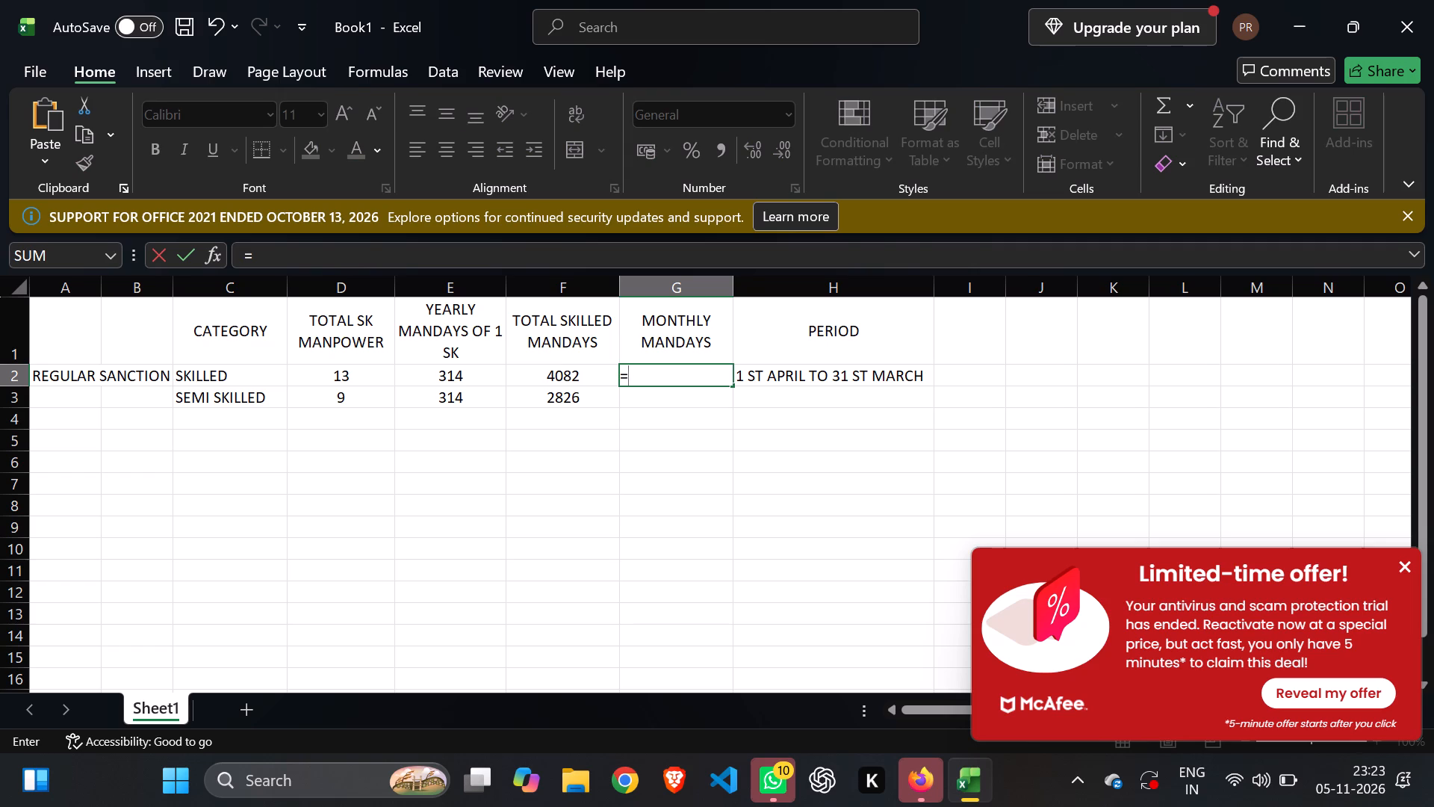
pyautogui.click(580, 379)
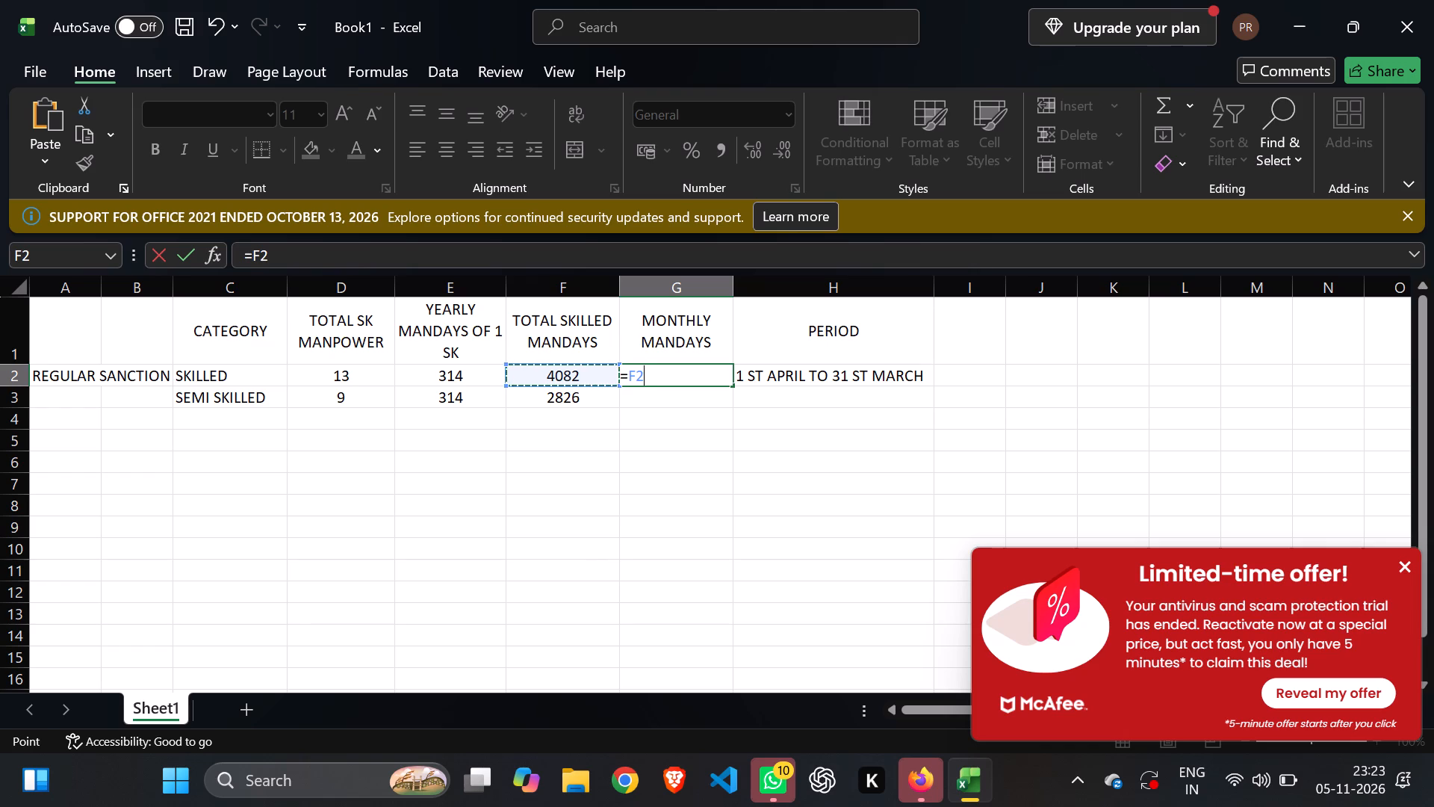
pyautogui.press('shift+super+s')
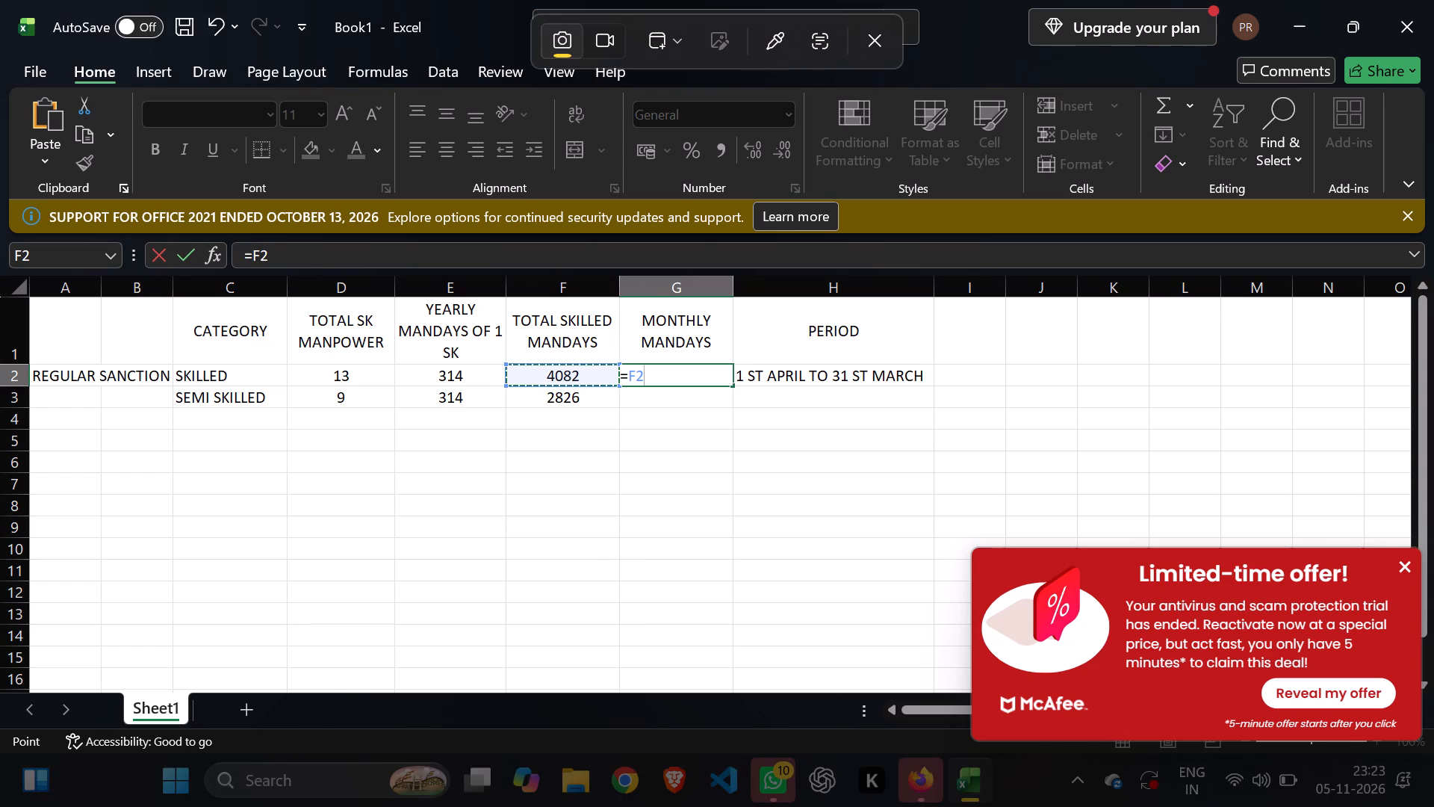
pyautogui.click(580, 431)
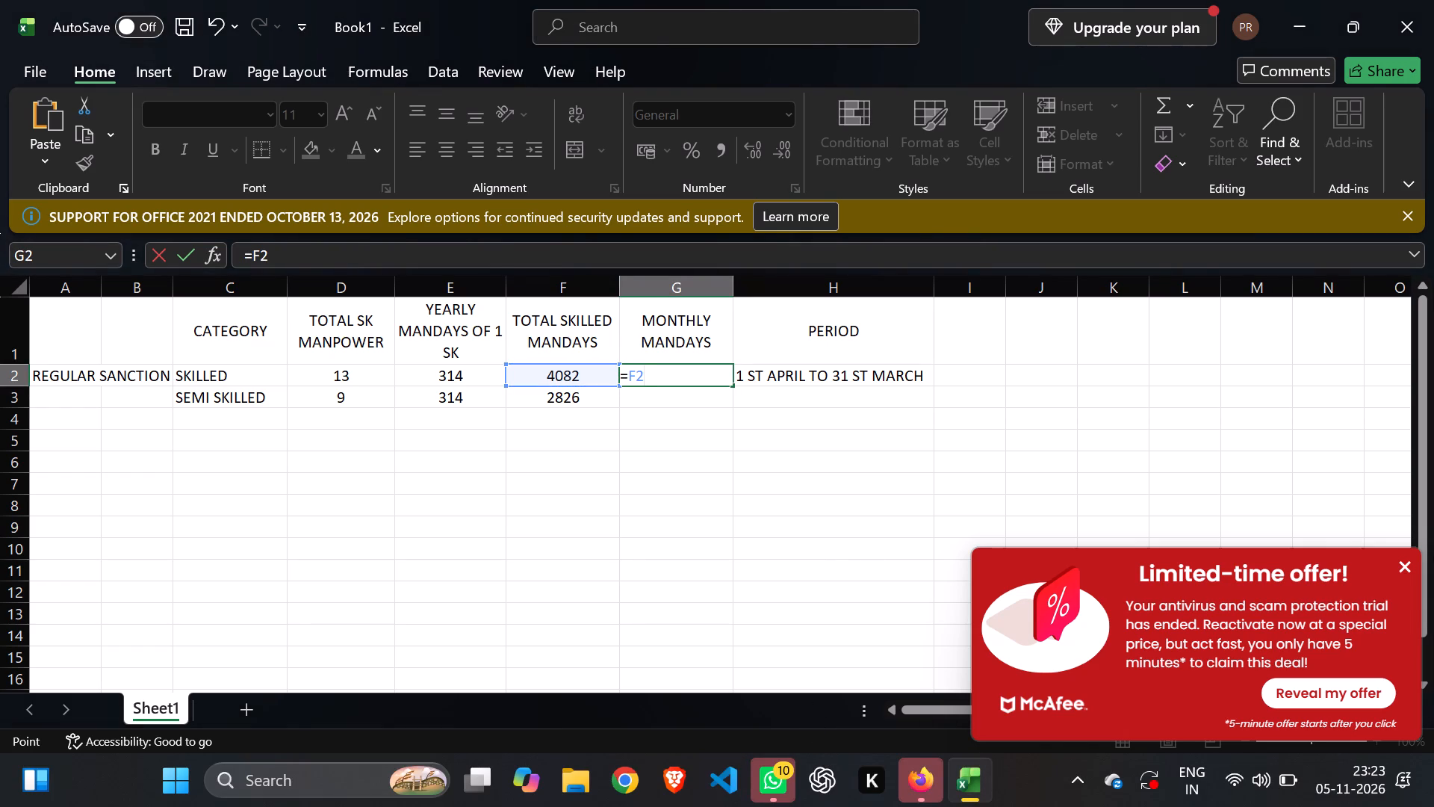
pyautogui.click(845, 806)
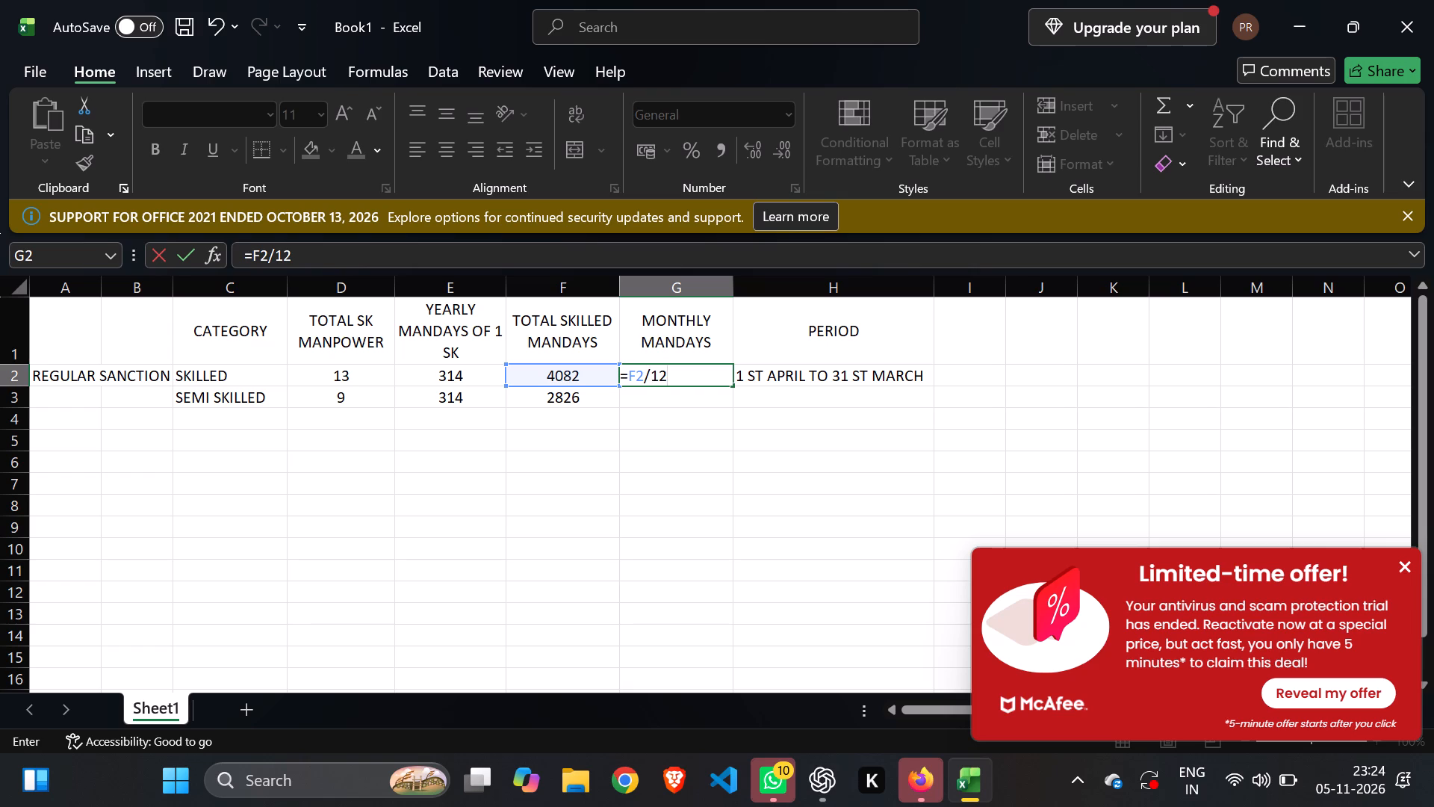
pyautogui.press('Return')
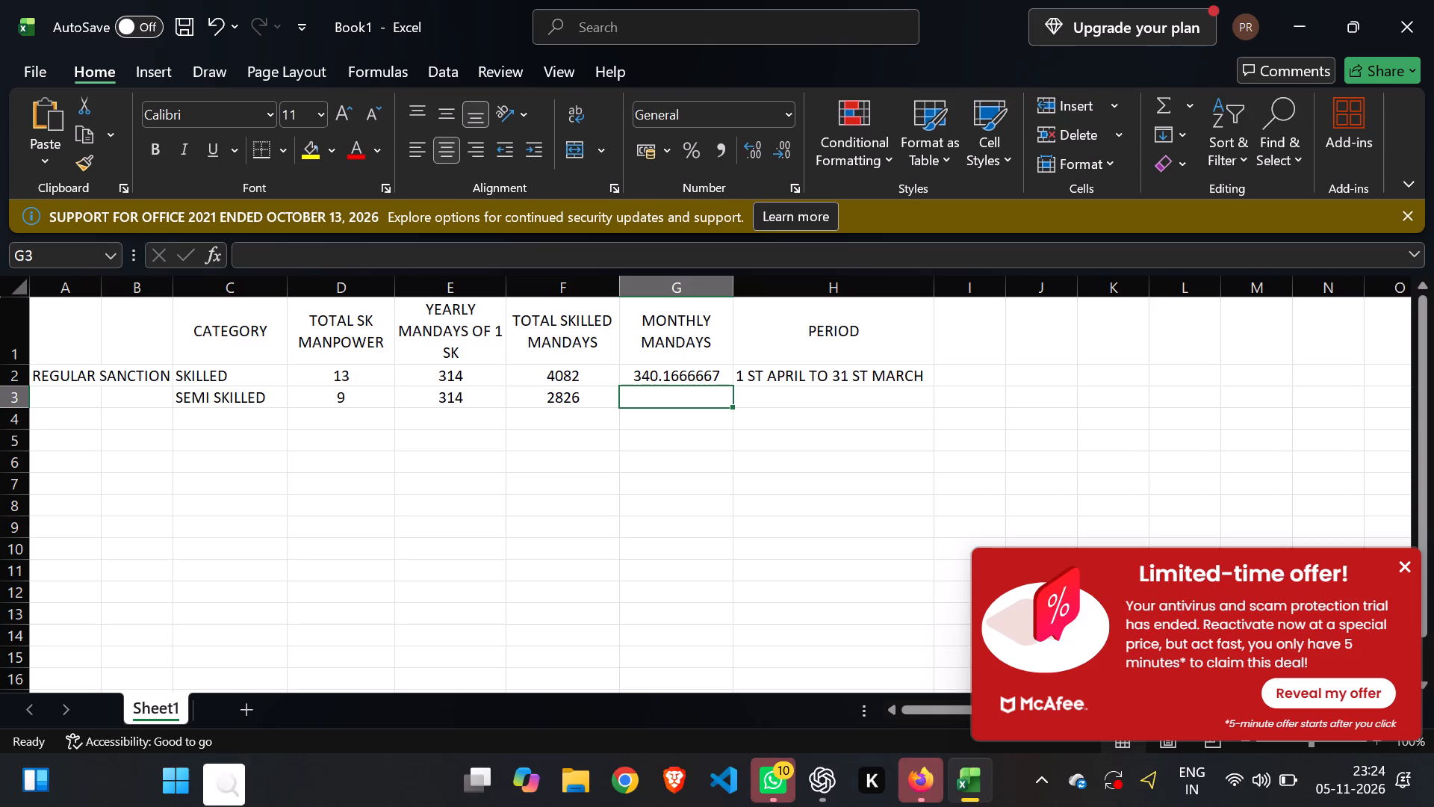
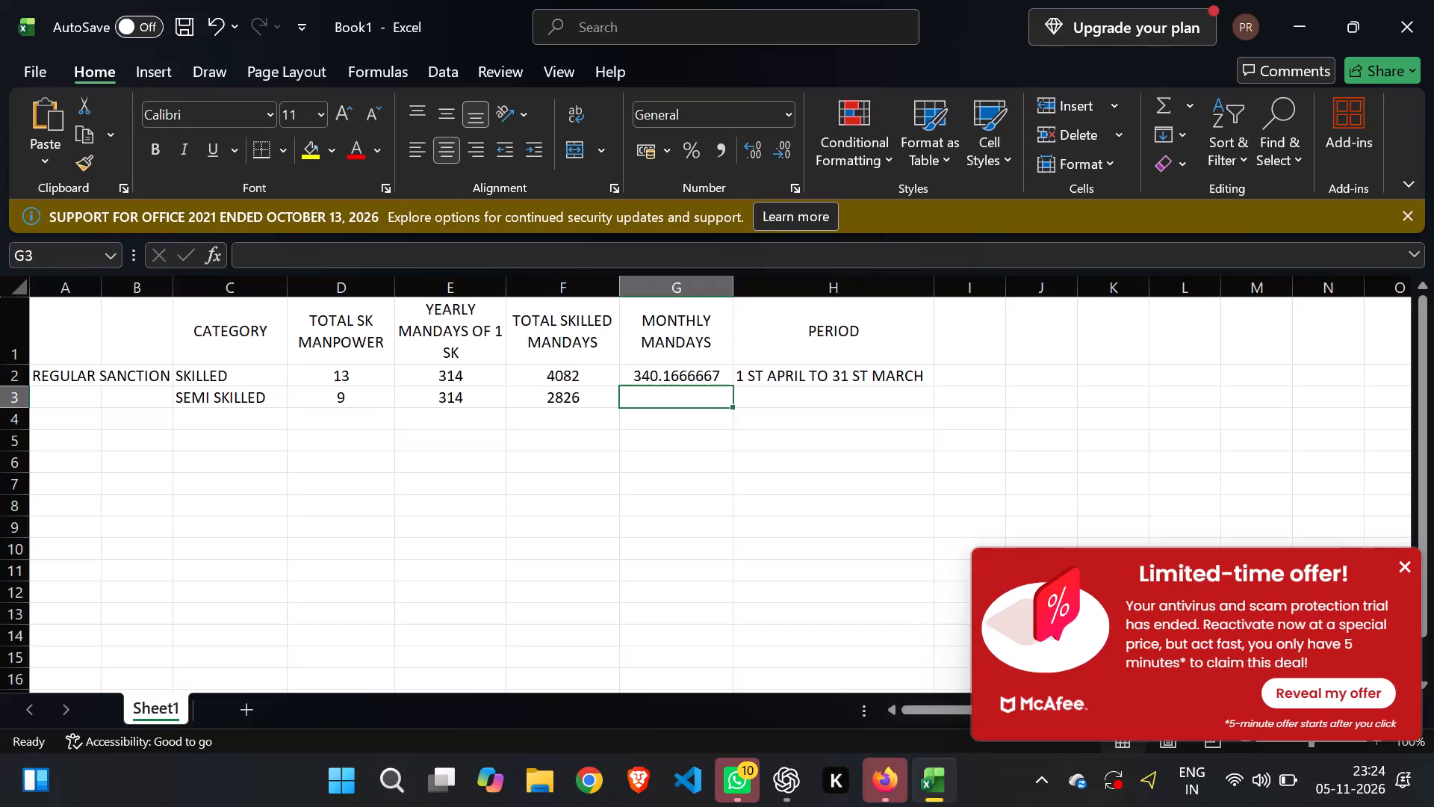
# Fill the MONTHLY MANDAYS formula from G2 down to the SEMI SKILLED row's cell G3.
pyautogui.click(722, 496)
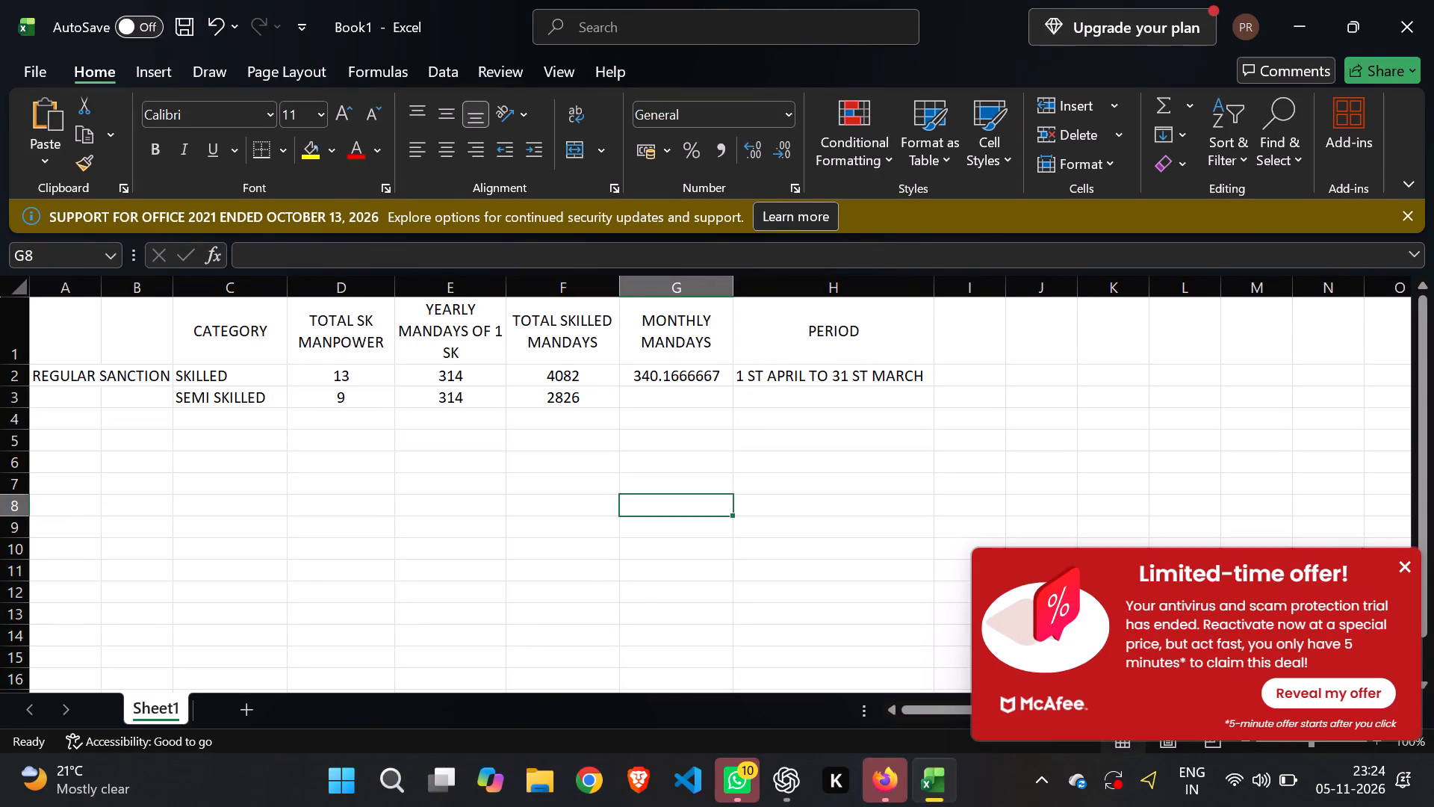
pyautogui.click(675, 376)
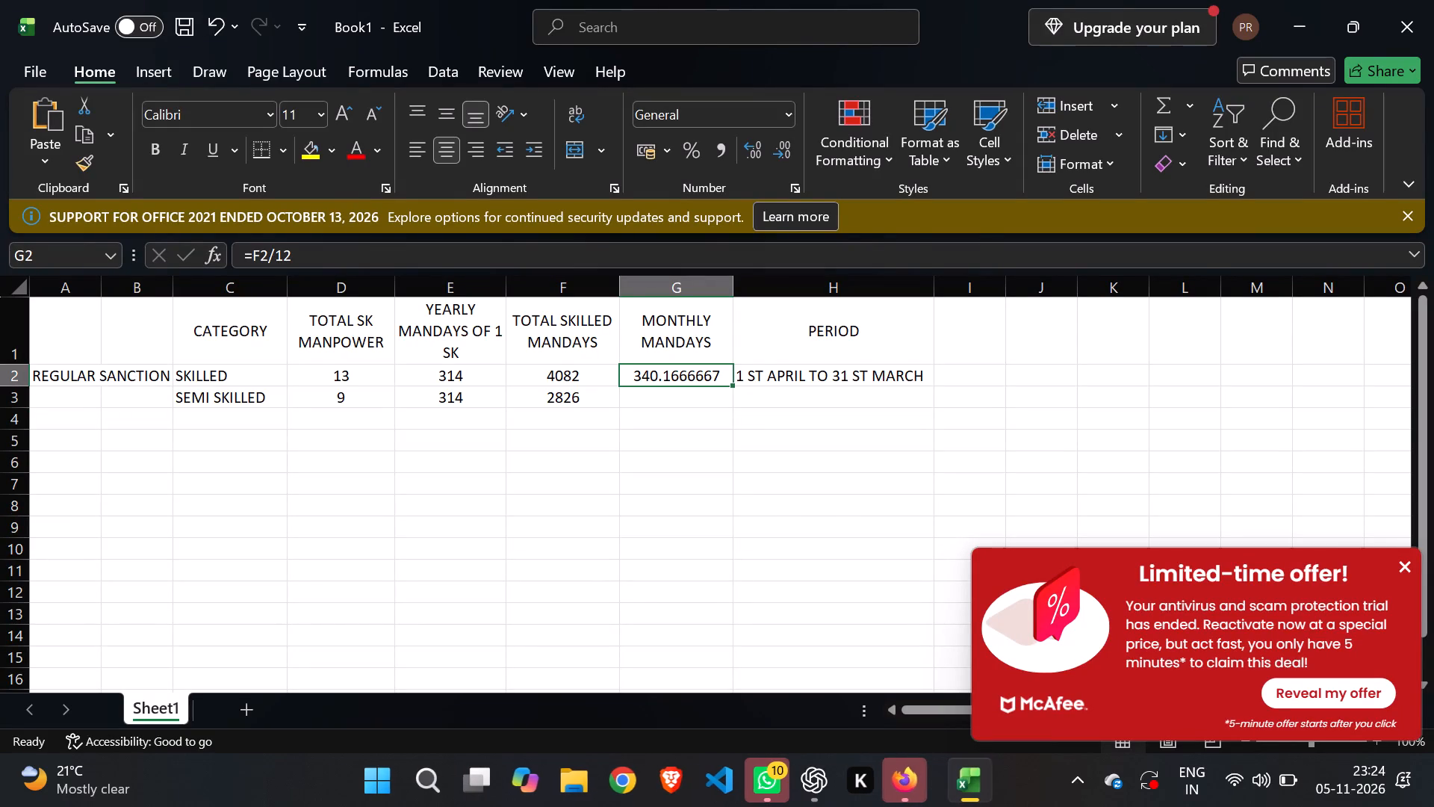
pyautogui.moveTo(730, 390); pyautogui.dragTo(730, 412)
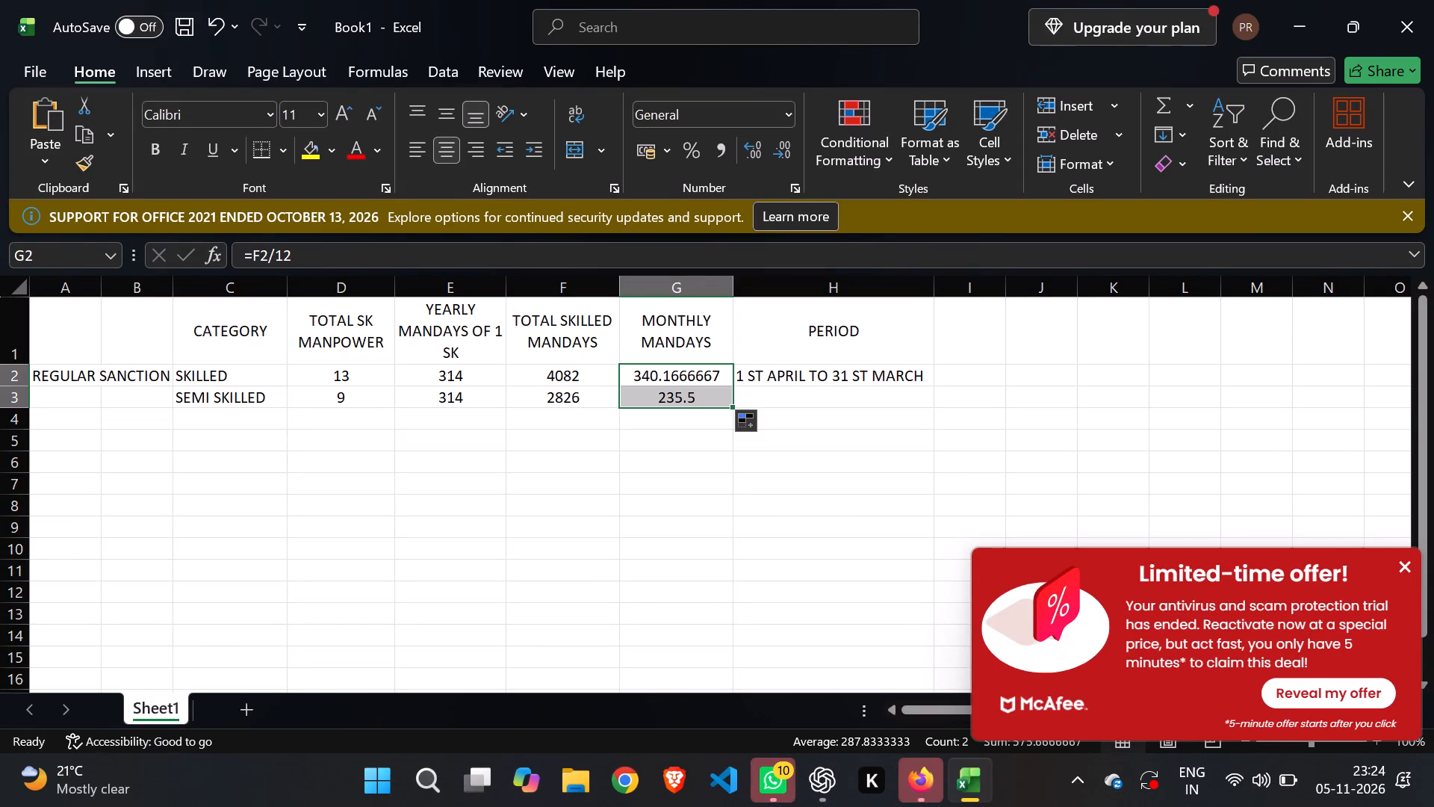
pyautogui.click(603, 404)
pyautogui.click(638, 400)
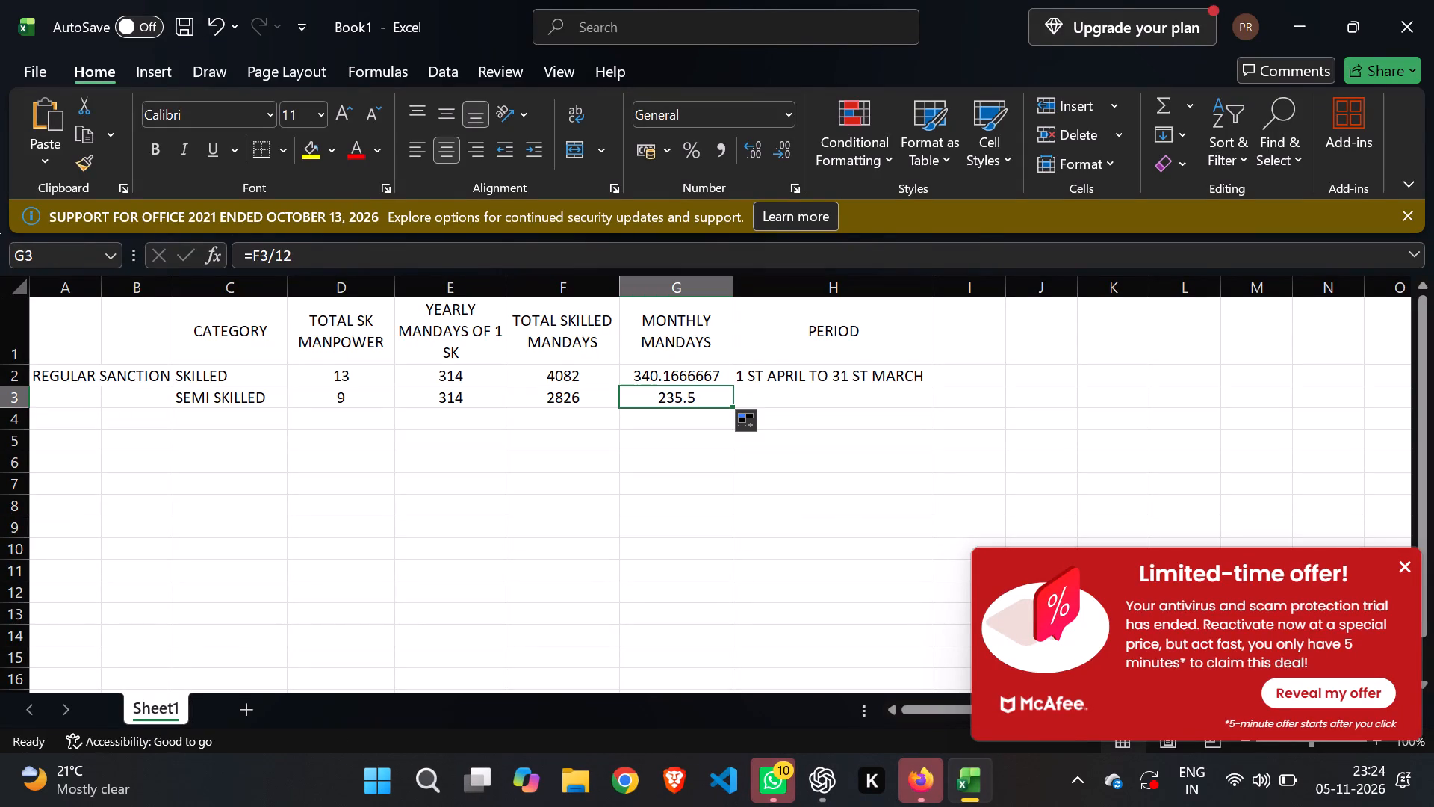
# Apply all borders to the cell range A2:H14.
pyautogui.moveTo(75, 376); pyautogui.dragTo(473, 427)
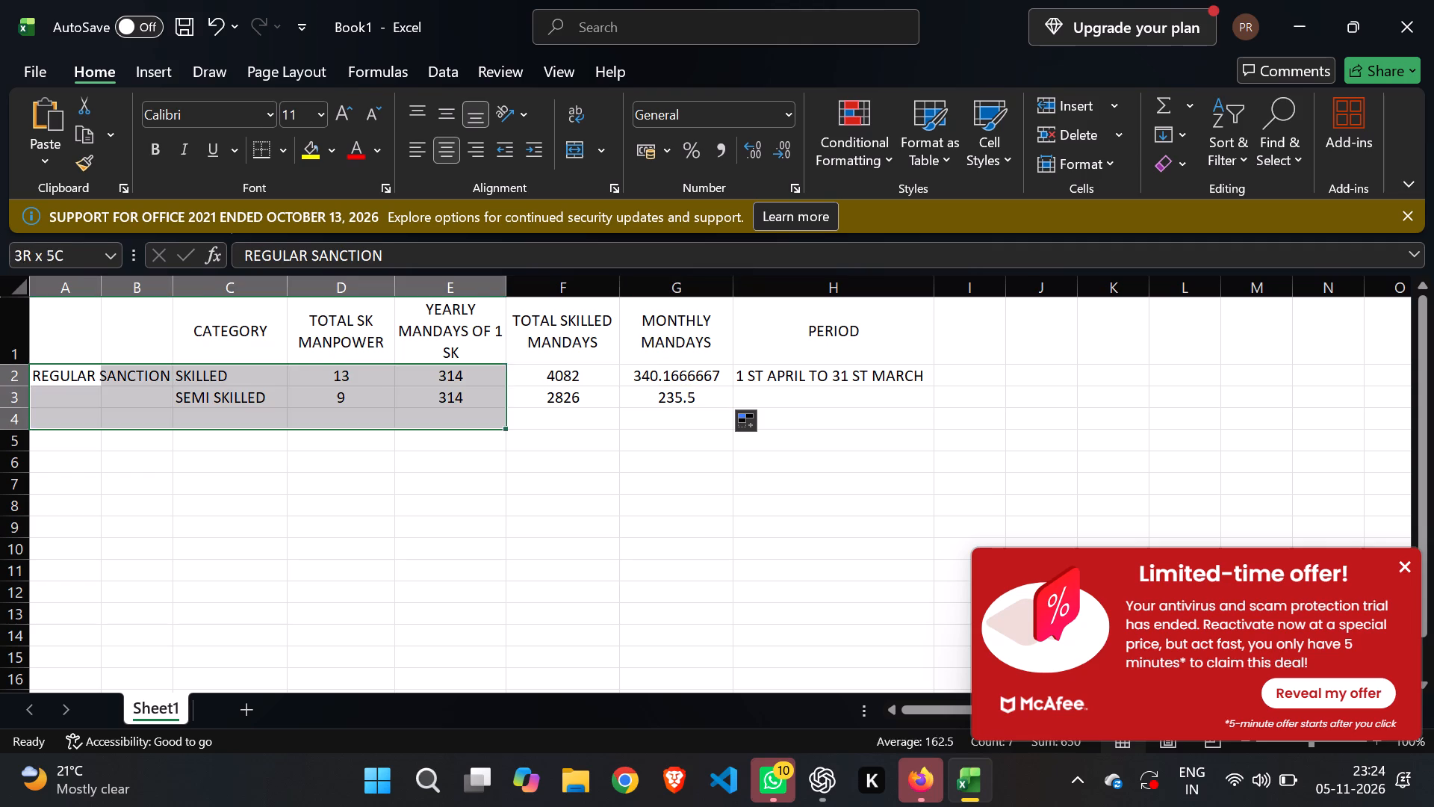
pyautogui.moveTo(473, 427); pyautogui.dragTo(869, 633)
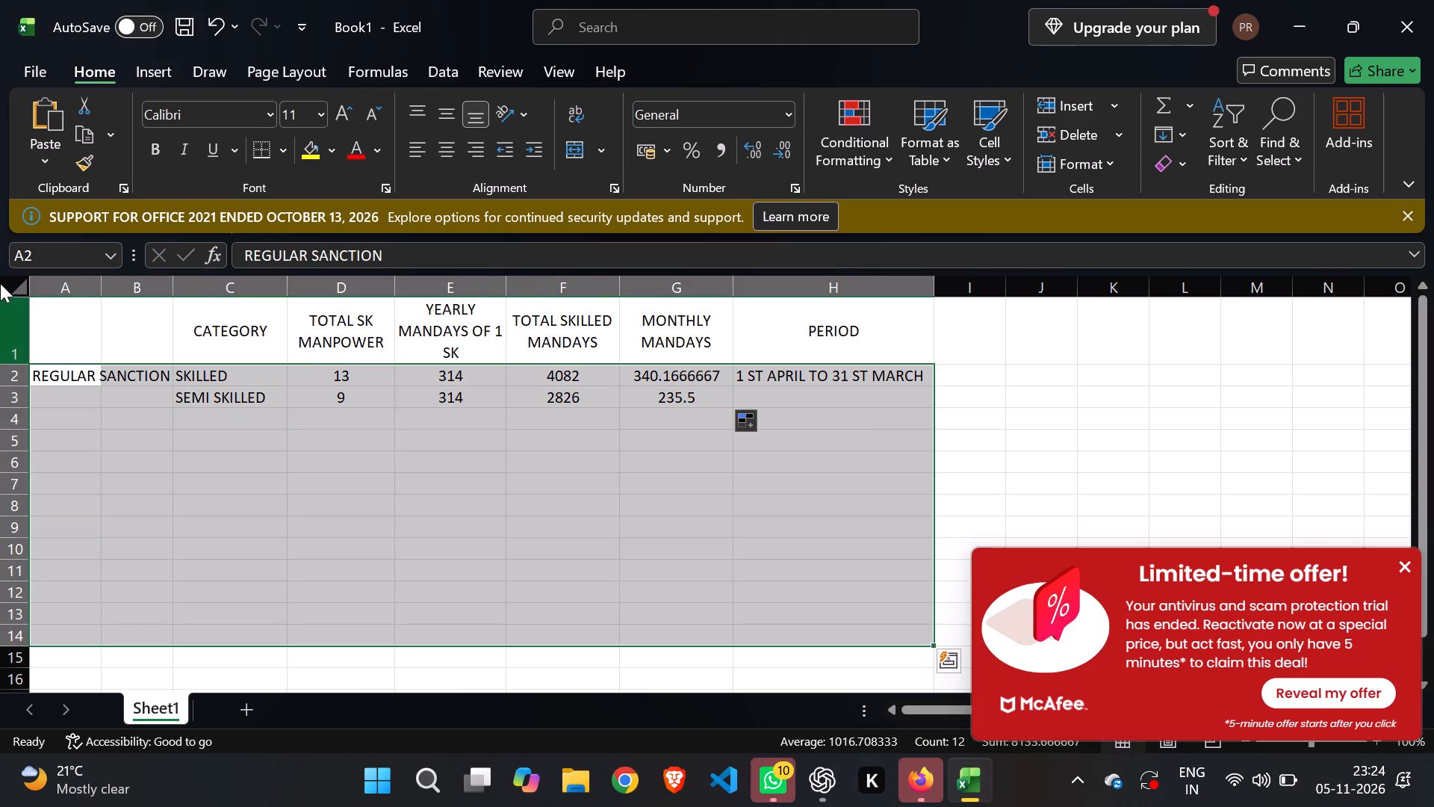
pyautogui.click(281, 154)
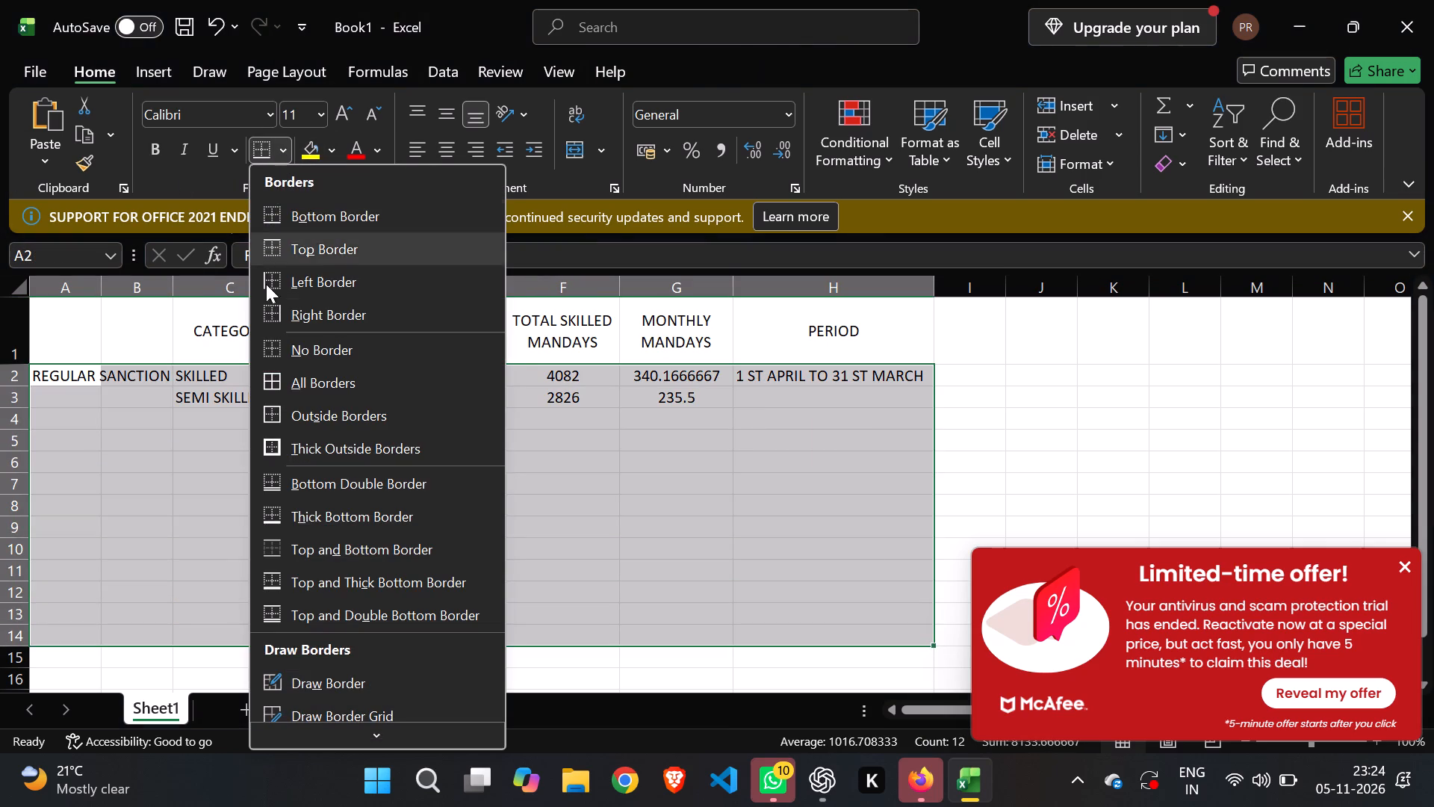
pyautogui.click(267, 379)
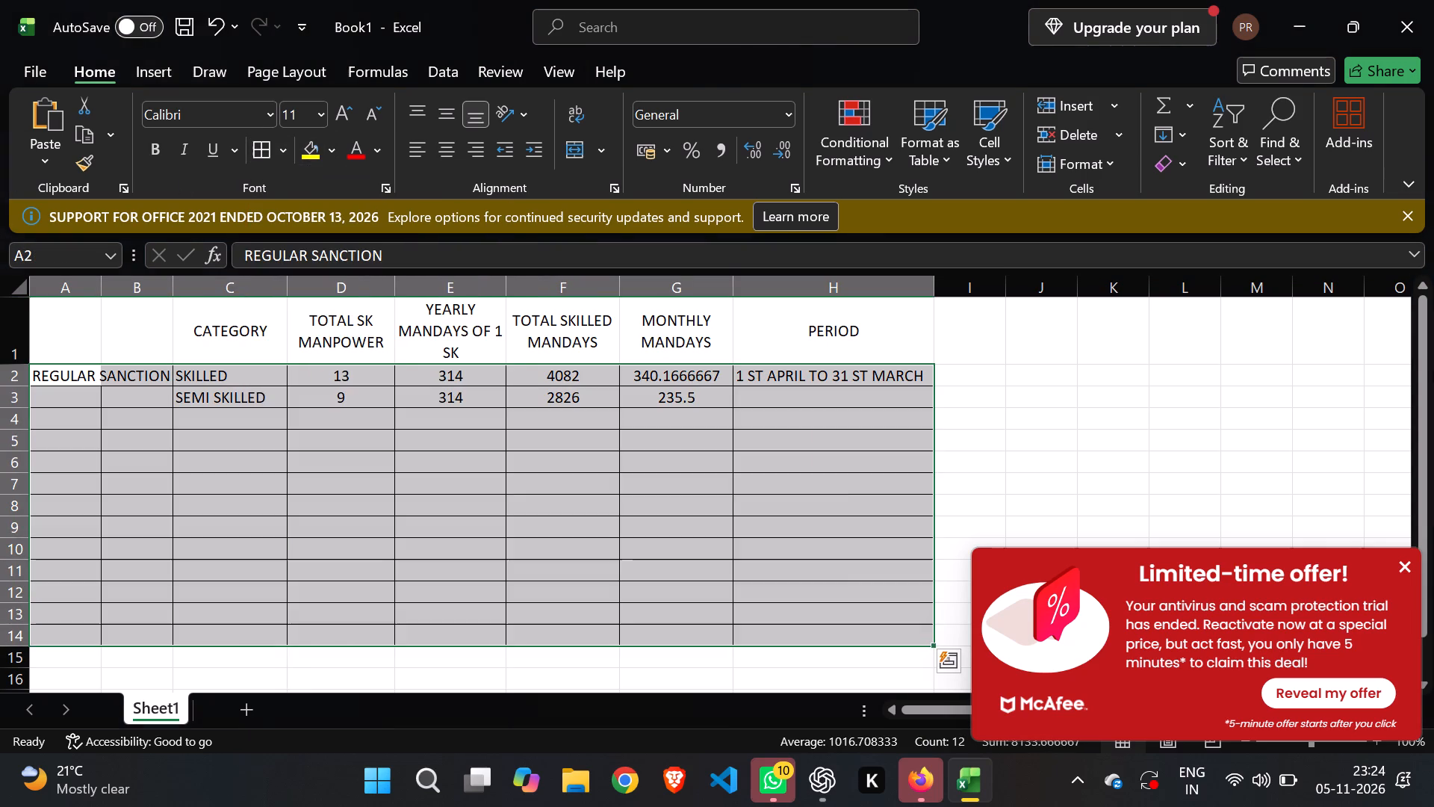
pyautogui.click(514, 474)
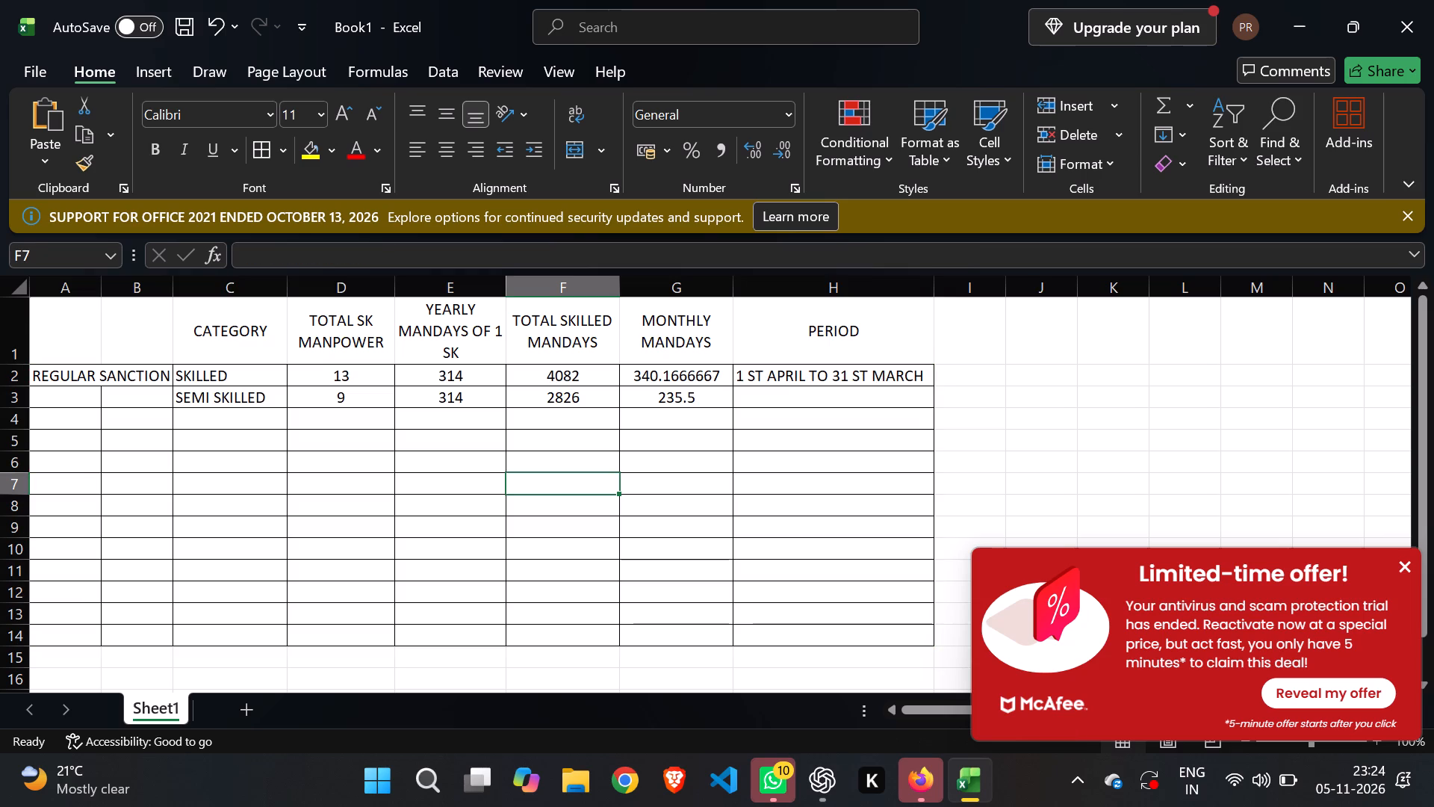
# Copy the period 1 ST APRIL TO 31 ST MARCH from H2 into the SEMI SKILLED row's cell H3.
pyautogui.click(872, 375)
pyautogui.rightClick(872, 374)
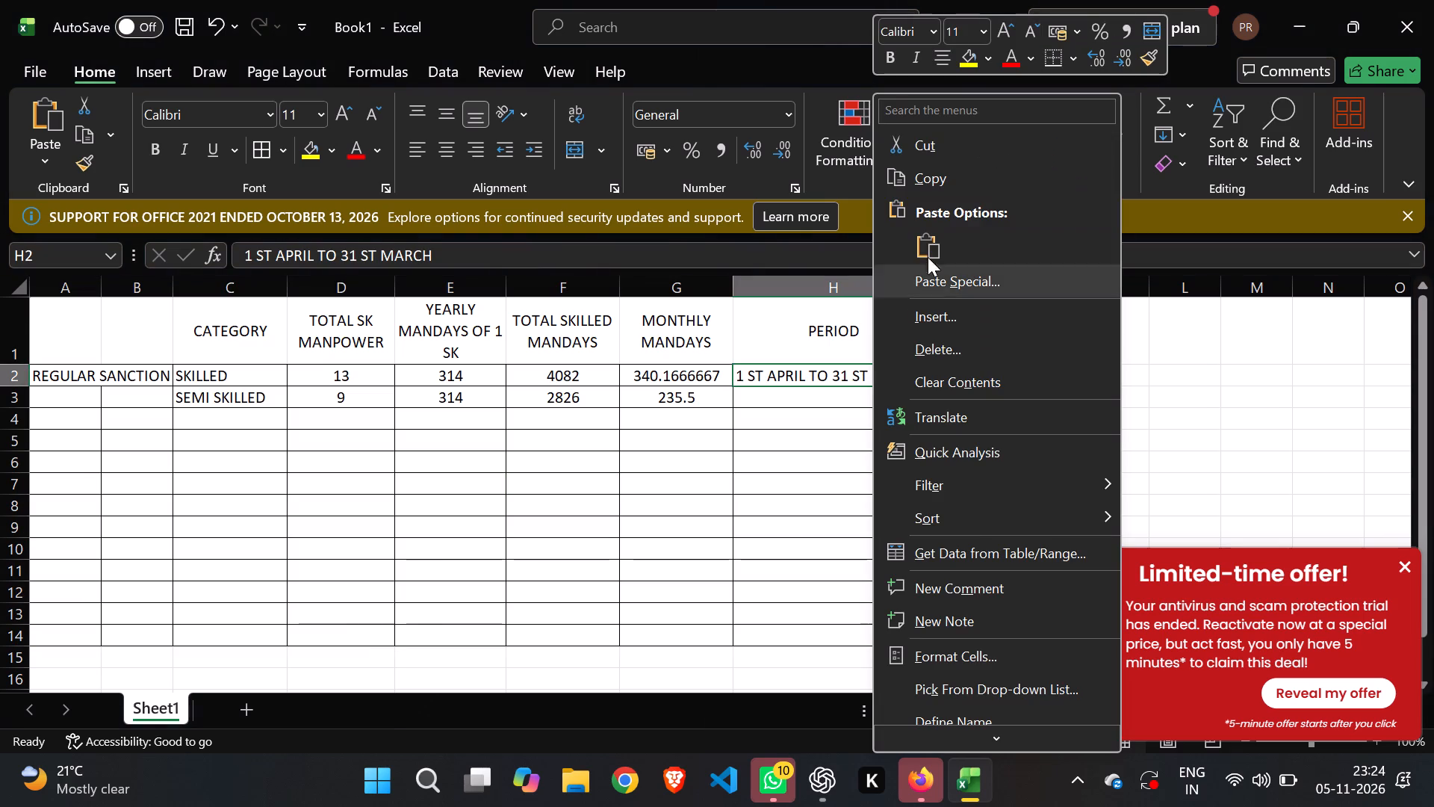
pyautogui.click(942, 179)
pyautogui.rightClick(769, 400)
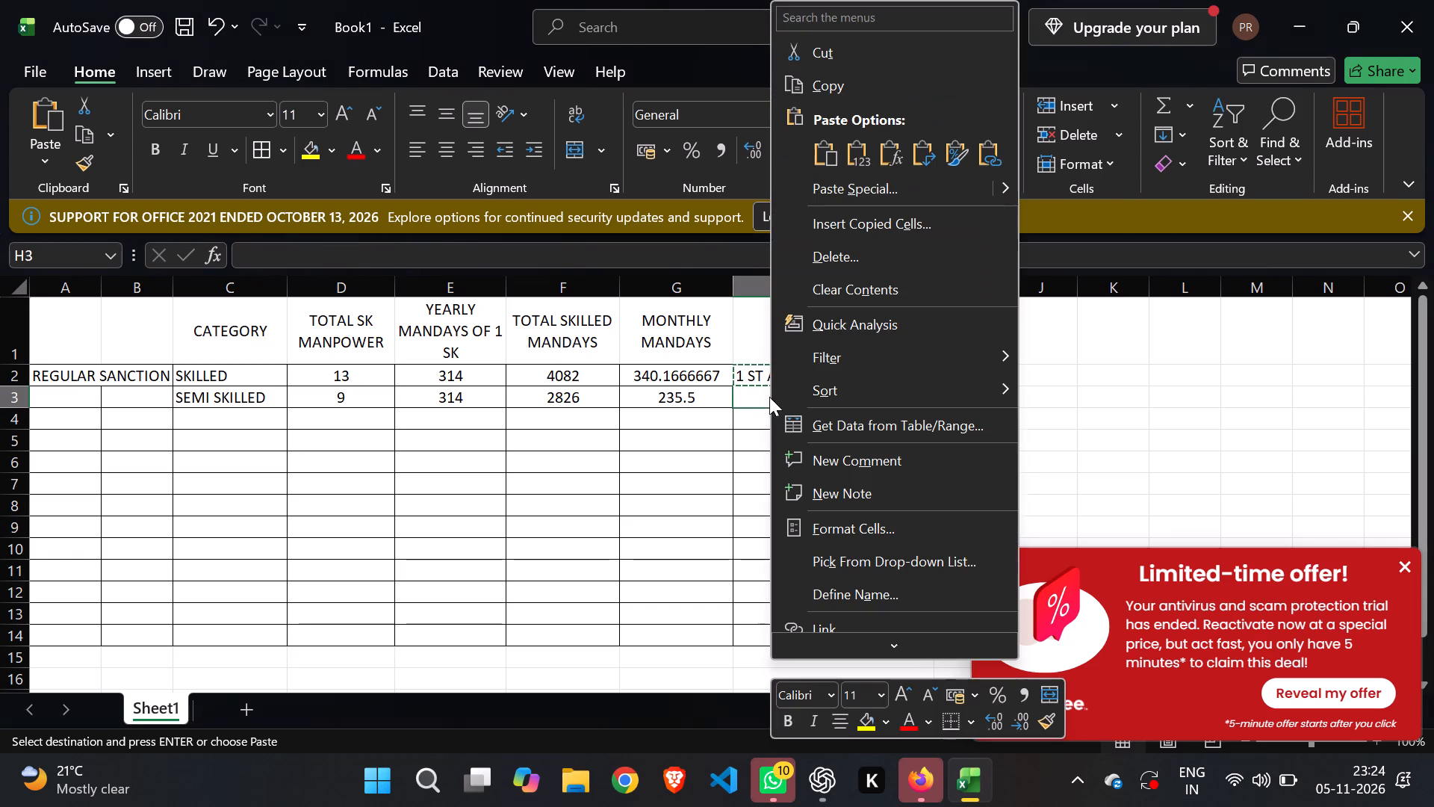
pyautogui.click(821, 164)
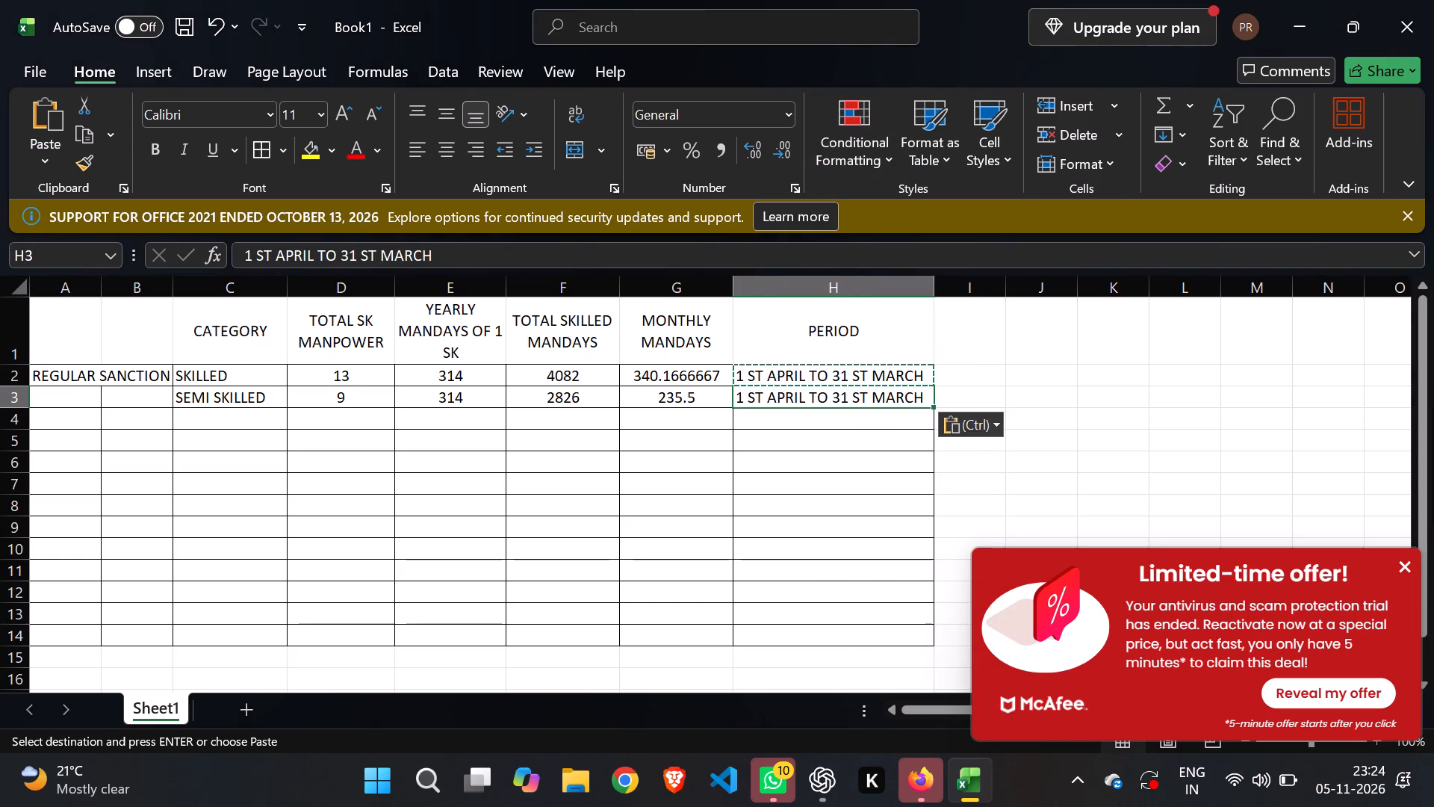
pyautogui.click(798, 439)
pyautogui.click(809, 422)
pyautogui.doubleClick(810, 421)
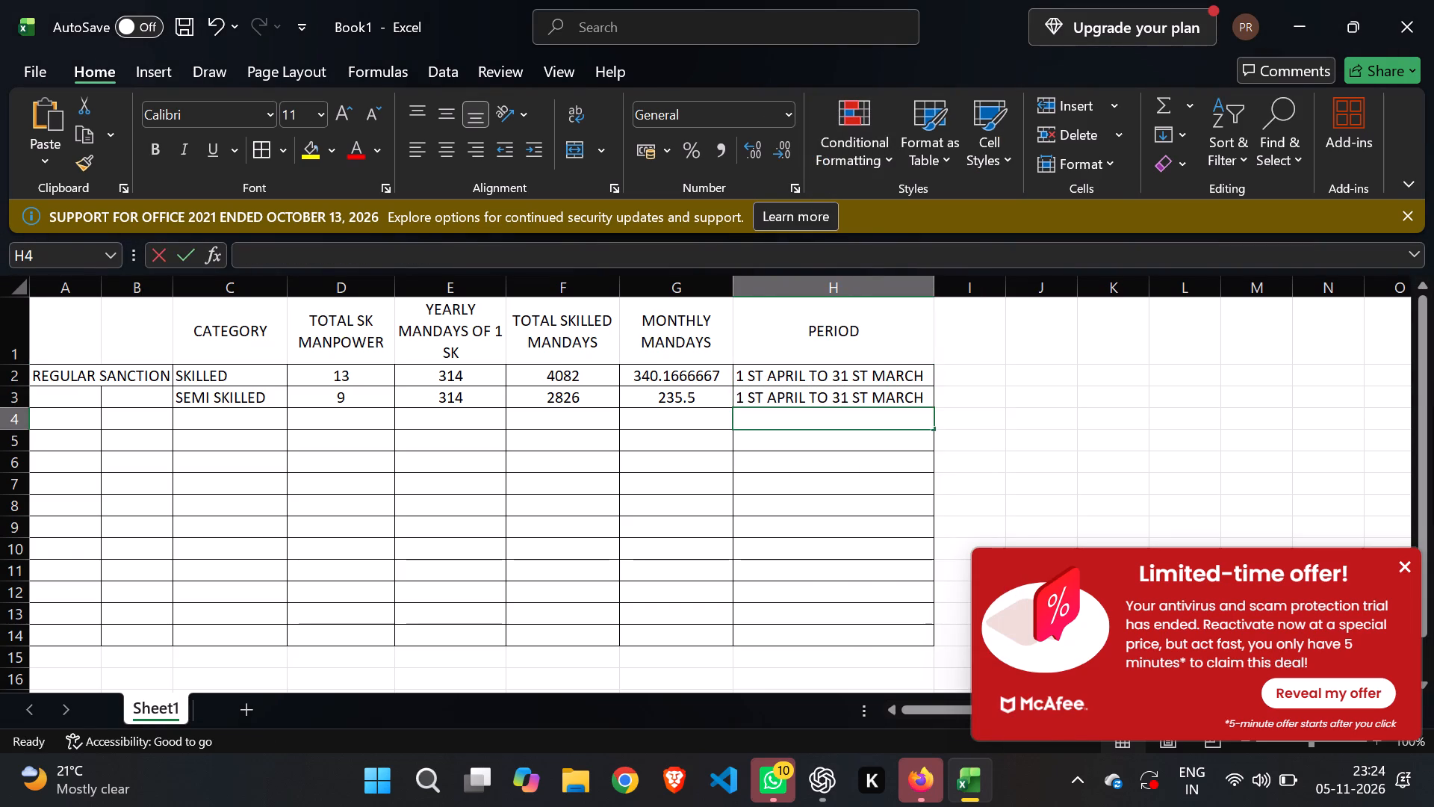
pyautogui.click(785, 486)
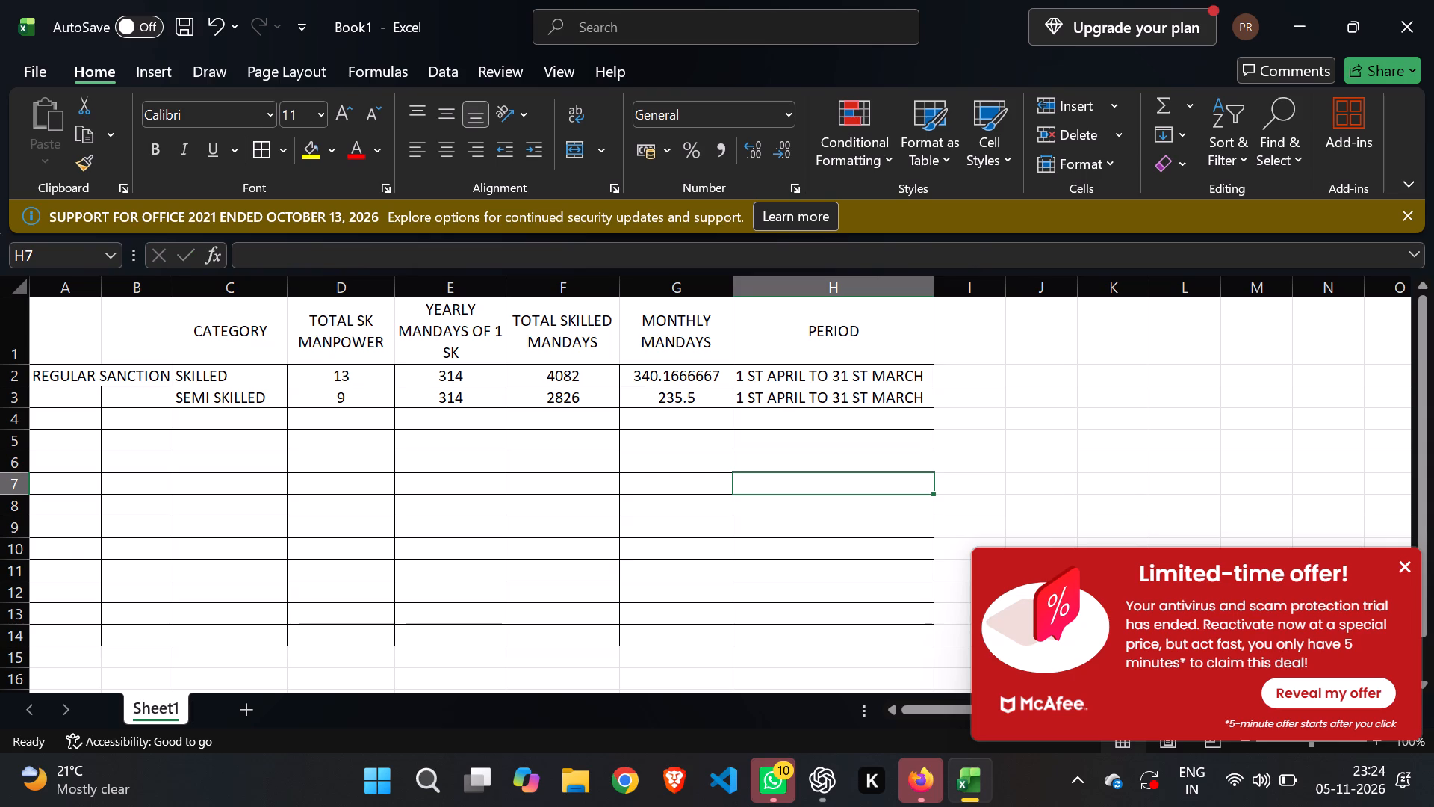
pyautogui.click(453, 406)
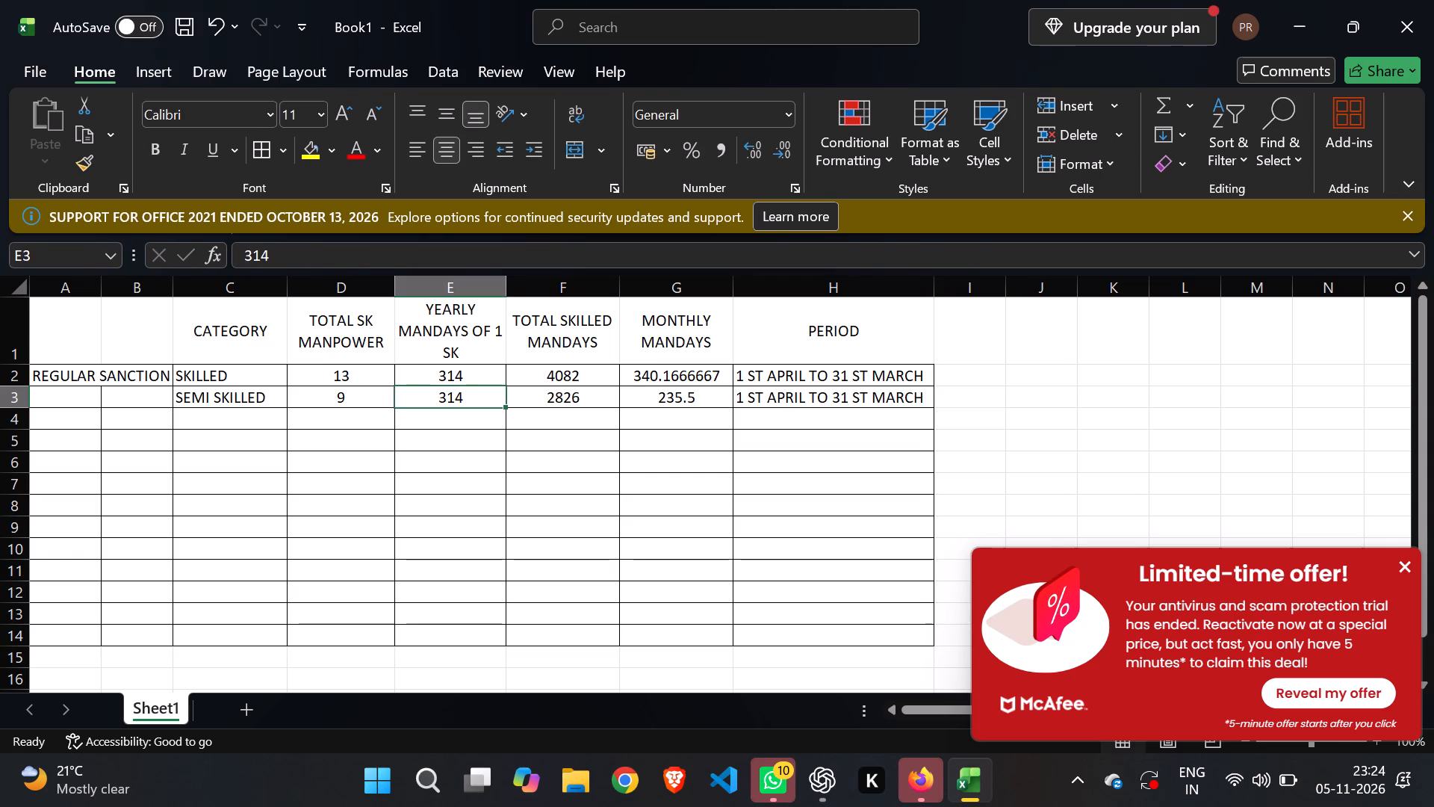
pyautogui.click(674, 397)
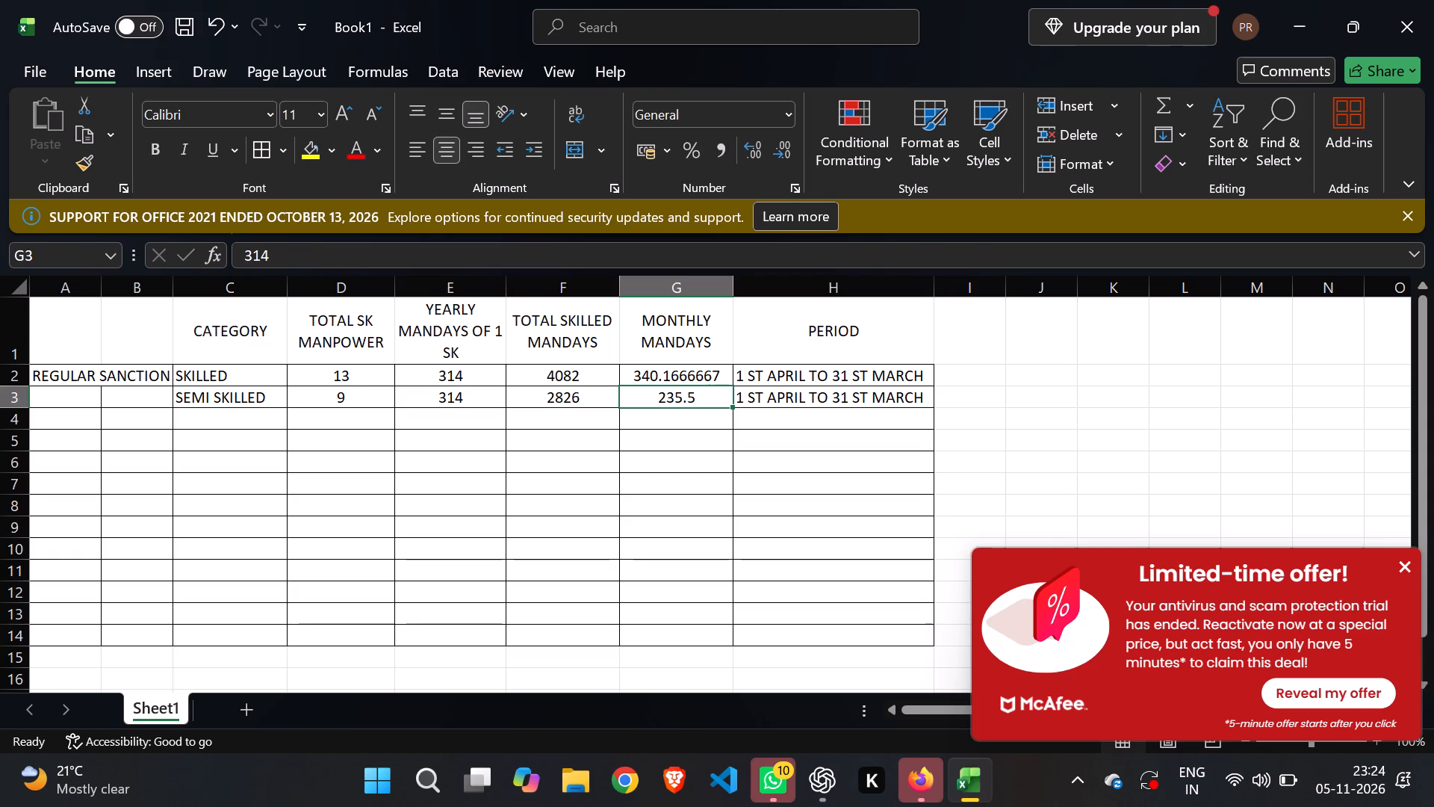
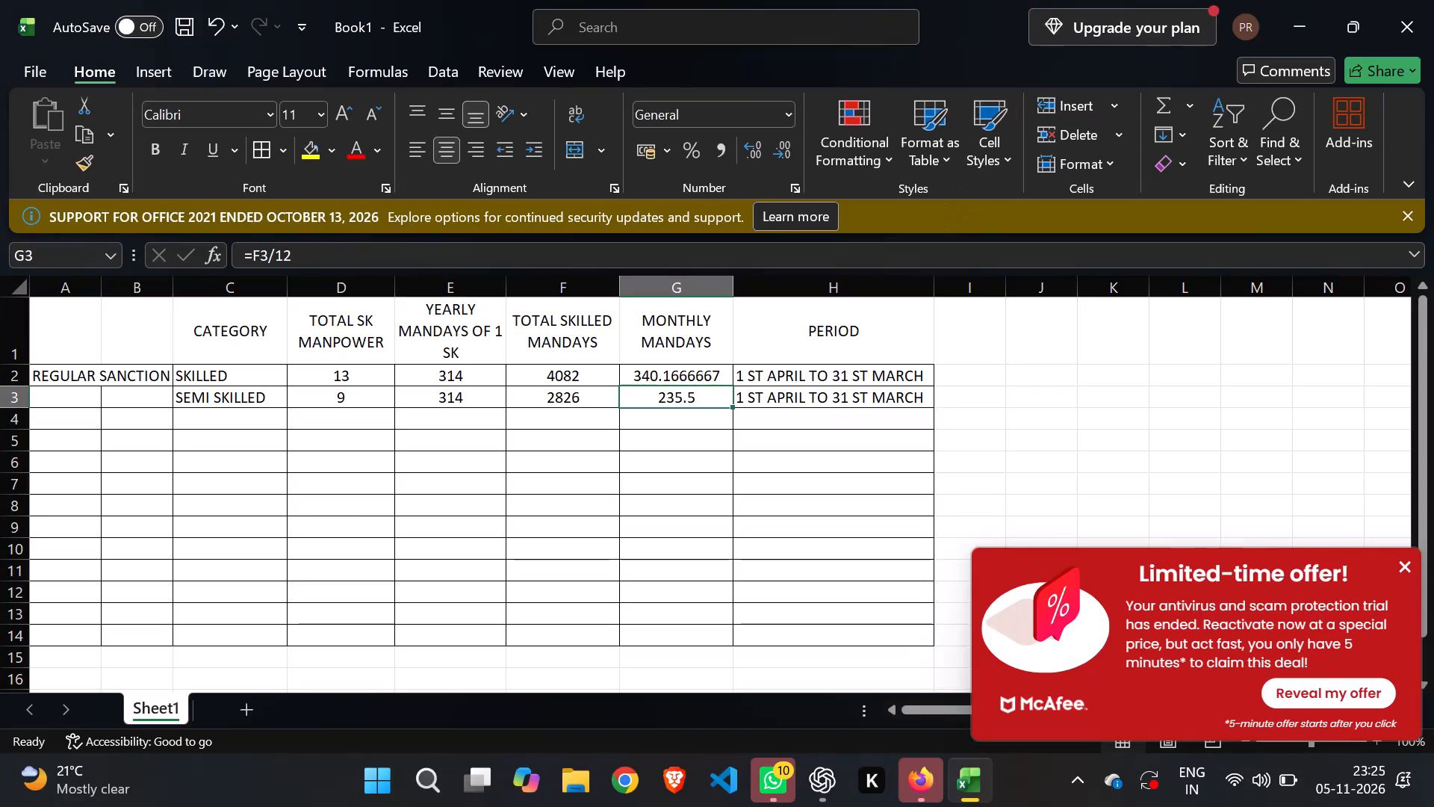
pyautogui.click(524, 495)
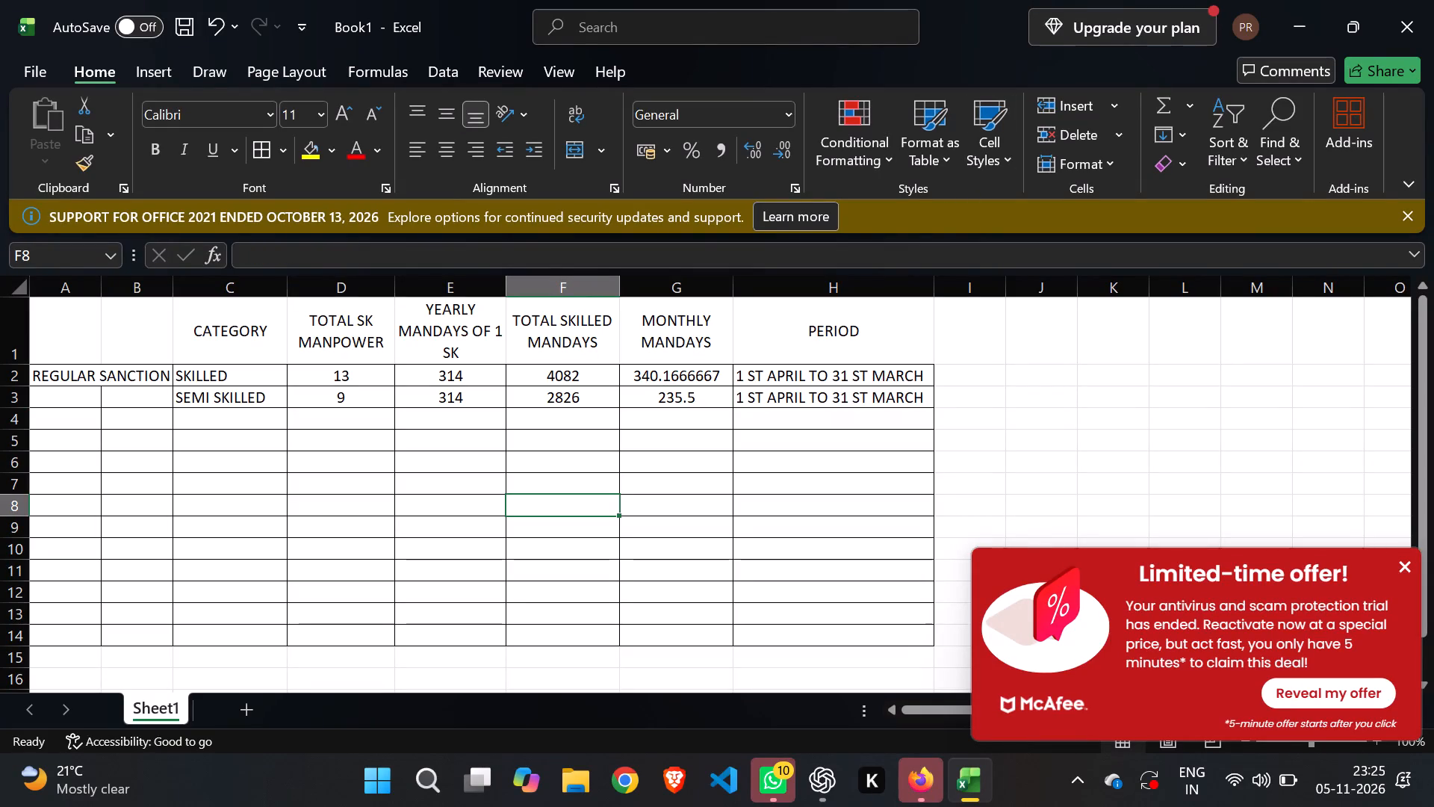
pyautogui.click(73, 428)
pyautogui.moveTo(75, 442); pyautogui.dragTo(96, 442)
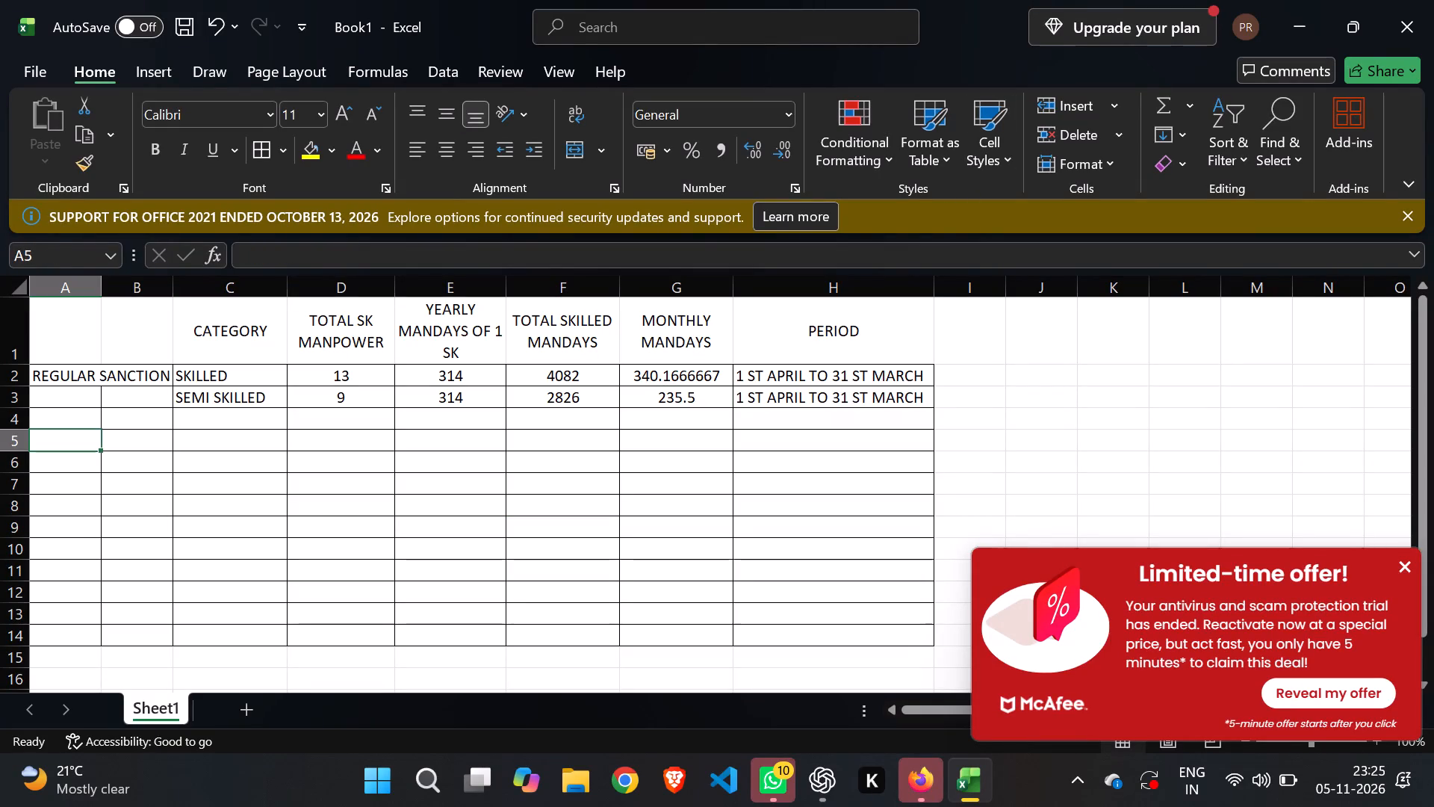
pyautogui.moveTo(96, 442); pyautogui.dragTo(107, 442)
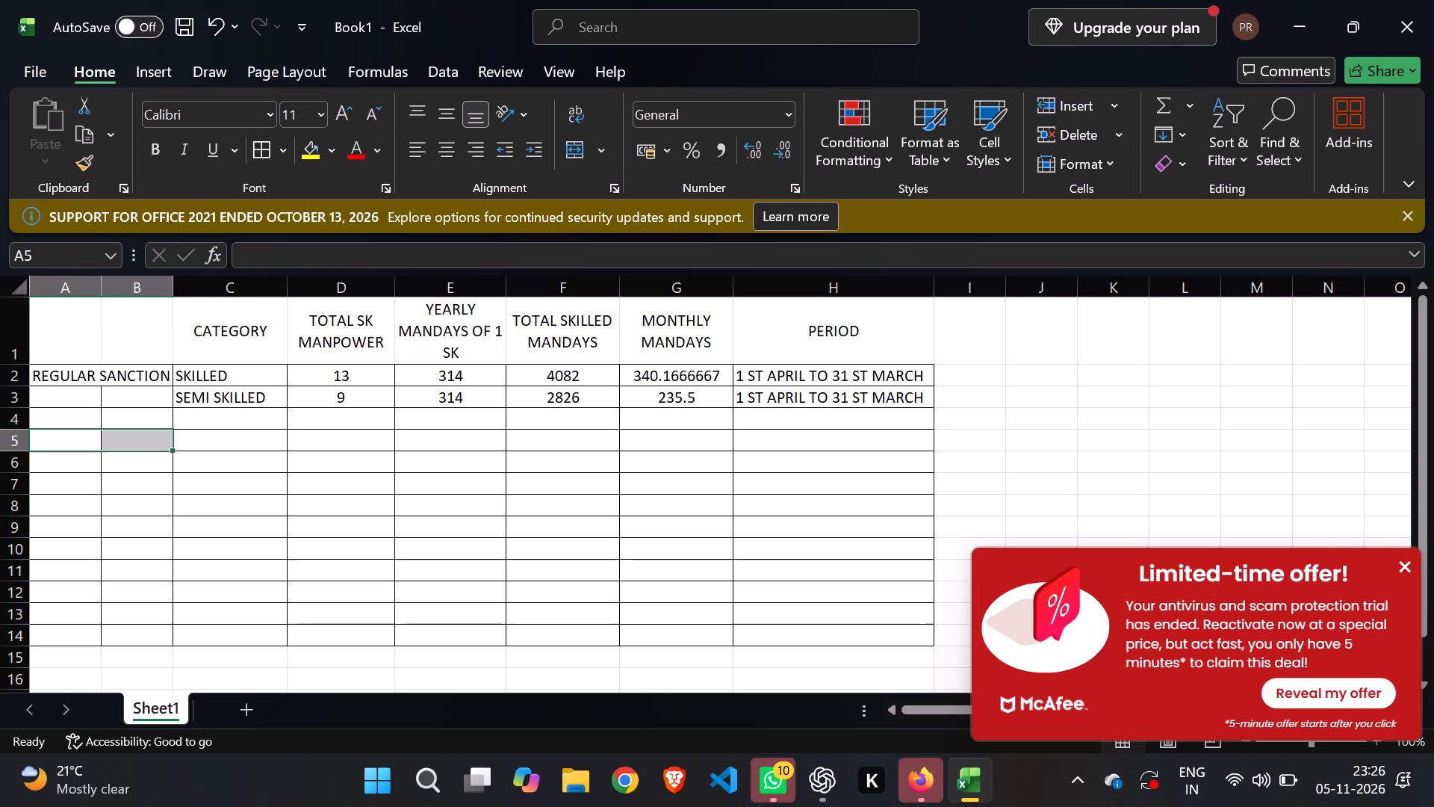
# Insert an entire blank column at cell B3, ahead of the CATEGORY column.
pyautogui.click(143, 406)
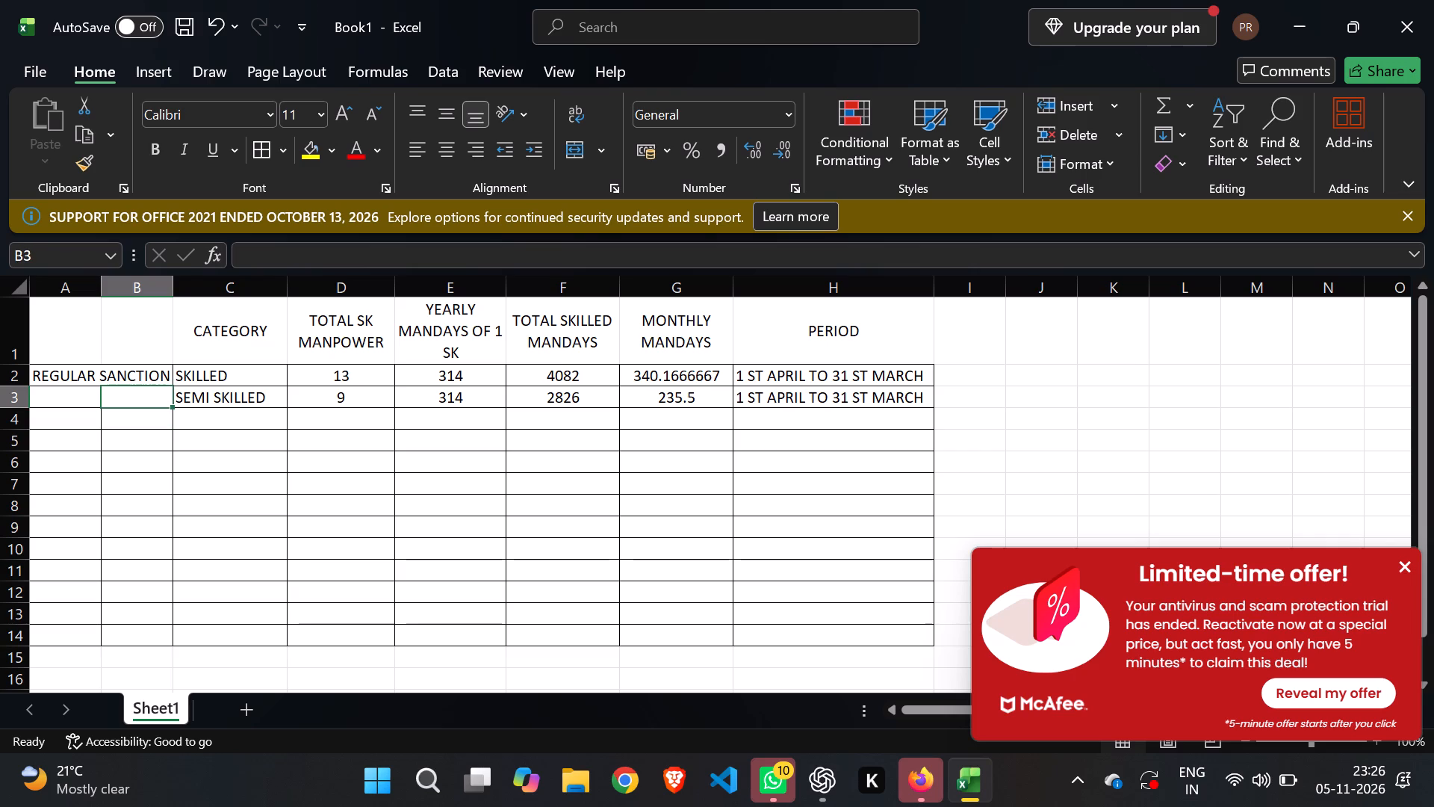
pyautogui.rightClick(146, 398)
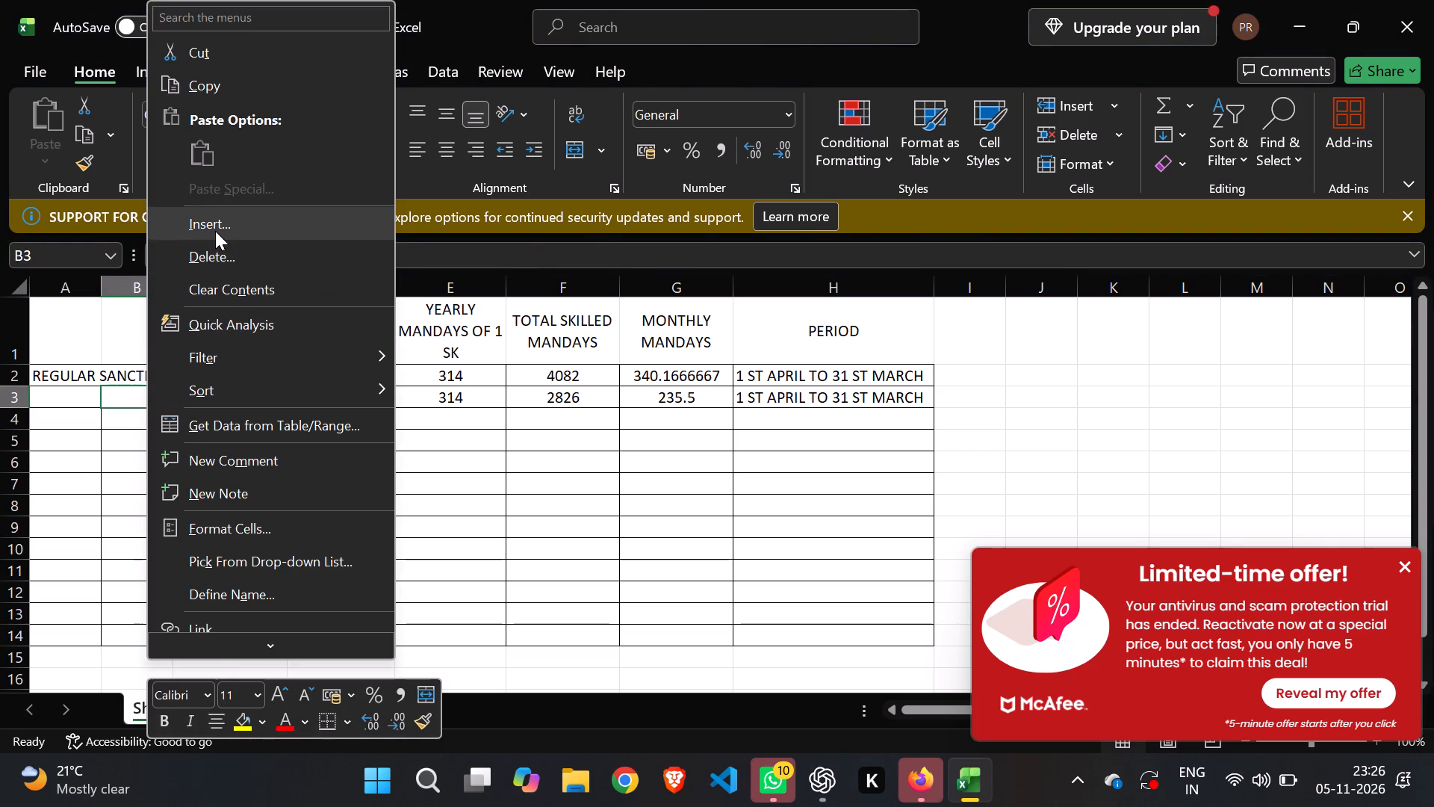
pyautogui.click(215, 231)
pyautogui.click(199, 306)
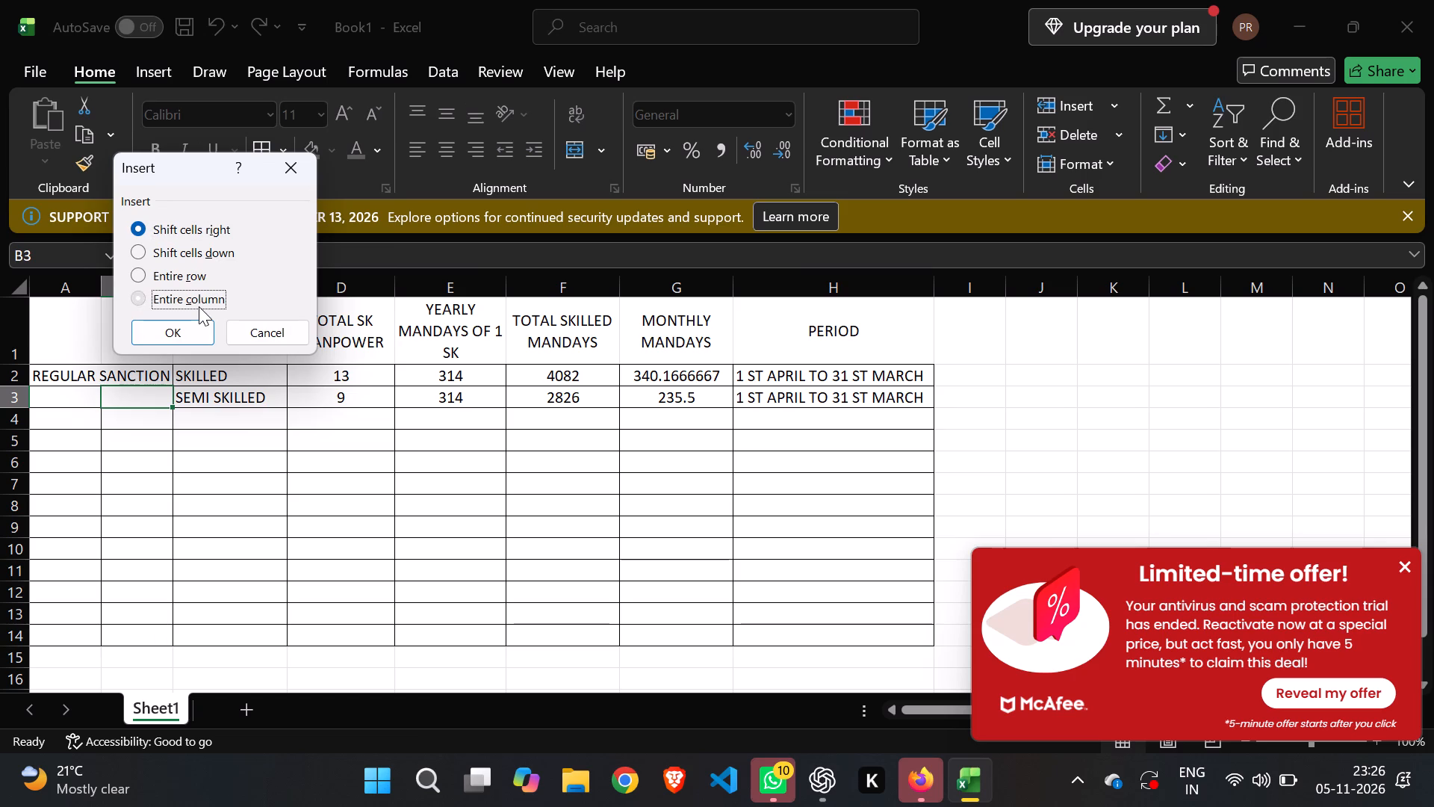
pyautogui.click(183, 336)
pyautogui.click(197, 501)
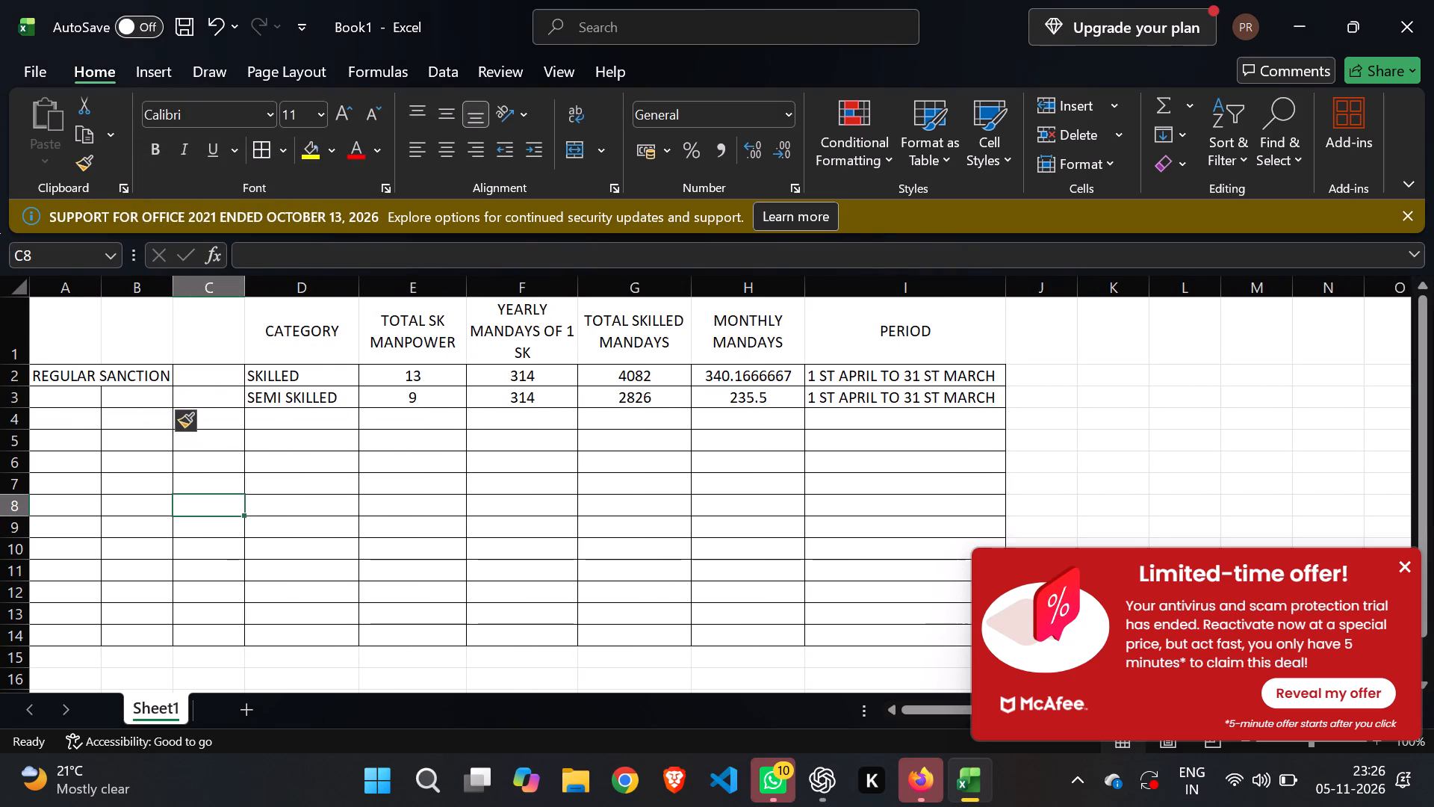
# Wrap the REGULAR SANCTION text within cell A2.
pyautogui.click(102, 383)
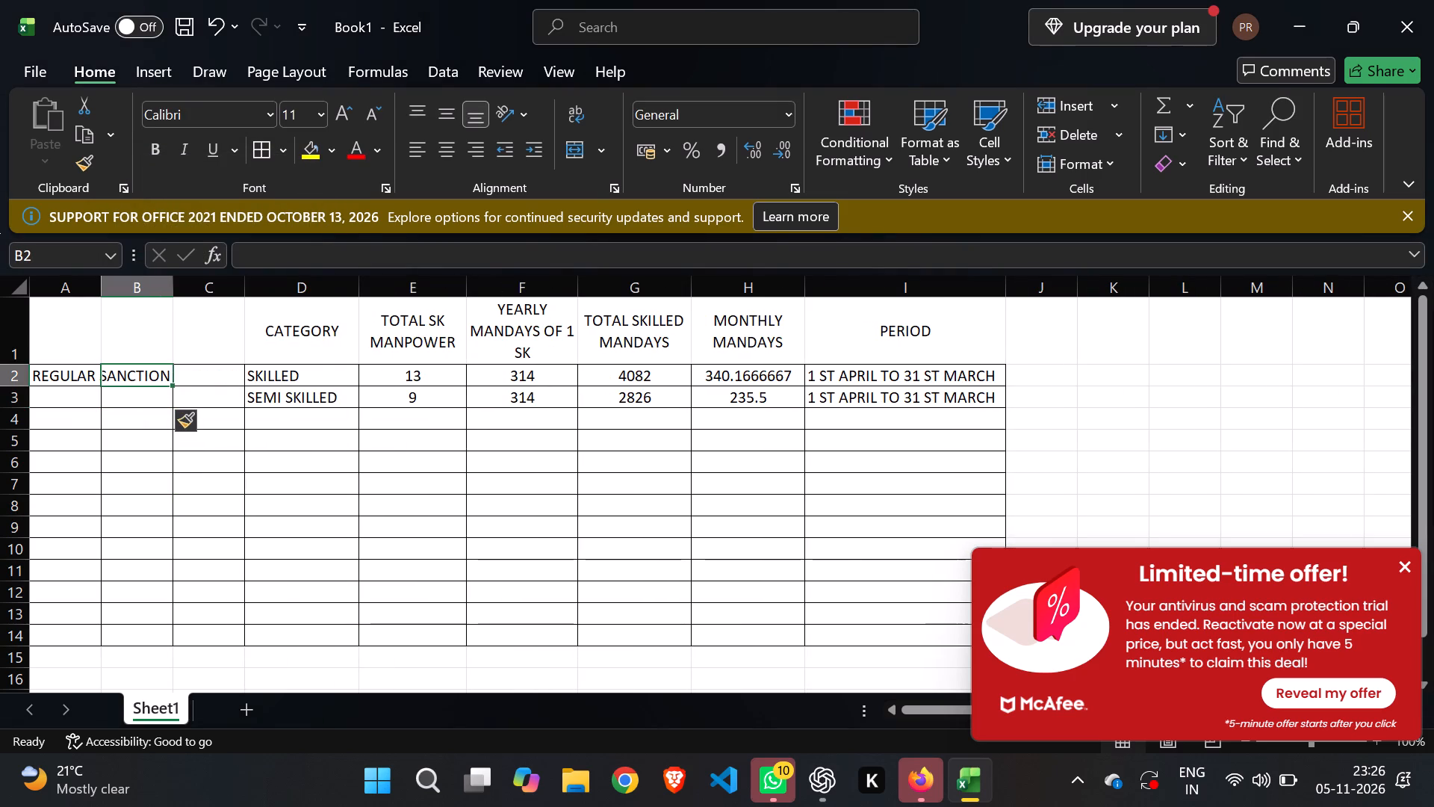
pyautogui.click(89, 384)
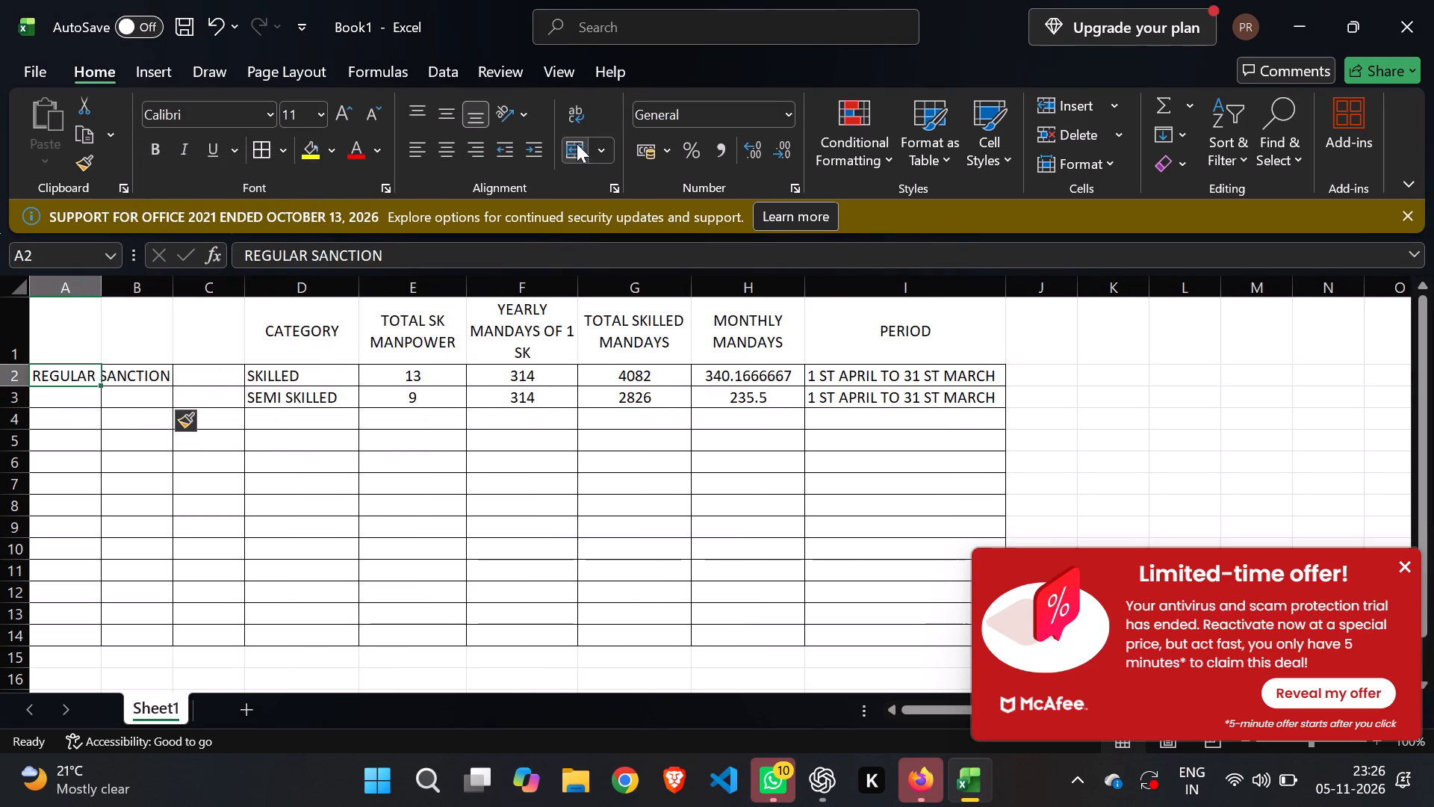
pyautogui.click(578, 114)
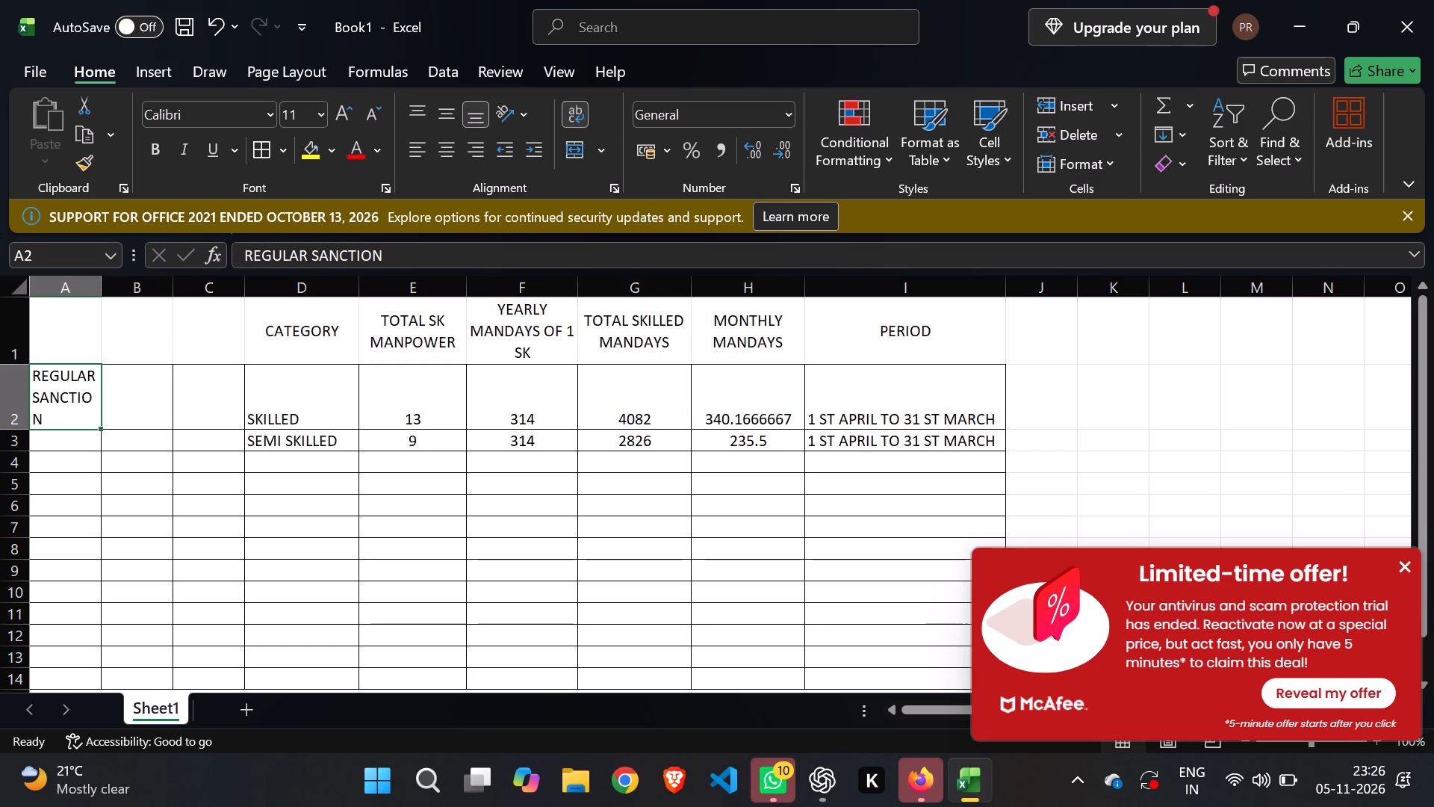
pyautogui.click(252, 537)
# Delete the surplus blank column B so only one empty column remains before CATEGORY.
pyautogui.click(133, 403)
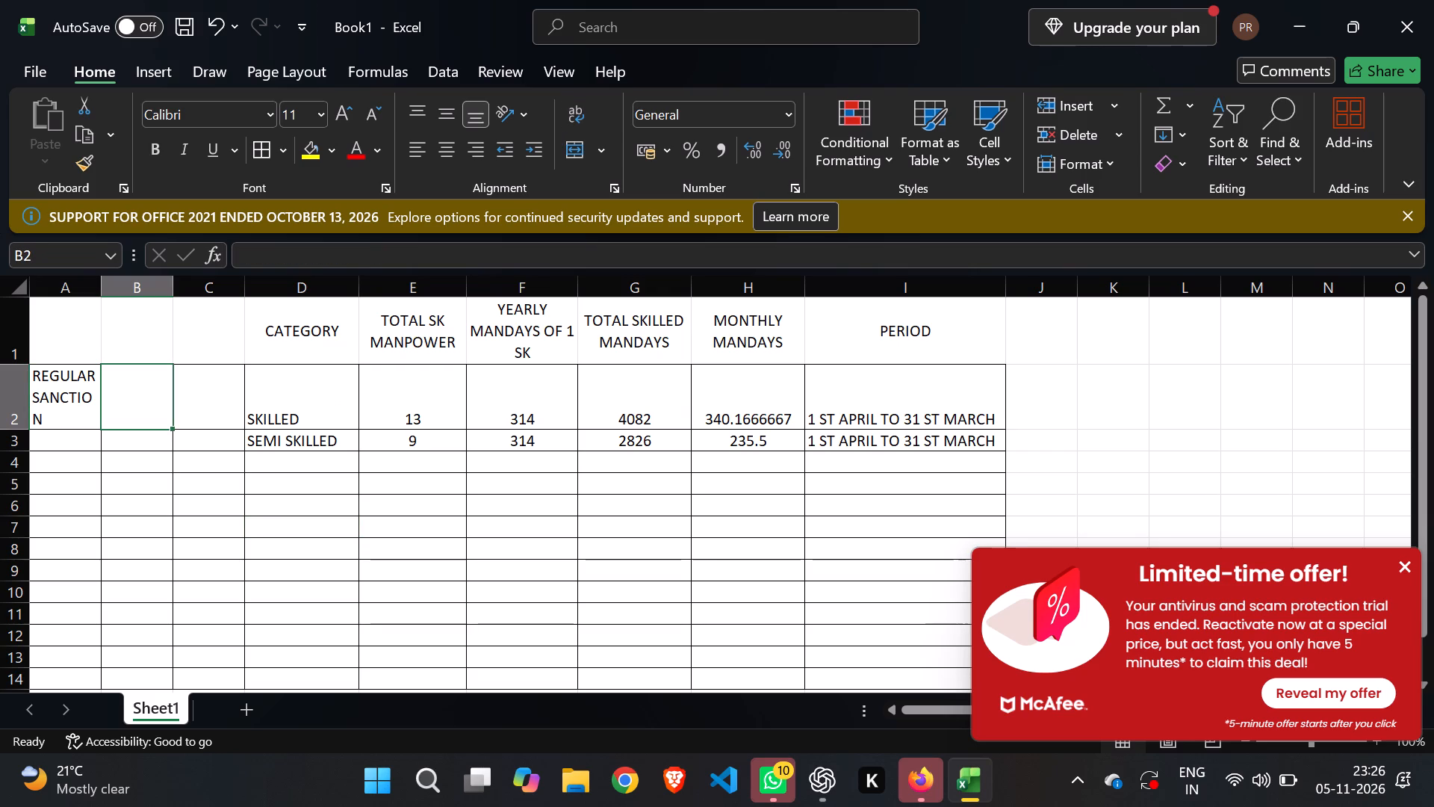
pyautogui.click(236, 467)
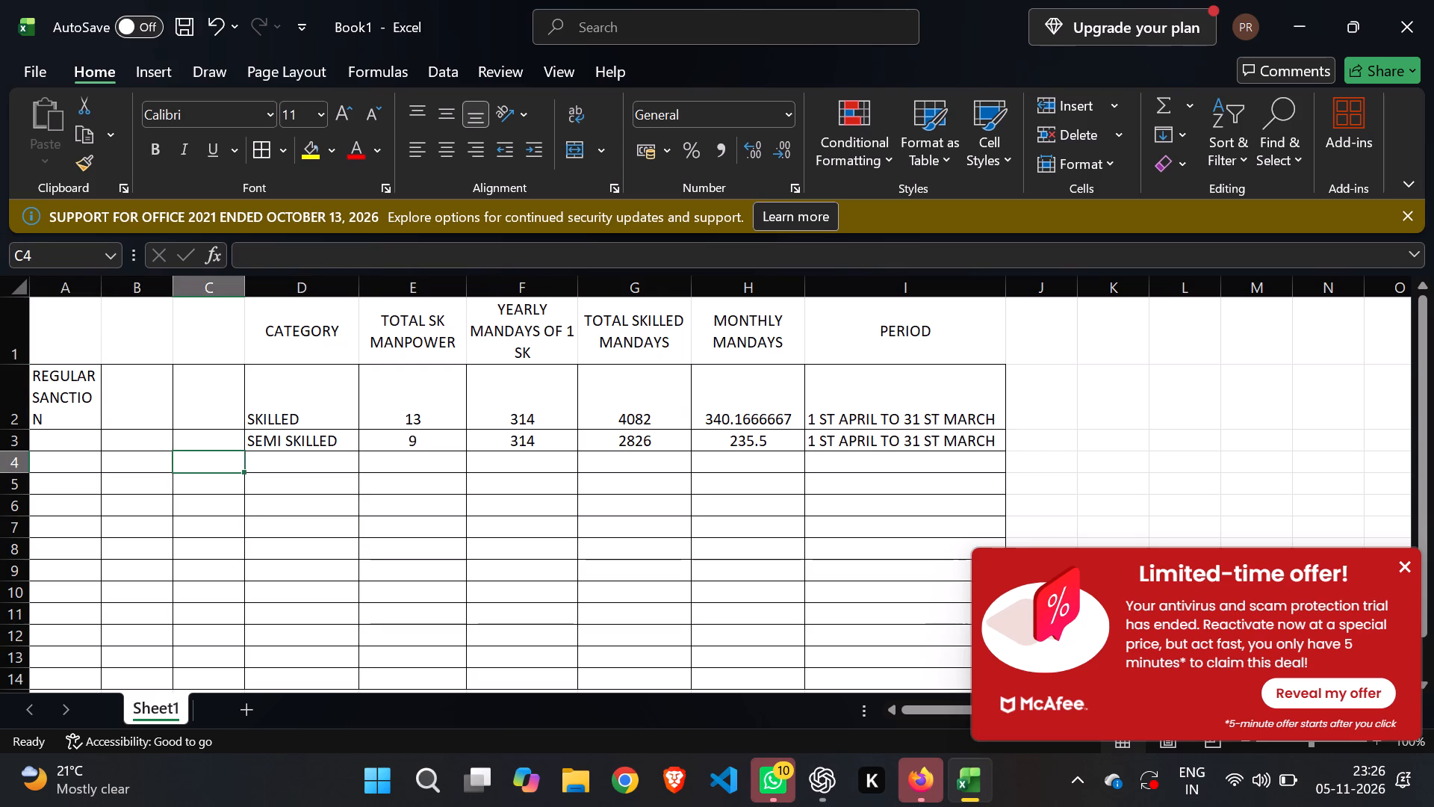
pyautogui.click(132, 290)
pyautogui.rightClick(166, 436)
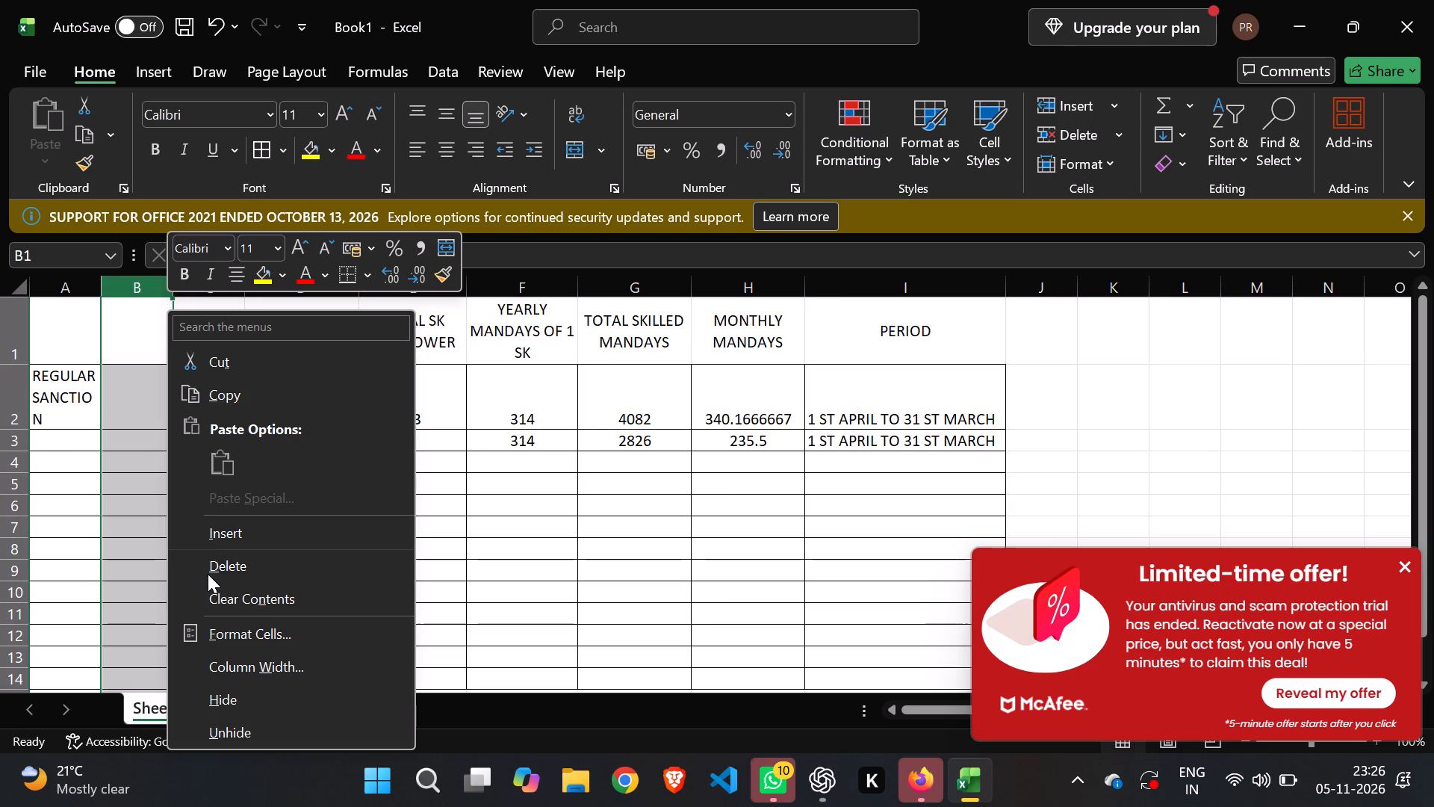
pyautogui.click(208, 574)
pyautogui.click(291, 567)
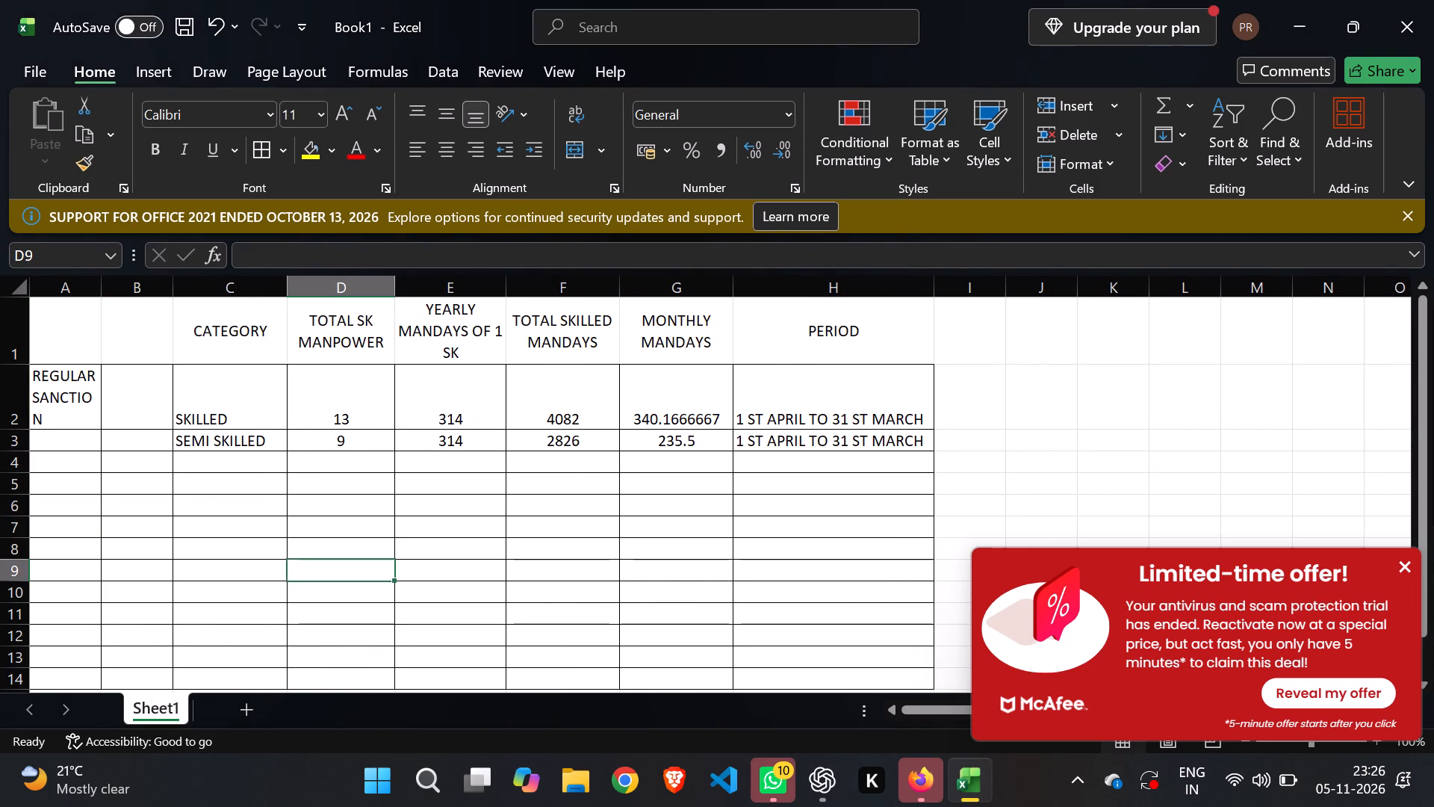
# Apply all borders to the header row range A1:H1.
pyautogui.click(140, 389)
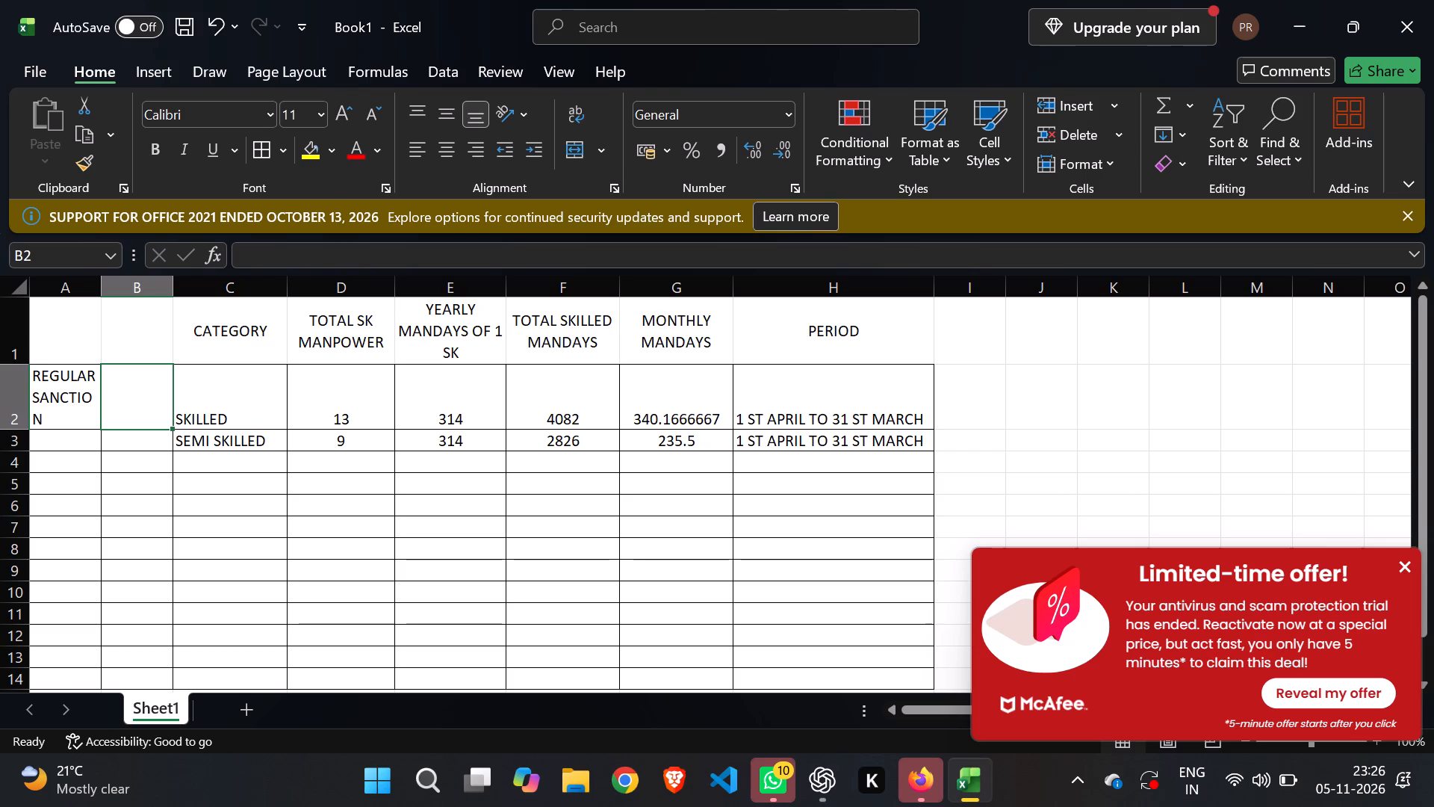
pyautogui.click(376, 466)
pyautogui.moveTo(75, 323); pyautogui.dragTo(751, 378)
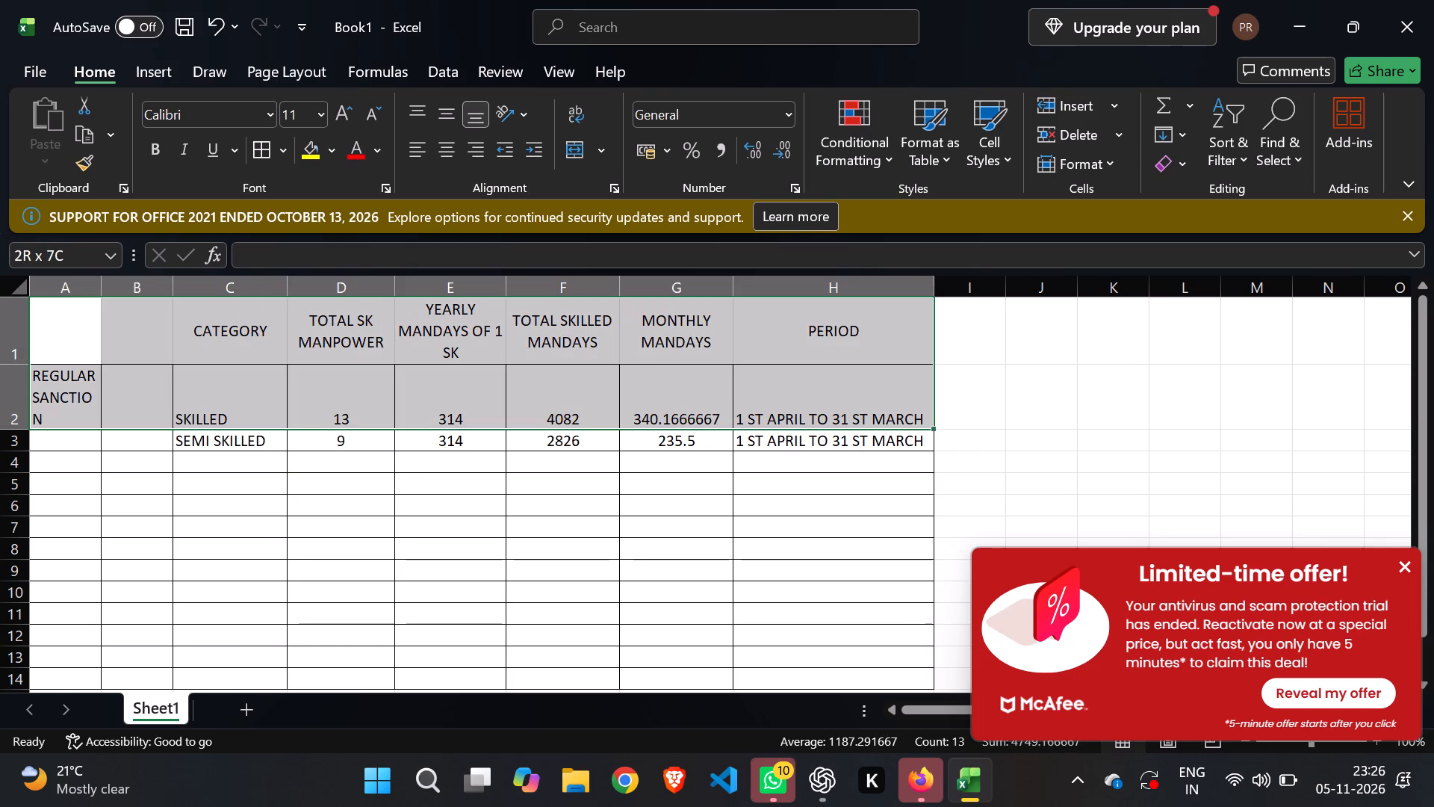
pyautogui.moveTo(751, 378); pyautogui.dragTo(848, 341)
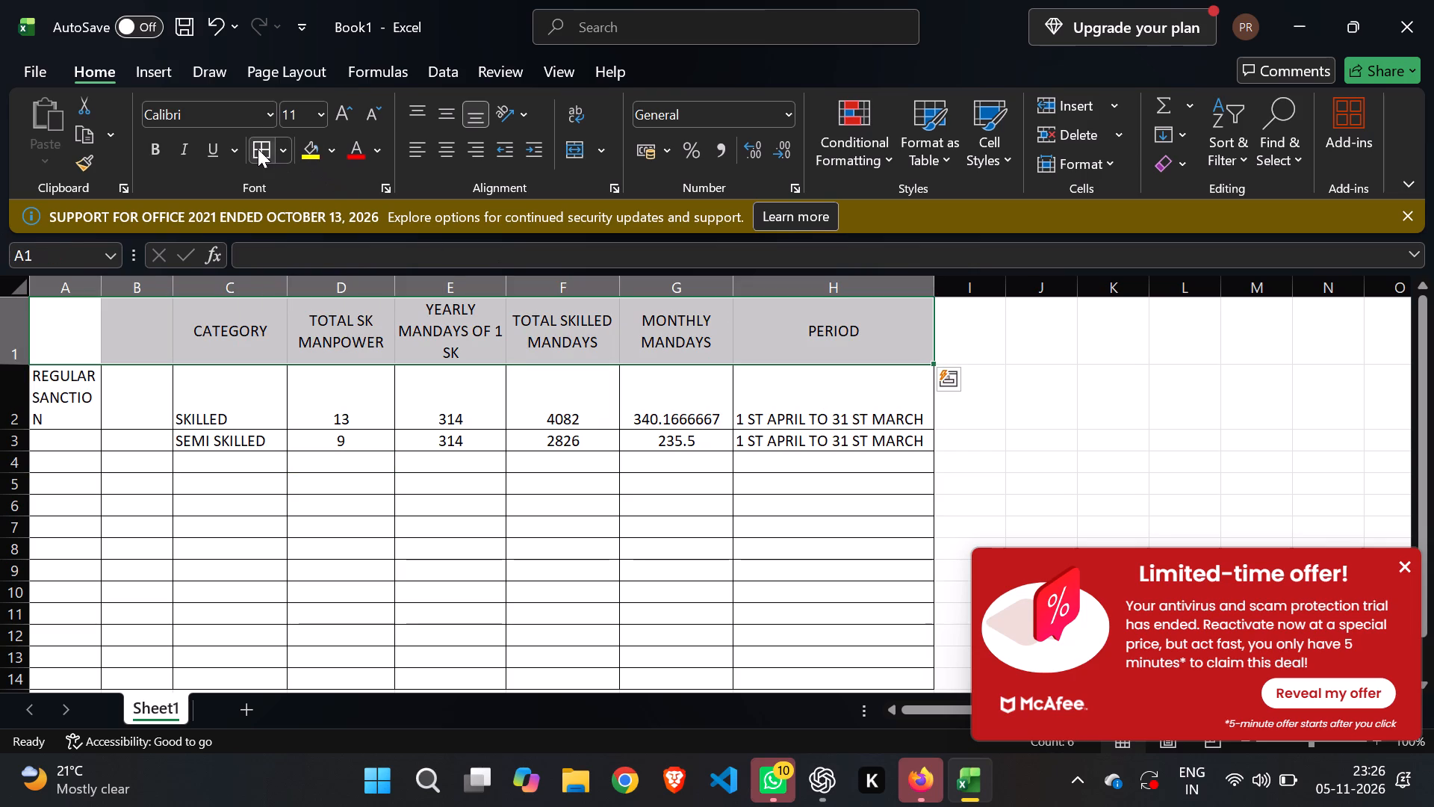
pyautogui.click(258, 149)
pyautogui.click(231, 494)
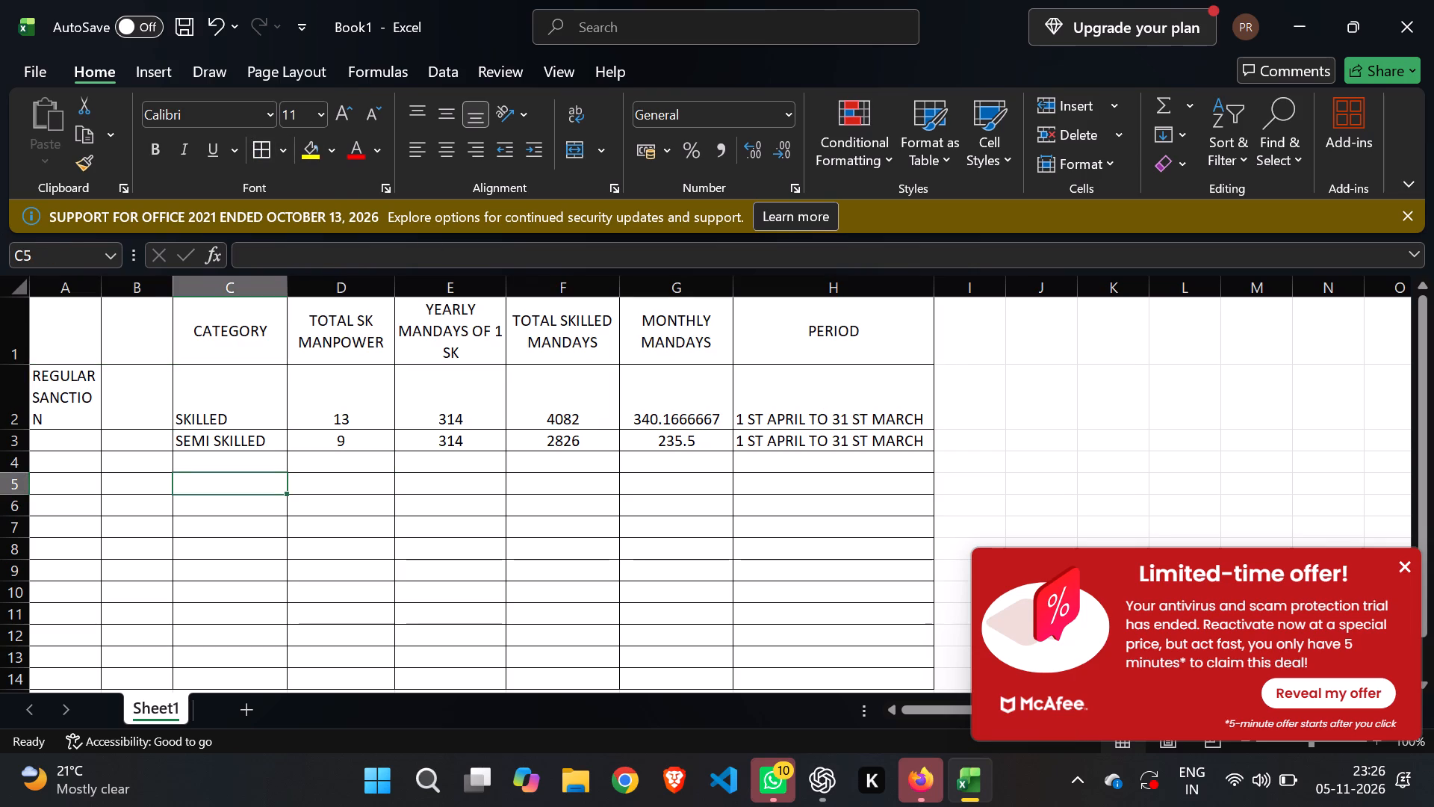
# Enter the column heading CODE in cell B1.
pyautogui.click(204, 404)
pyautogui.click(145, 344)
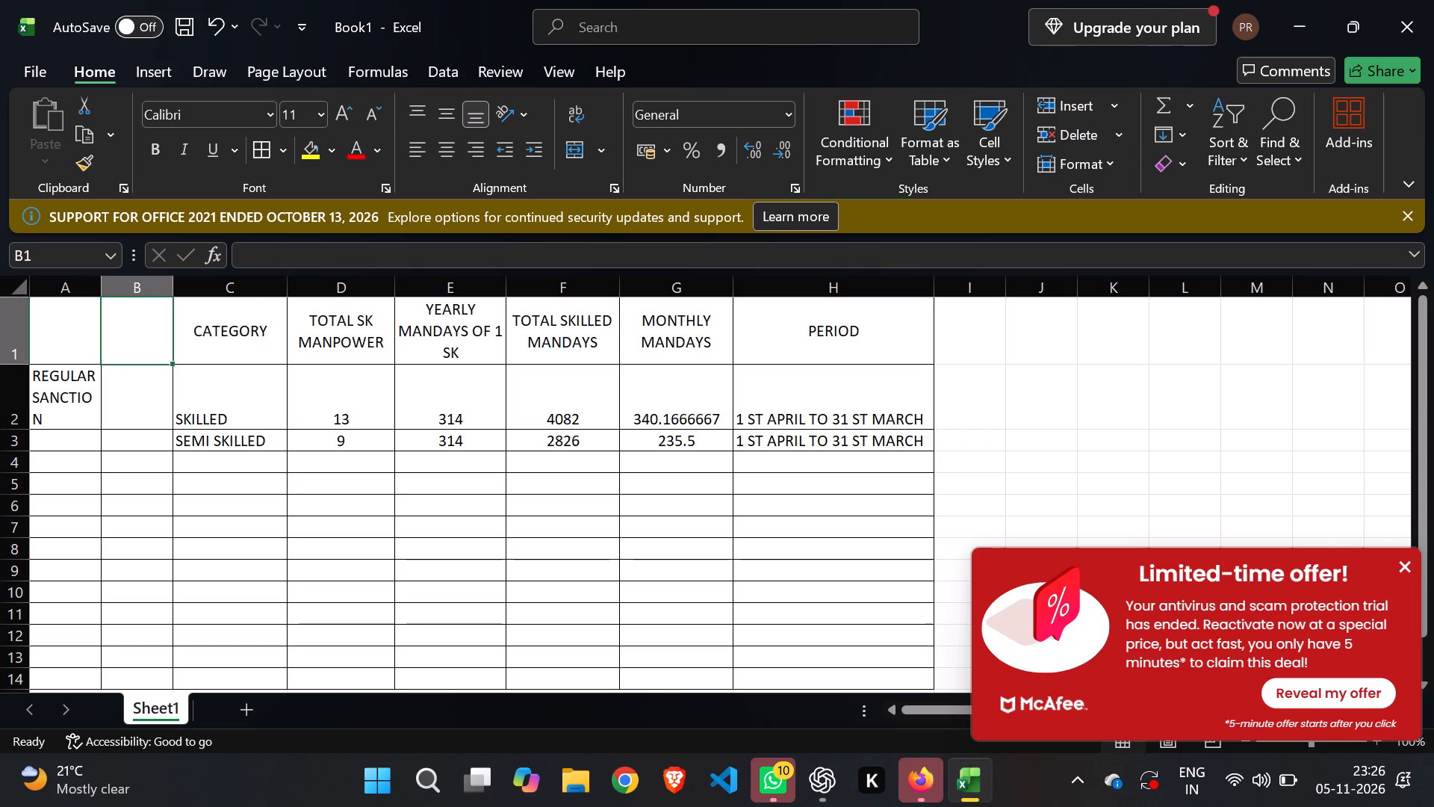
pyautogui.write('CODE')
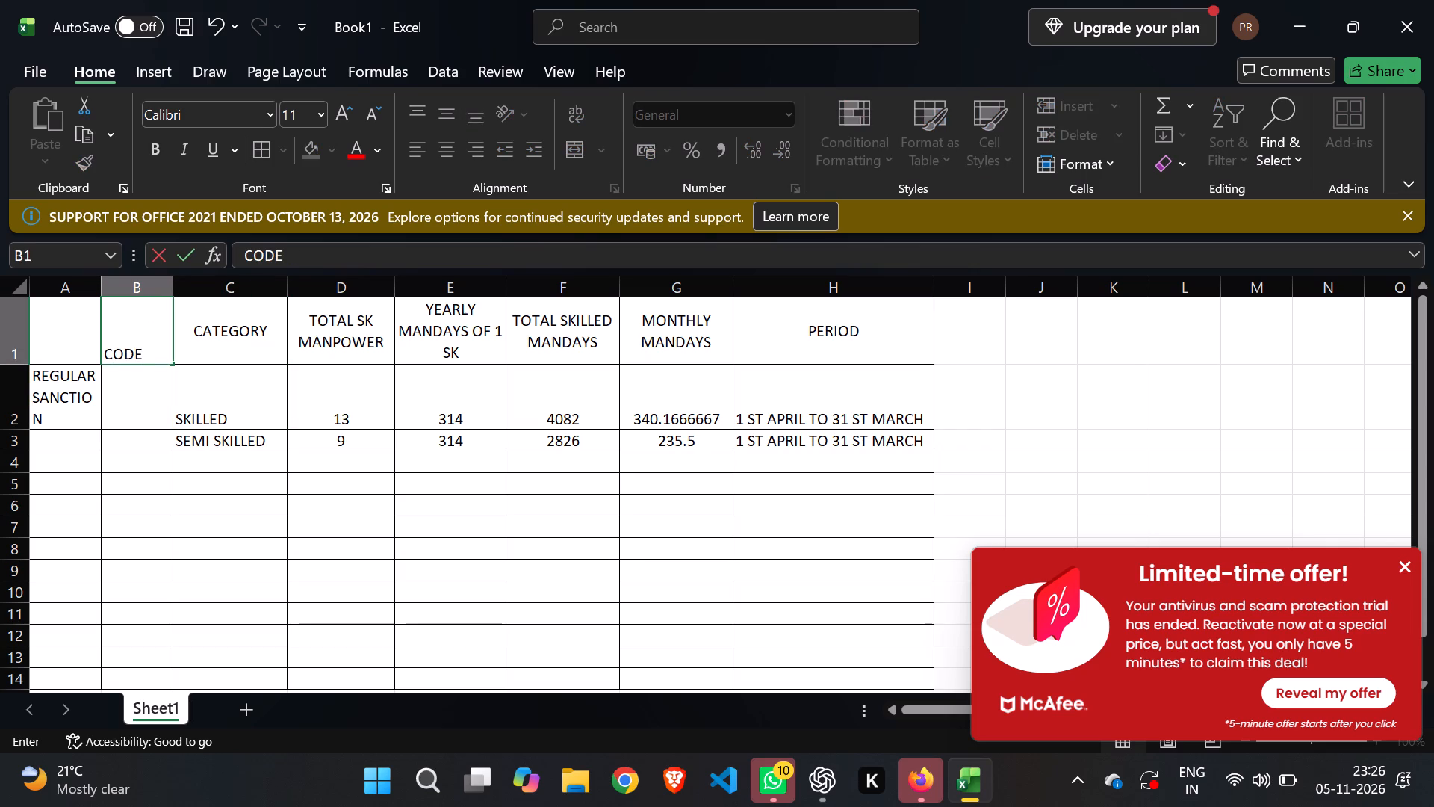
pyautogui.click(235, 511)
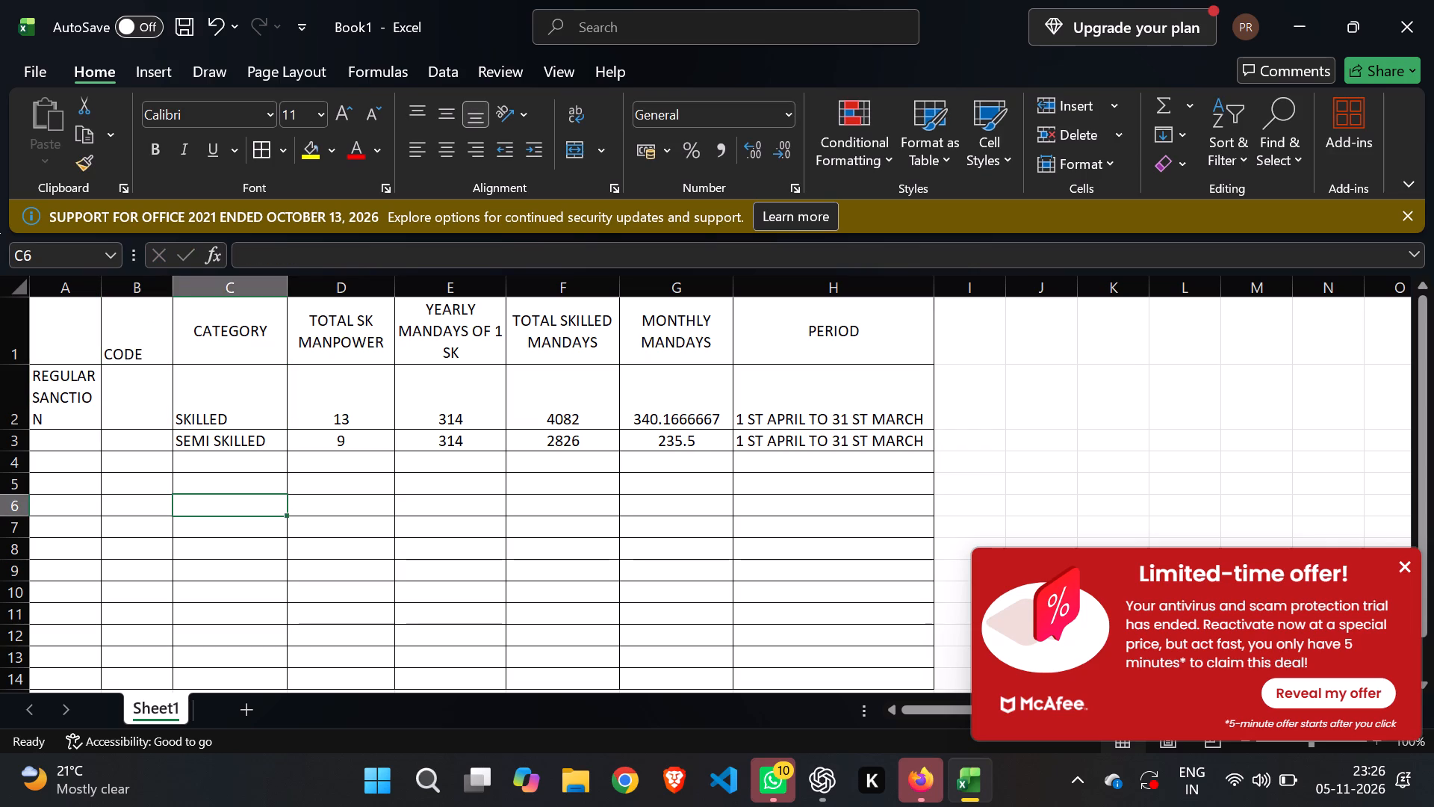
# Enter the column heading SANCTION in cell A1.
pyautogui.click(62, 341)
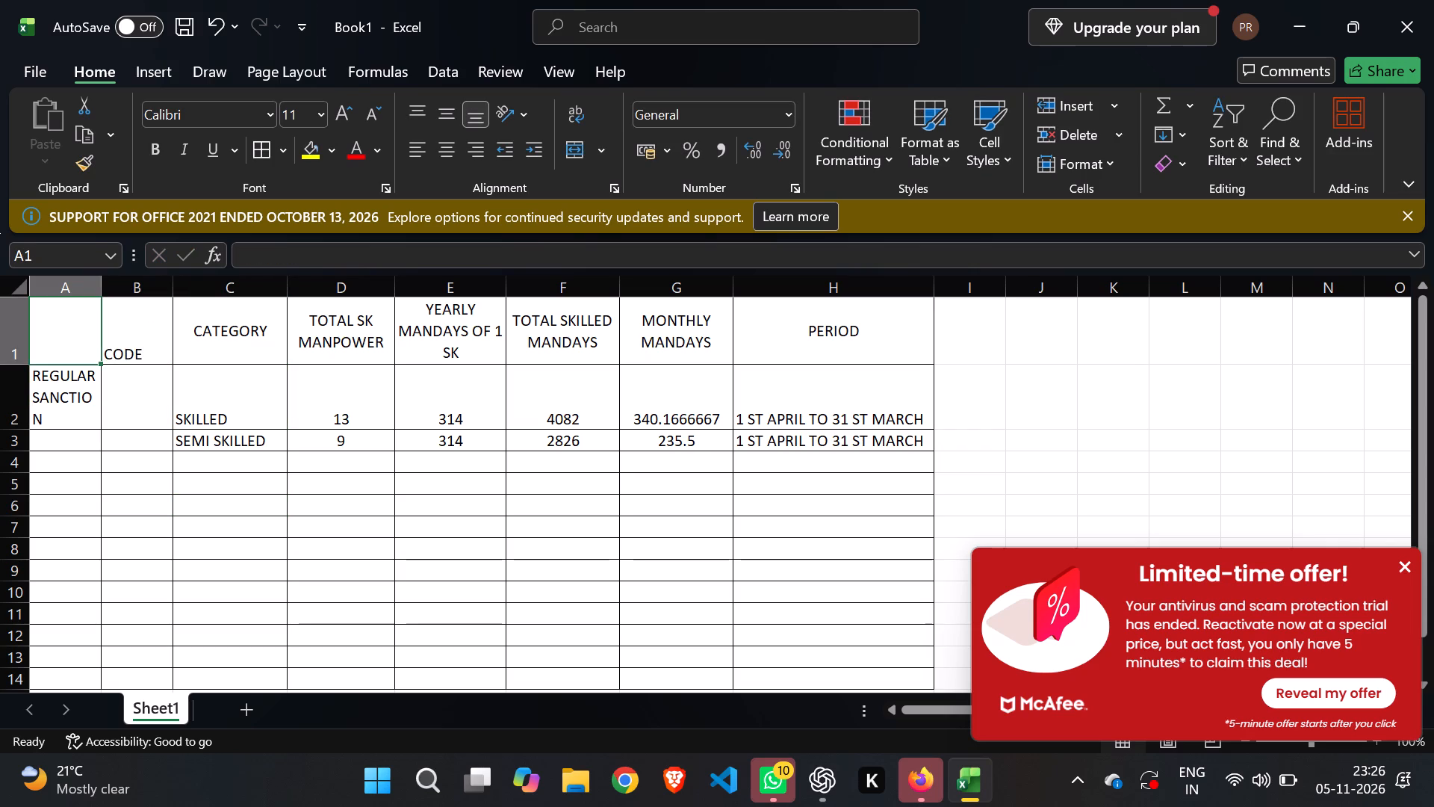
pyautogui.click(77, 347)
pyautogui.write('SANCTION')
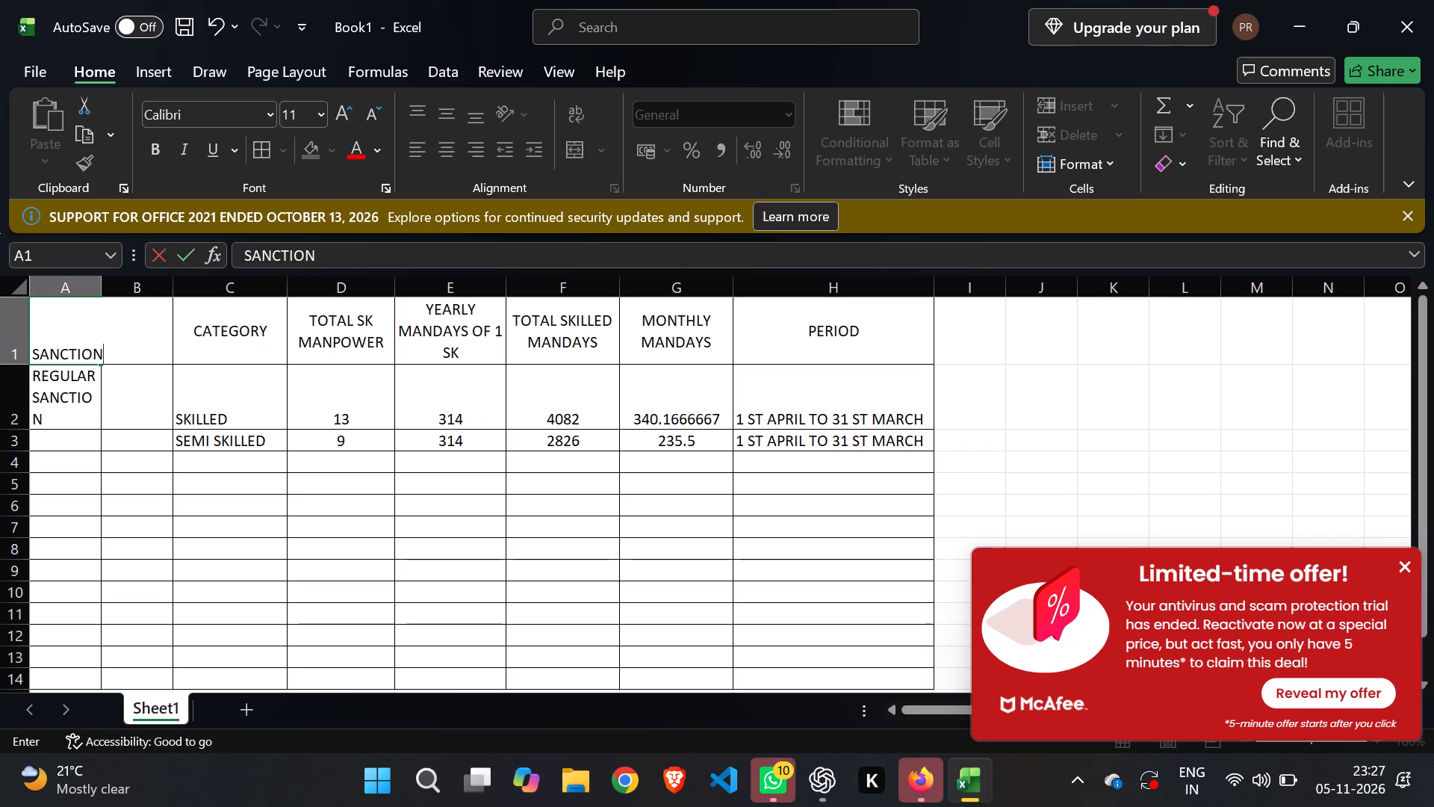
pyautogui.click(267, 603)
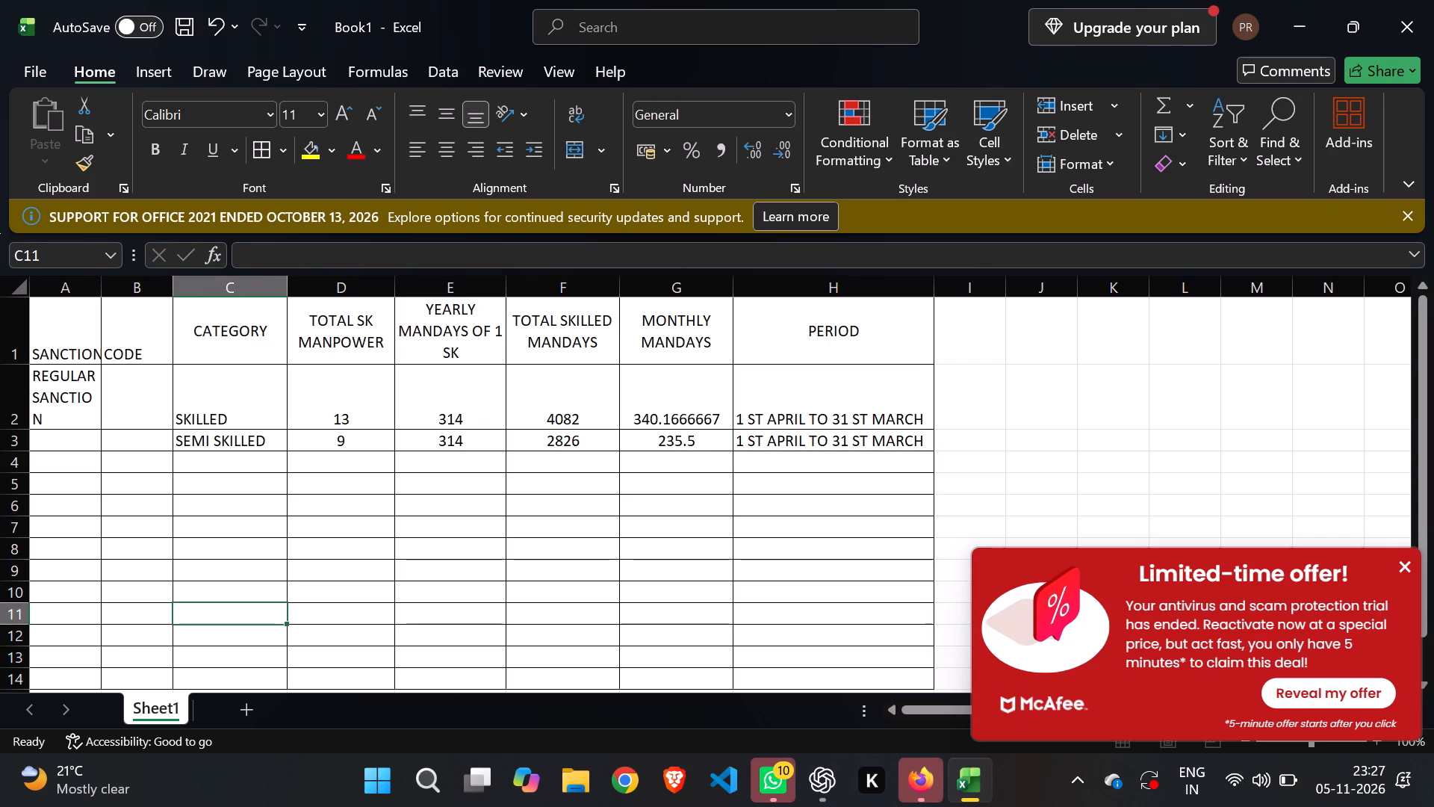
# Widen column A so the words SANCTION and REGULAR SANCTION fit without breaking.
pyautogui.moveTo(99, 284); pyautogui.dragTo(122, 284)
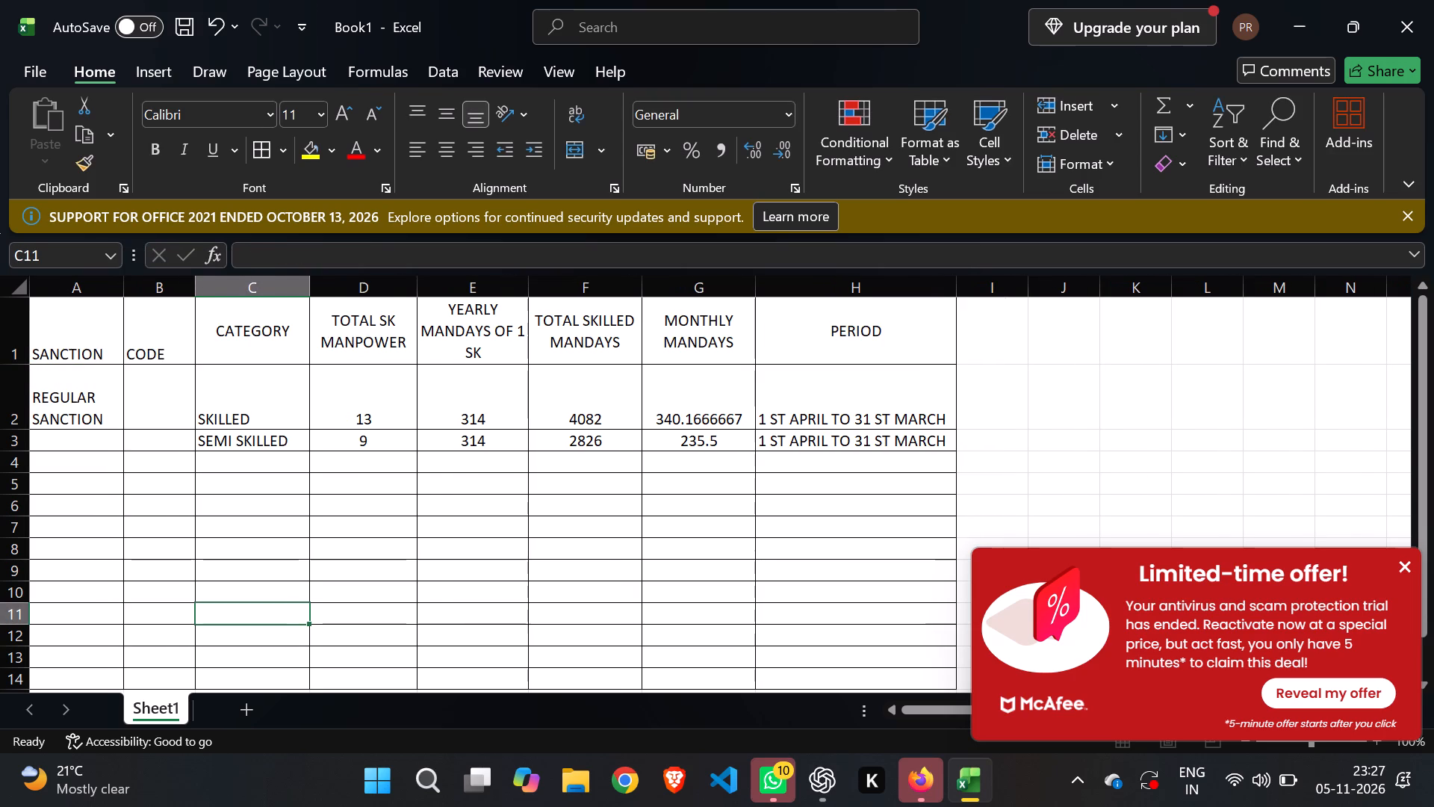
pyautogui.moveTo(106, 418); pyautogui.dragTo(119, 414)
pyautogui.click(142, 409)
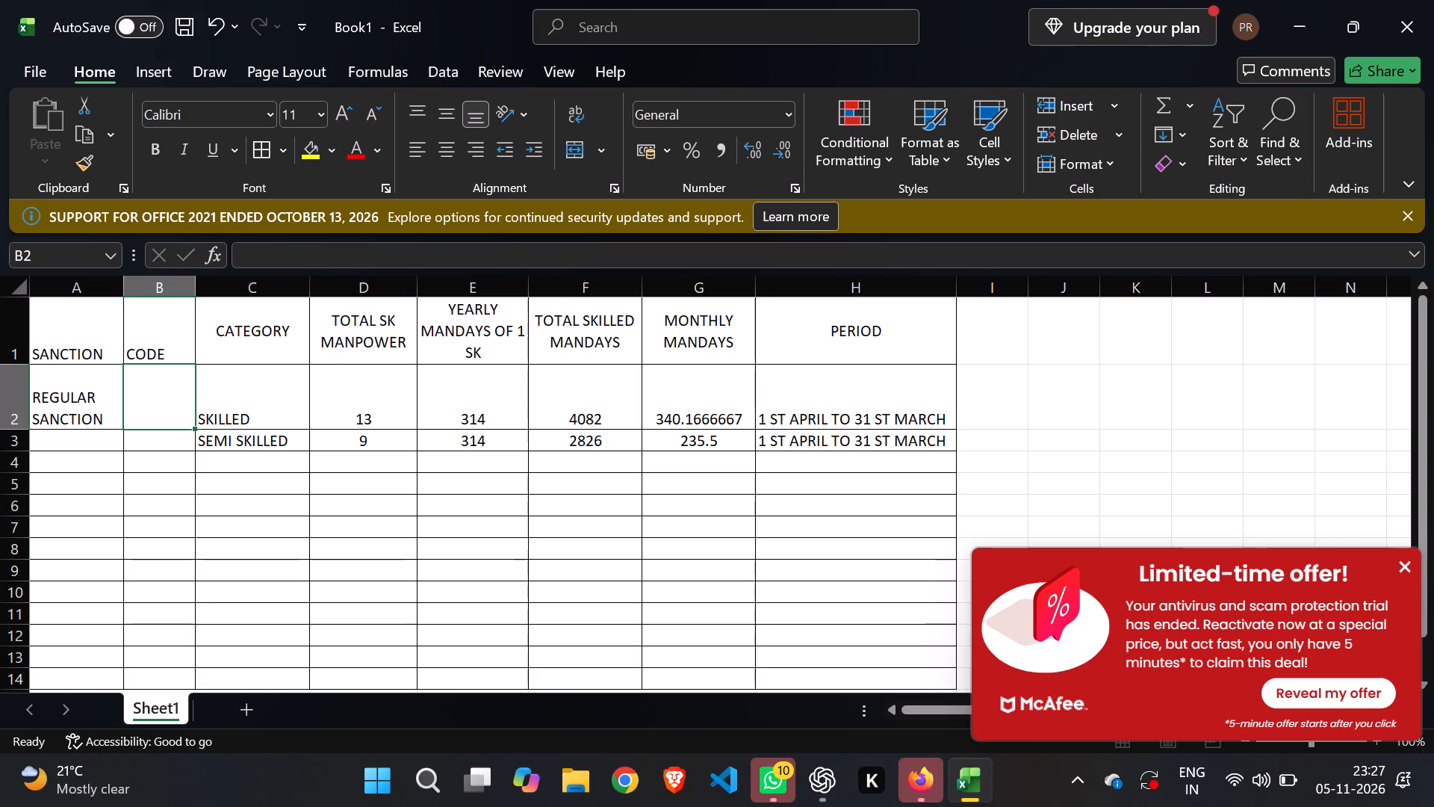
# Fill REGULAR SANCTION from A2 down into the SEMI SKILLED row's cell A3.
pyautogui.click(102, 421)
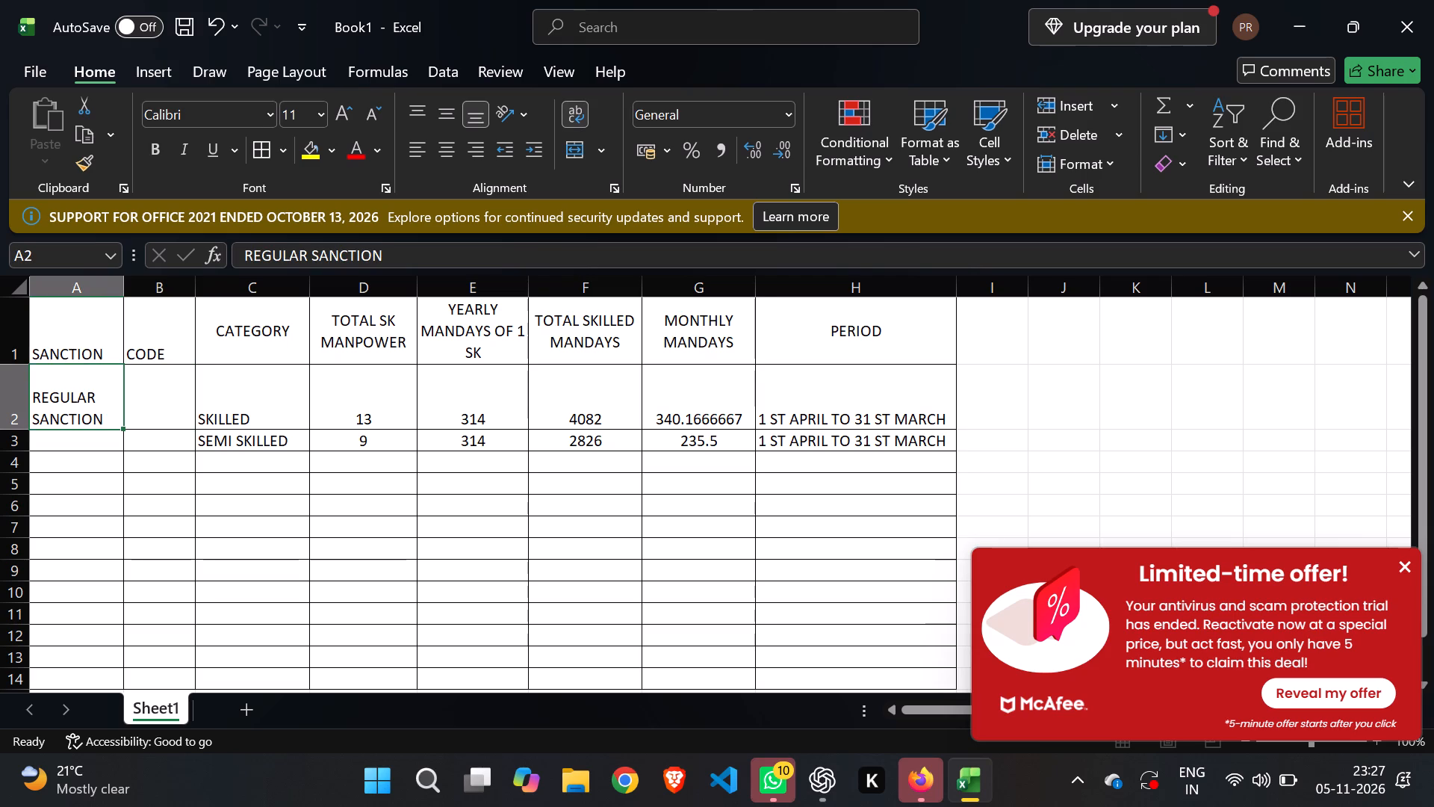
pyautogui.moveTo(119, 427); pyautogui.dragTo(127, 445)
pyautogui.click(174, 531)
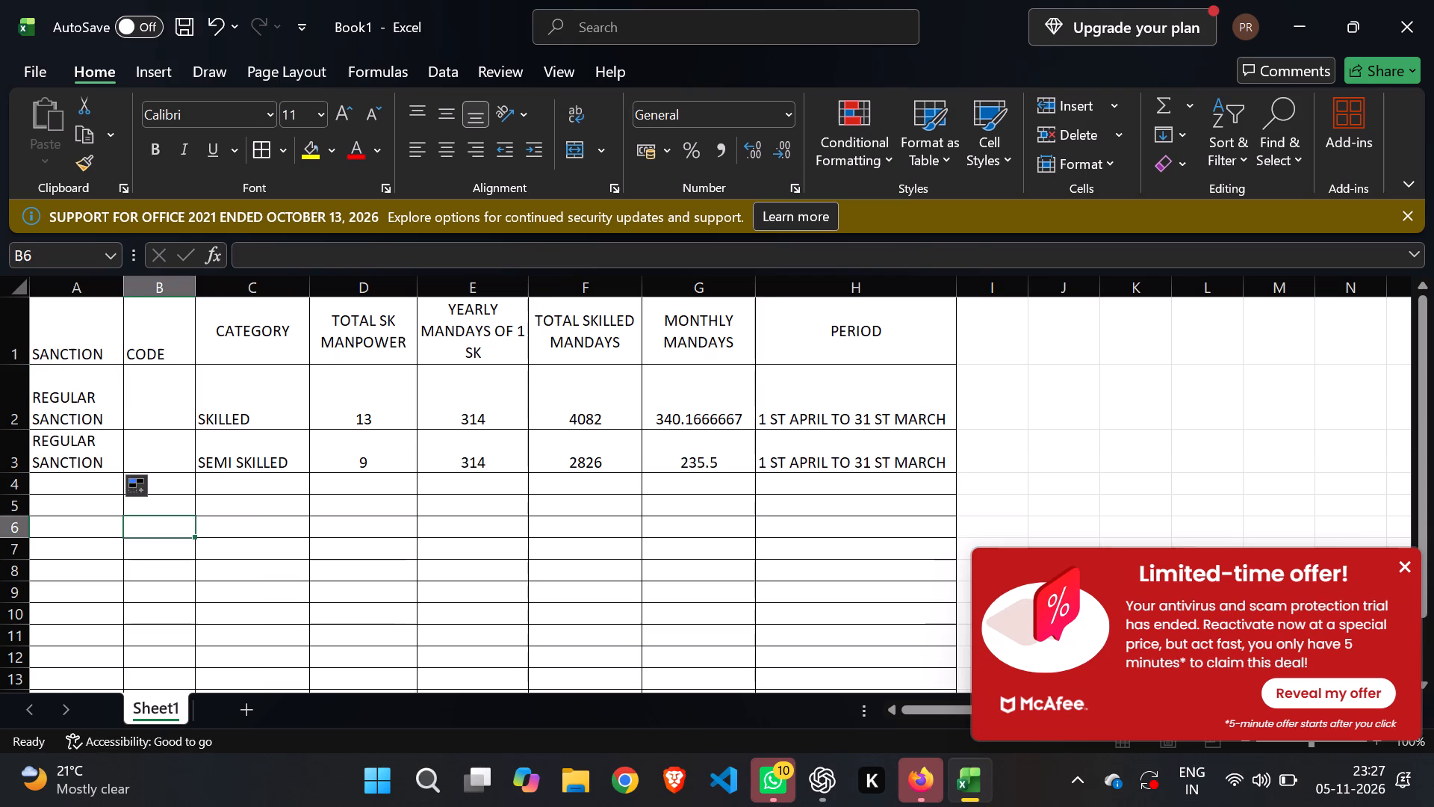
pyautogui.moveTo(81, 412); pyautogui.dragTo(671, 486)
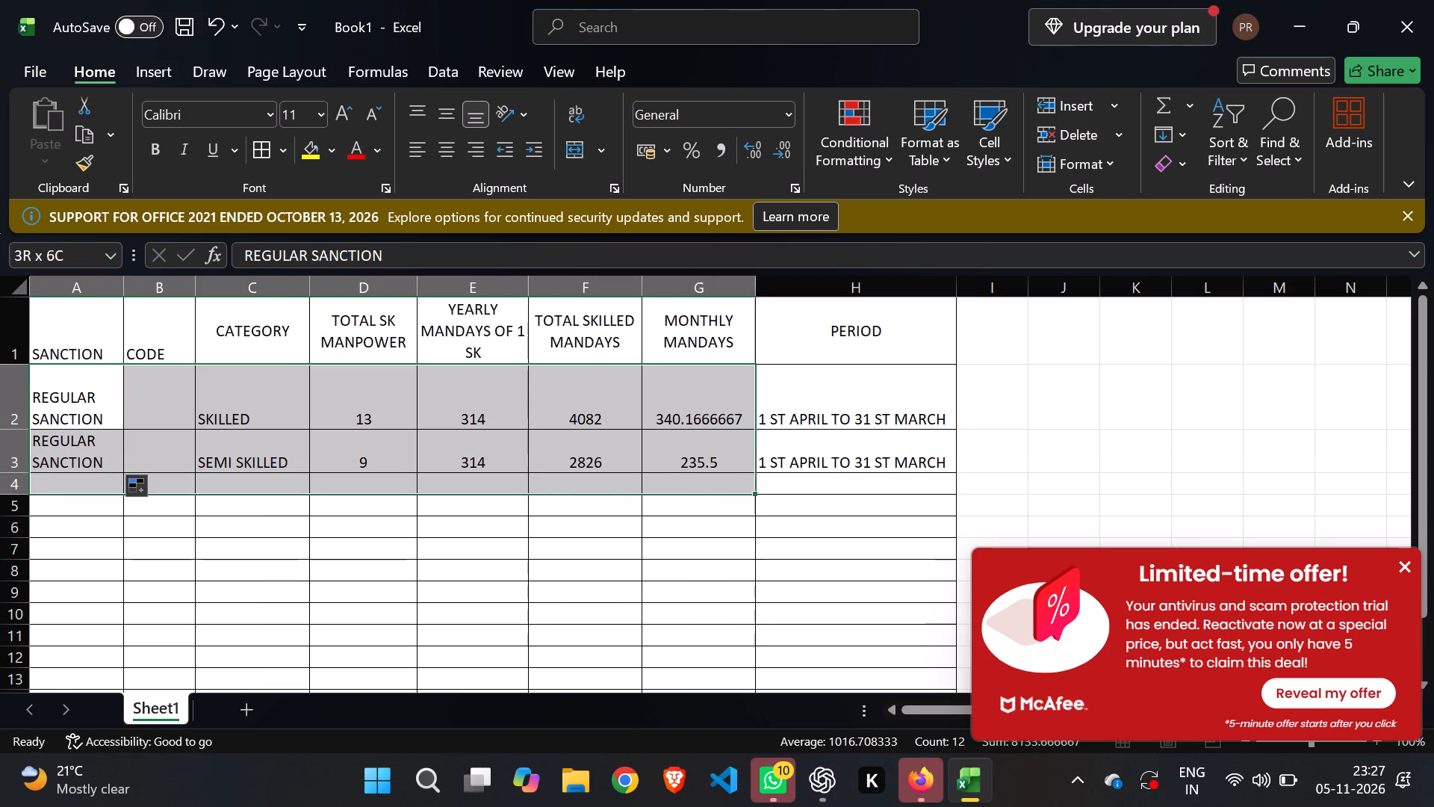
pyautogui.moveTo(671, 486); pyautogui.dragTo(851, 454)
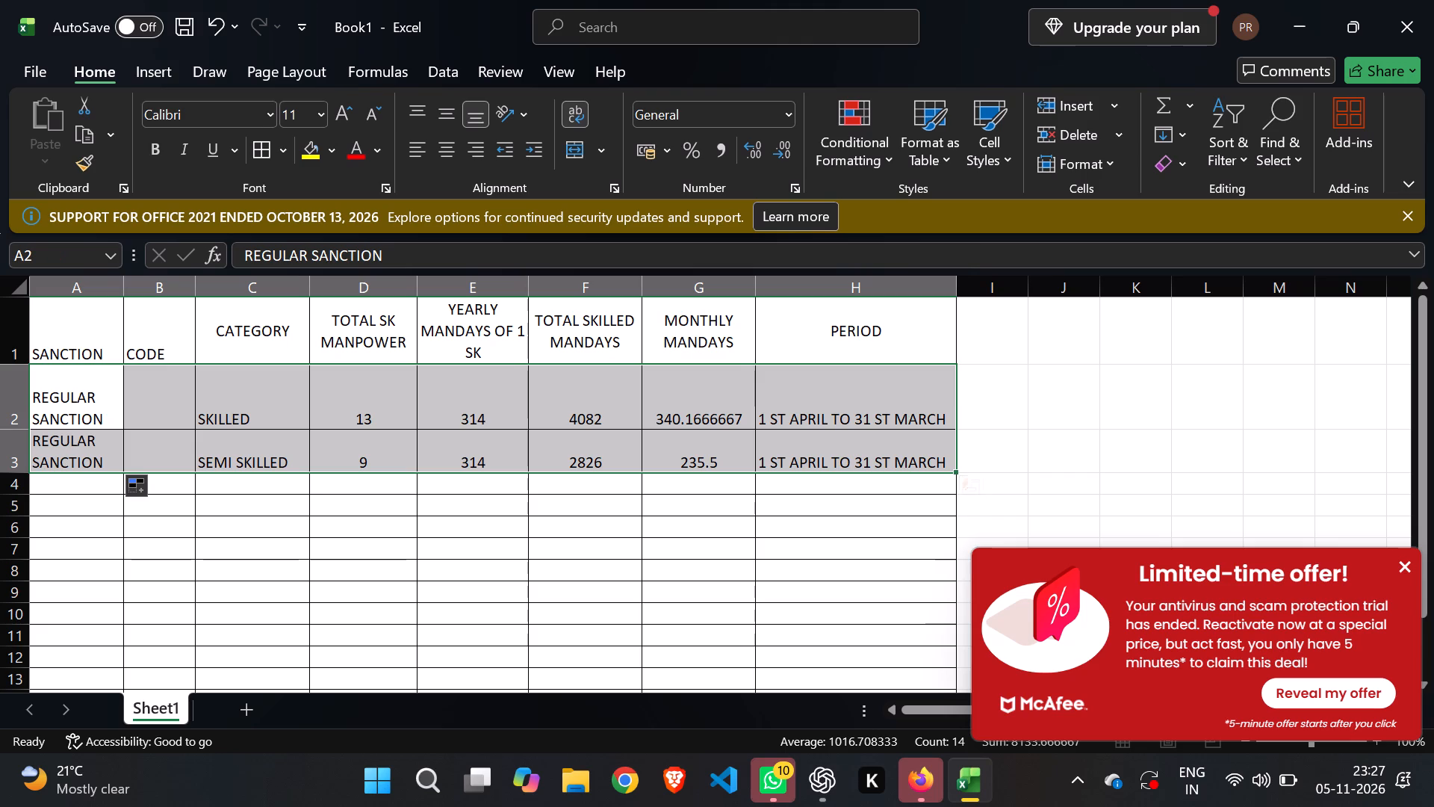
# Insert an entire blank column between the CODE and CATEGORY columns.
pyautogui.click(269, 406)
pyautogui.rightClick(269, 406)
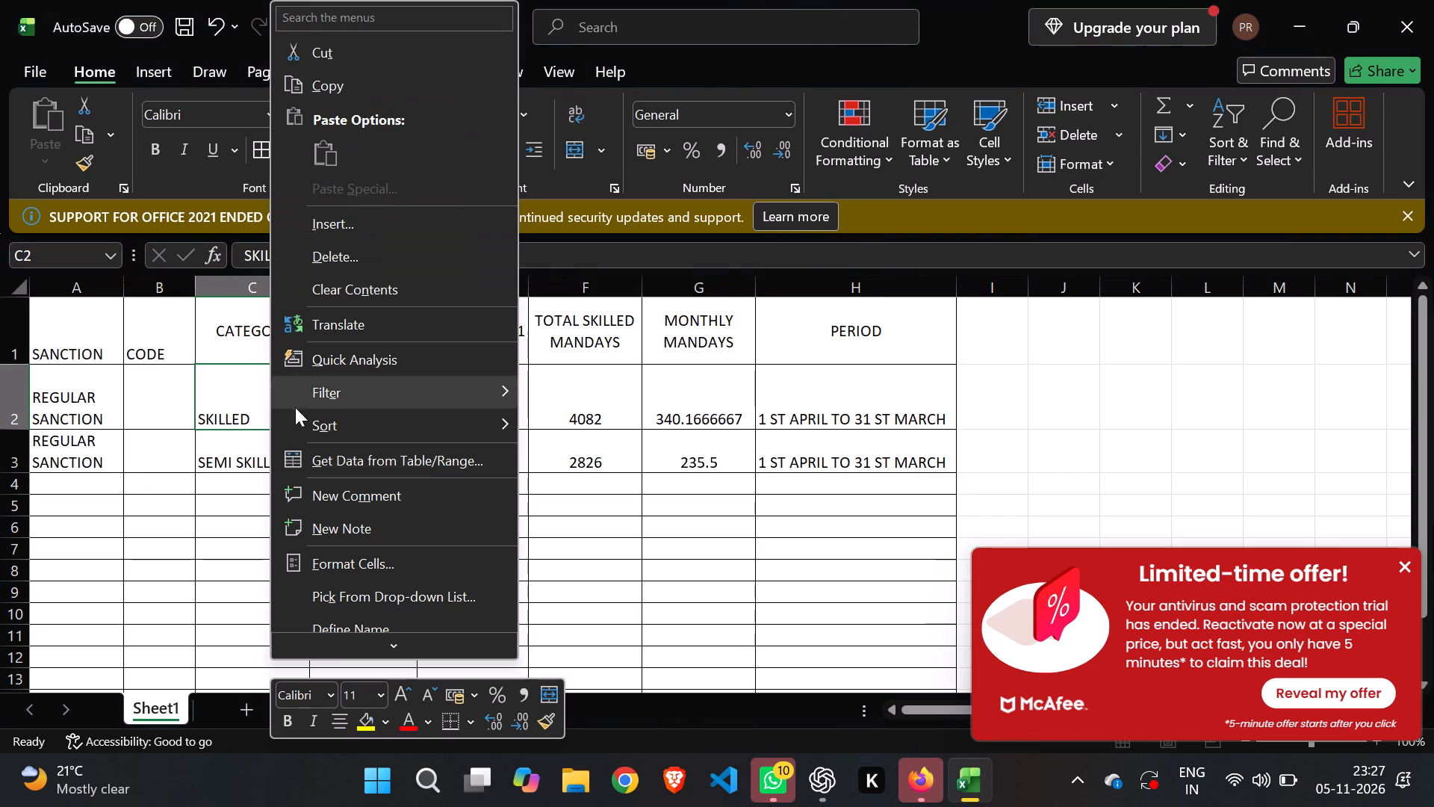
pyautogui.click(202, 374)
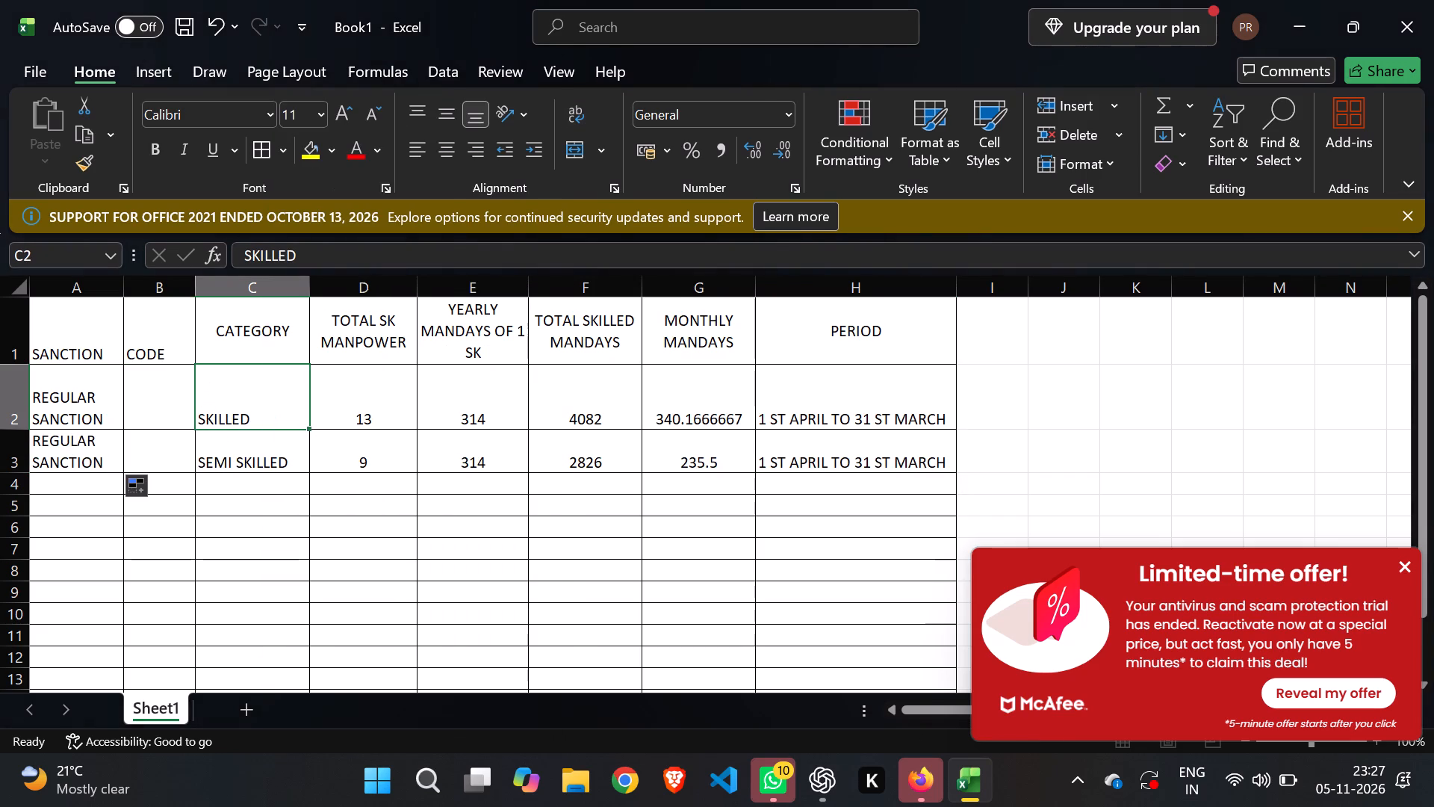
pyautogui.rightClick(204, 374)
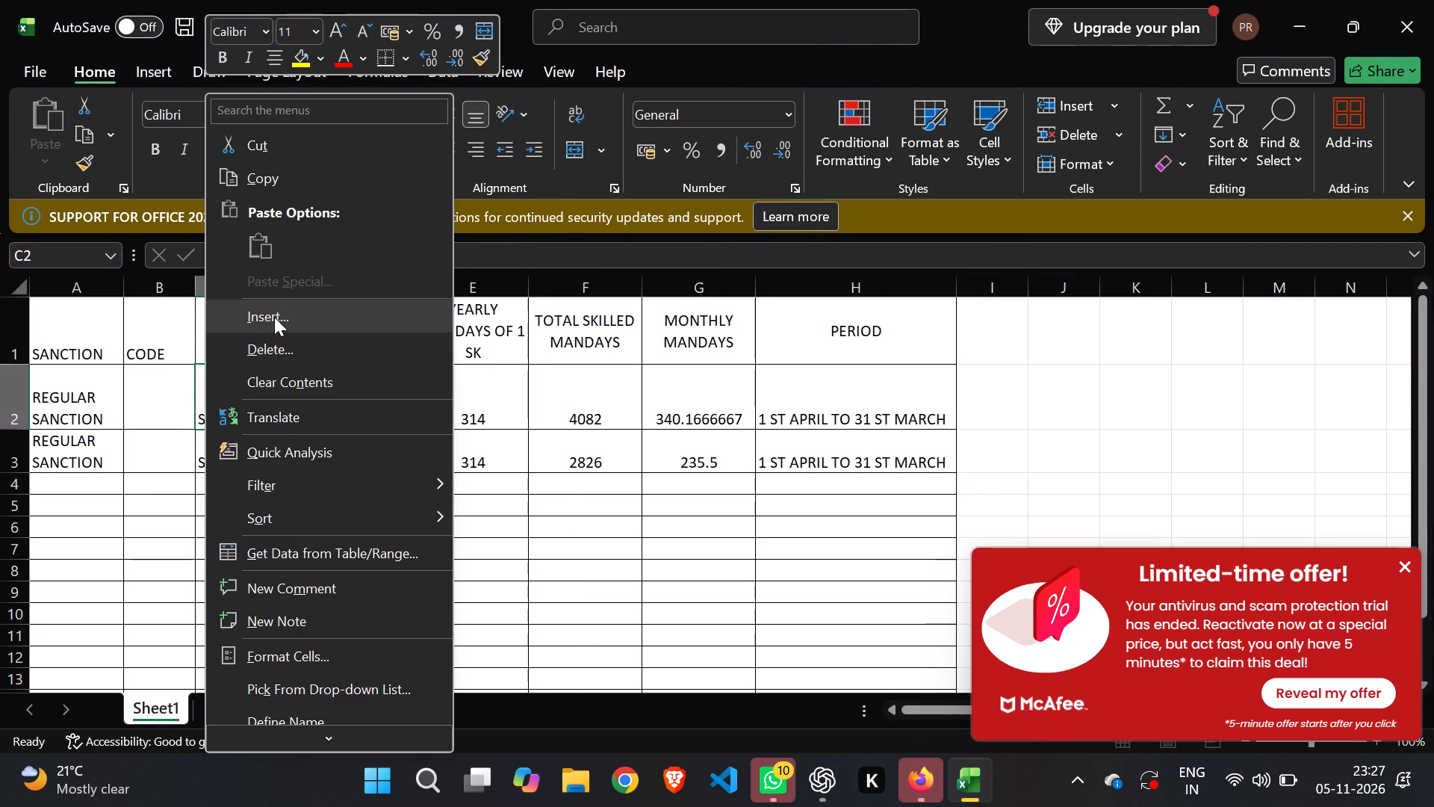
pyautogui.click(274, 318)
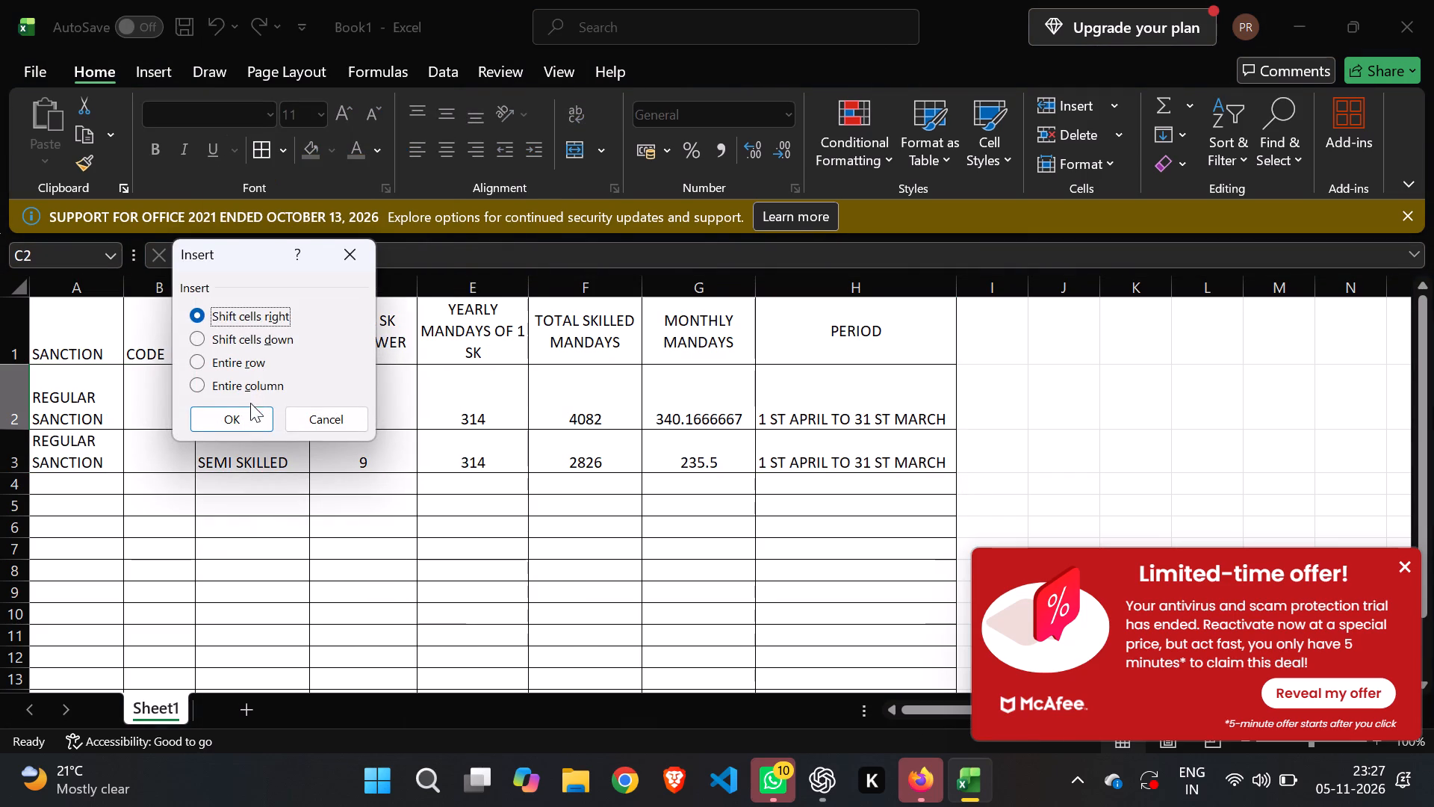
pyautogui.click(257, 391)
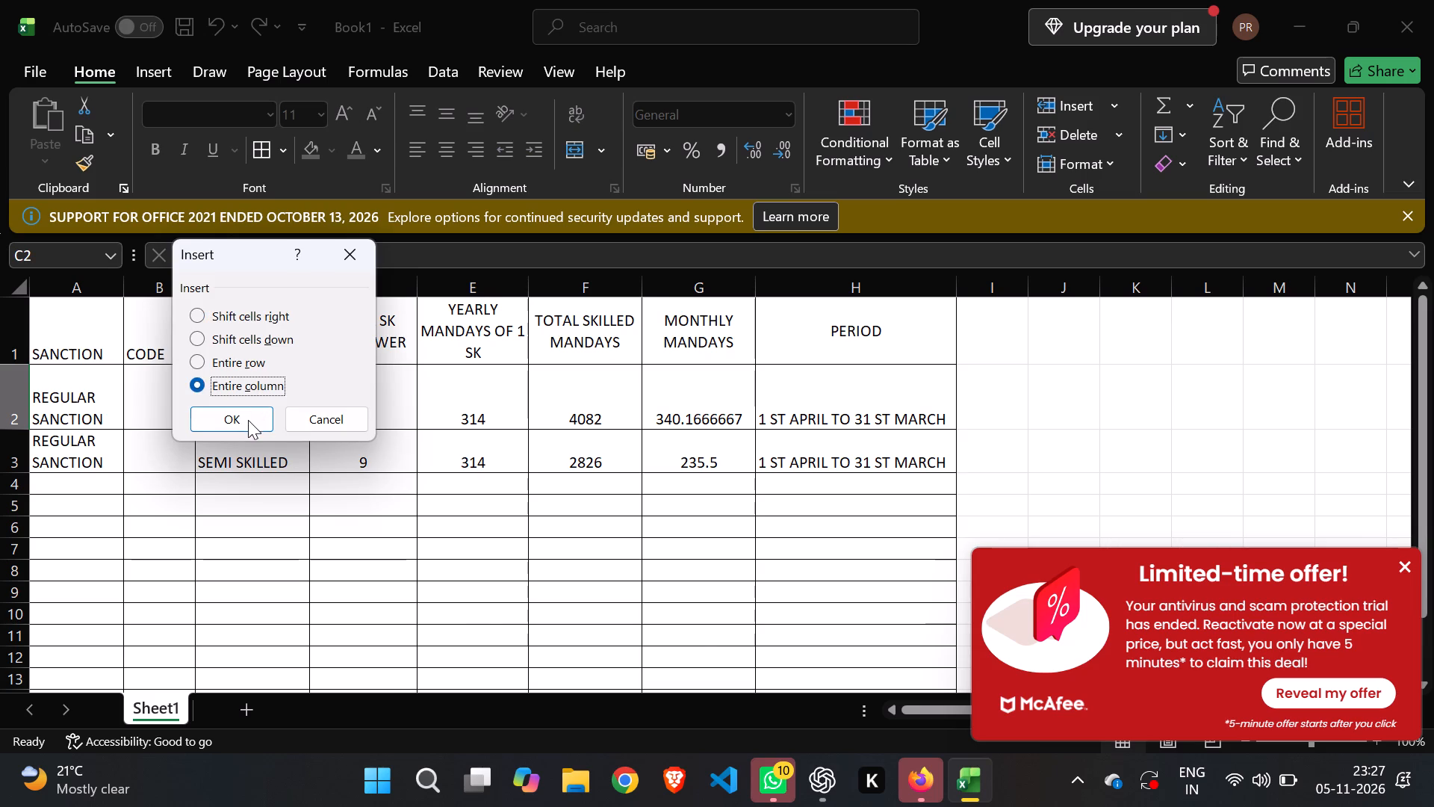
pyautogui.click(248, 420)
pyautogui.click(415, 540)
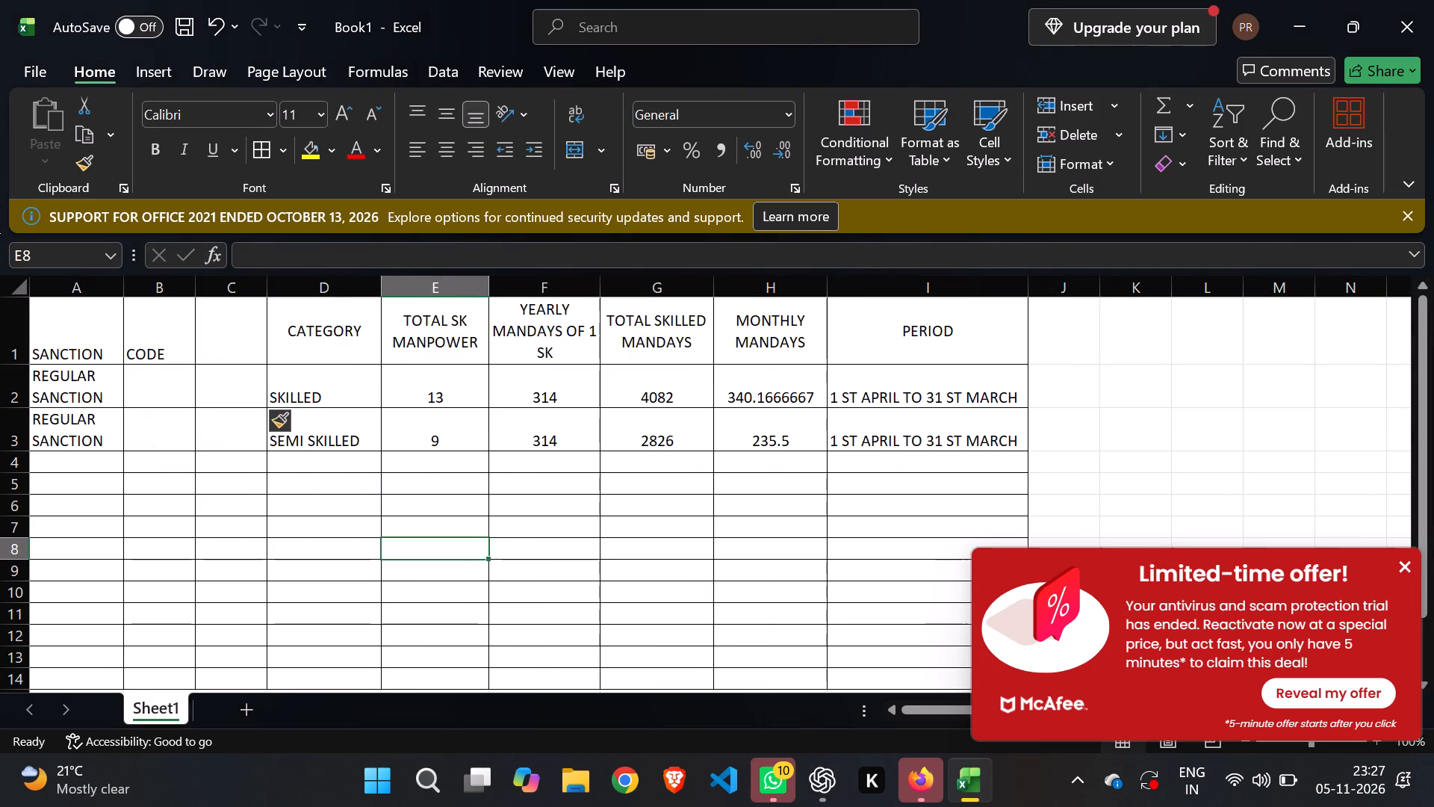
# Widen the new blank column C to nearly four times its width to make room for a long description.
pyautogui.moveTo(262, 286); pyautogui.dragTo(460, 356)
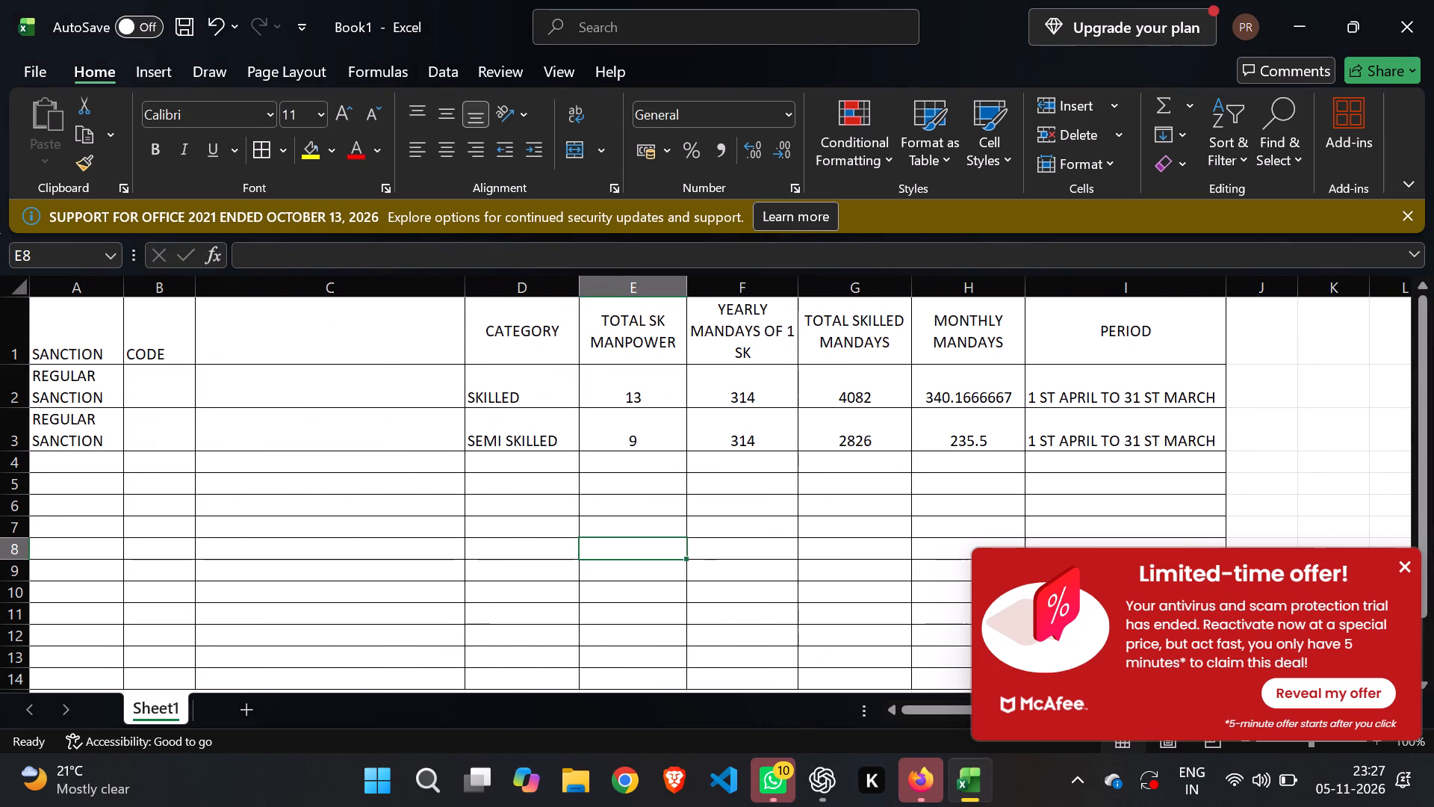
# Enter the column heading SANCTION FOR in cell C1.
pyautogui.click(334, 341)
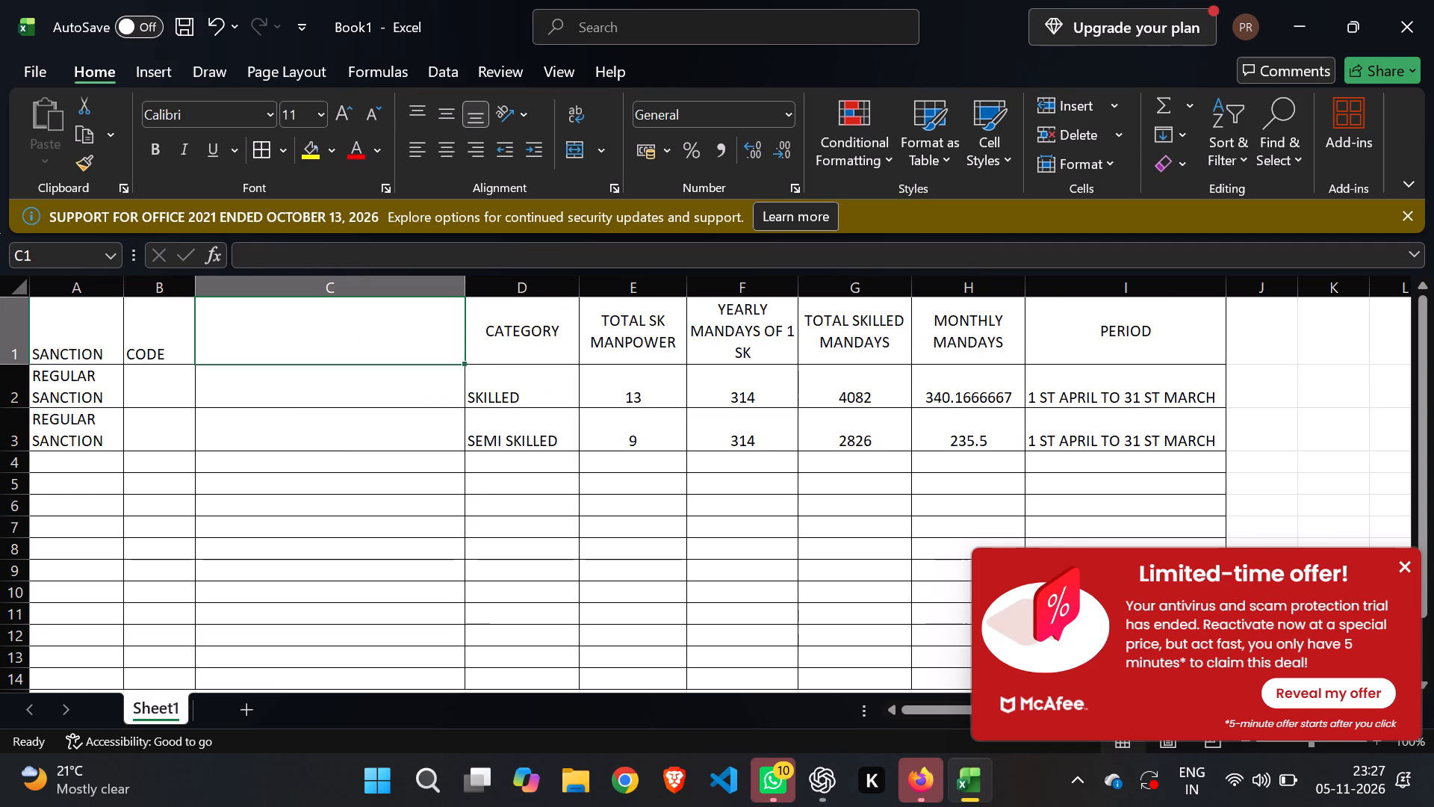
pyautogui.press('s')
pyautogui.press('a')
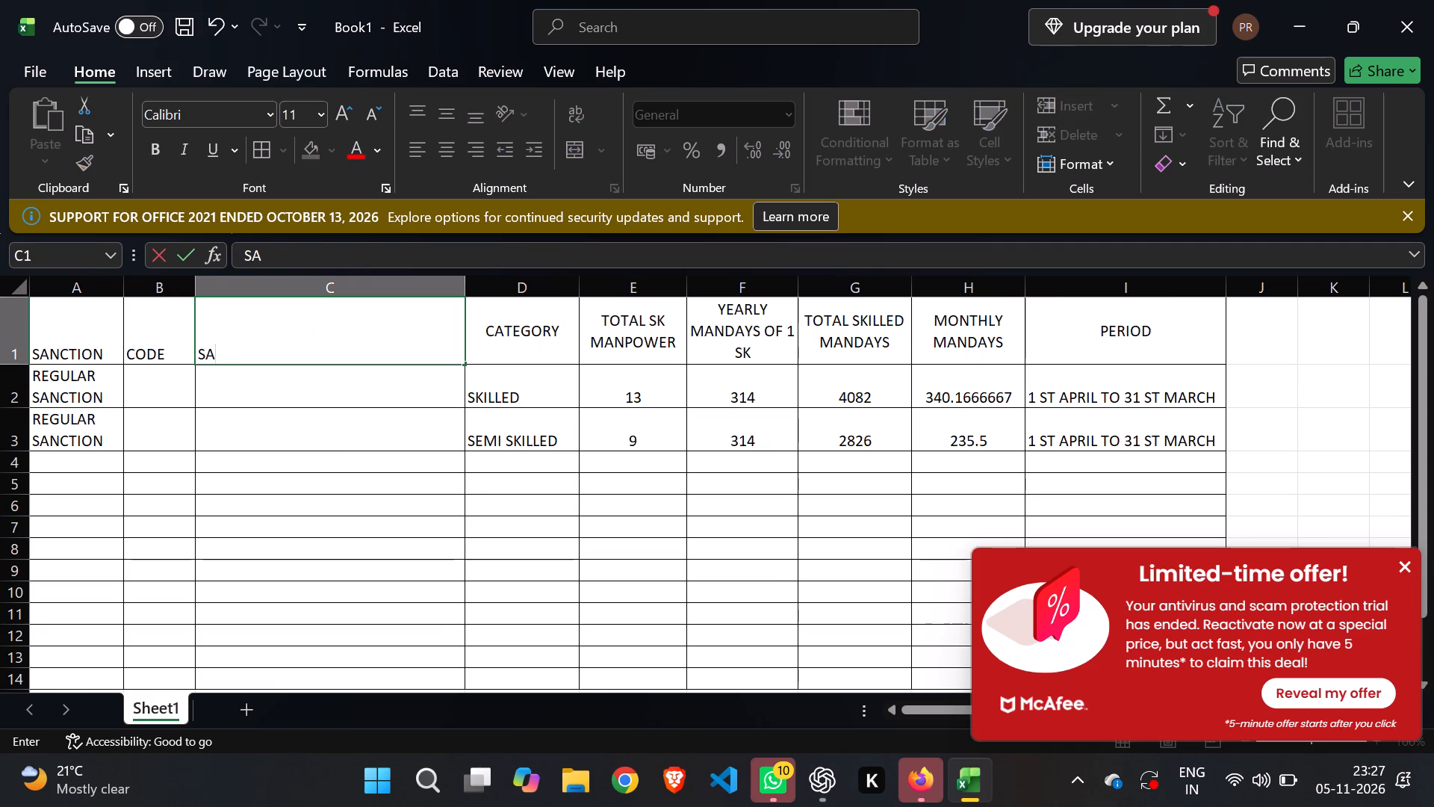
pyautogui.press('n')
pyautogui.write('CTION F')
pyautogui.write('OR')
pyautogui.press('Tab')
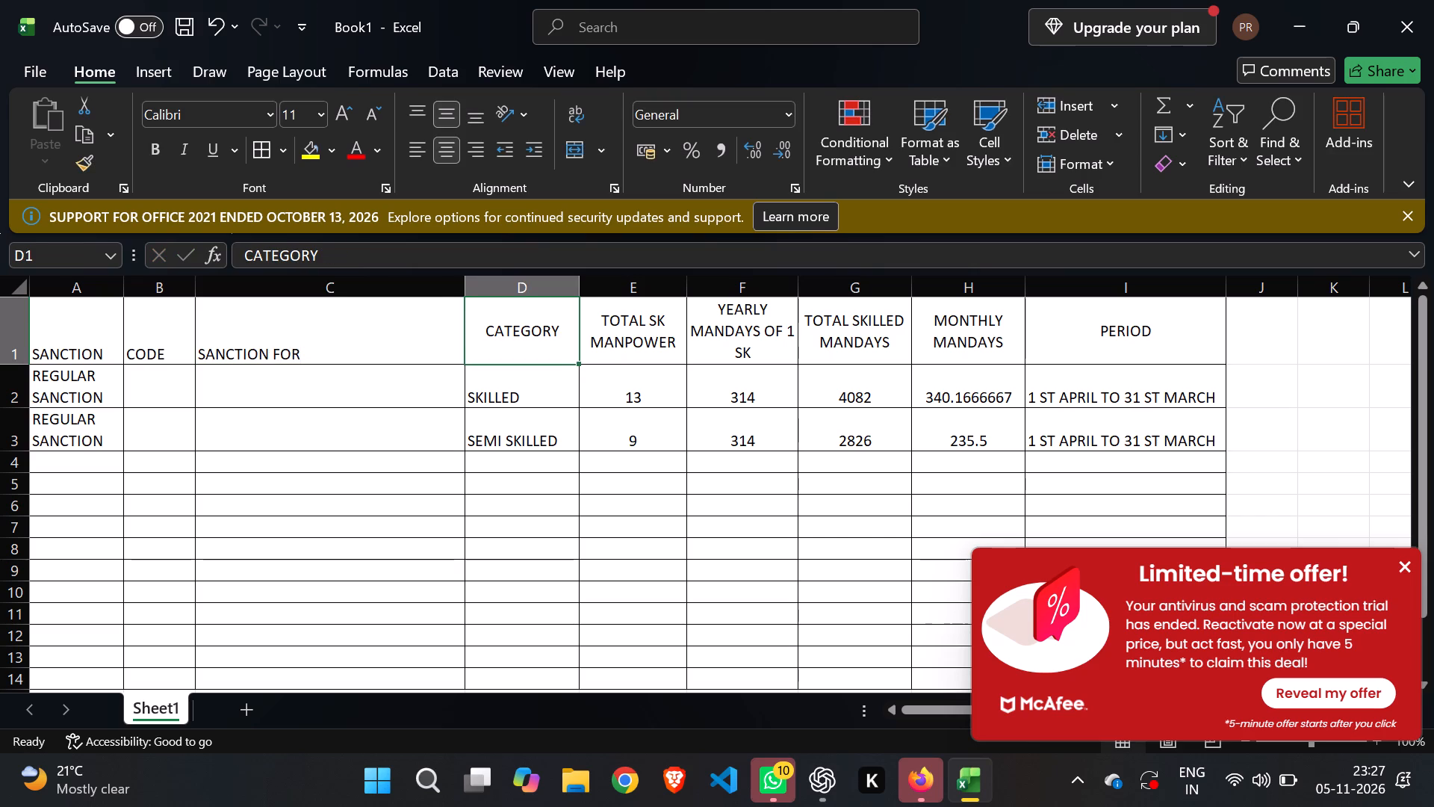
# Turn on text wrapping for cells C2 and C3 and merge and center them into one cell.
pyautogui.click(342, 387)
pyautogui.moveTo(342, 388); pyautogui.dragTo(329, 448)
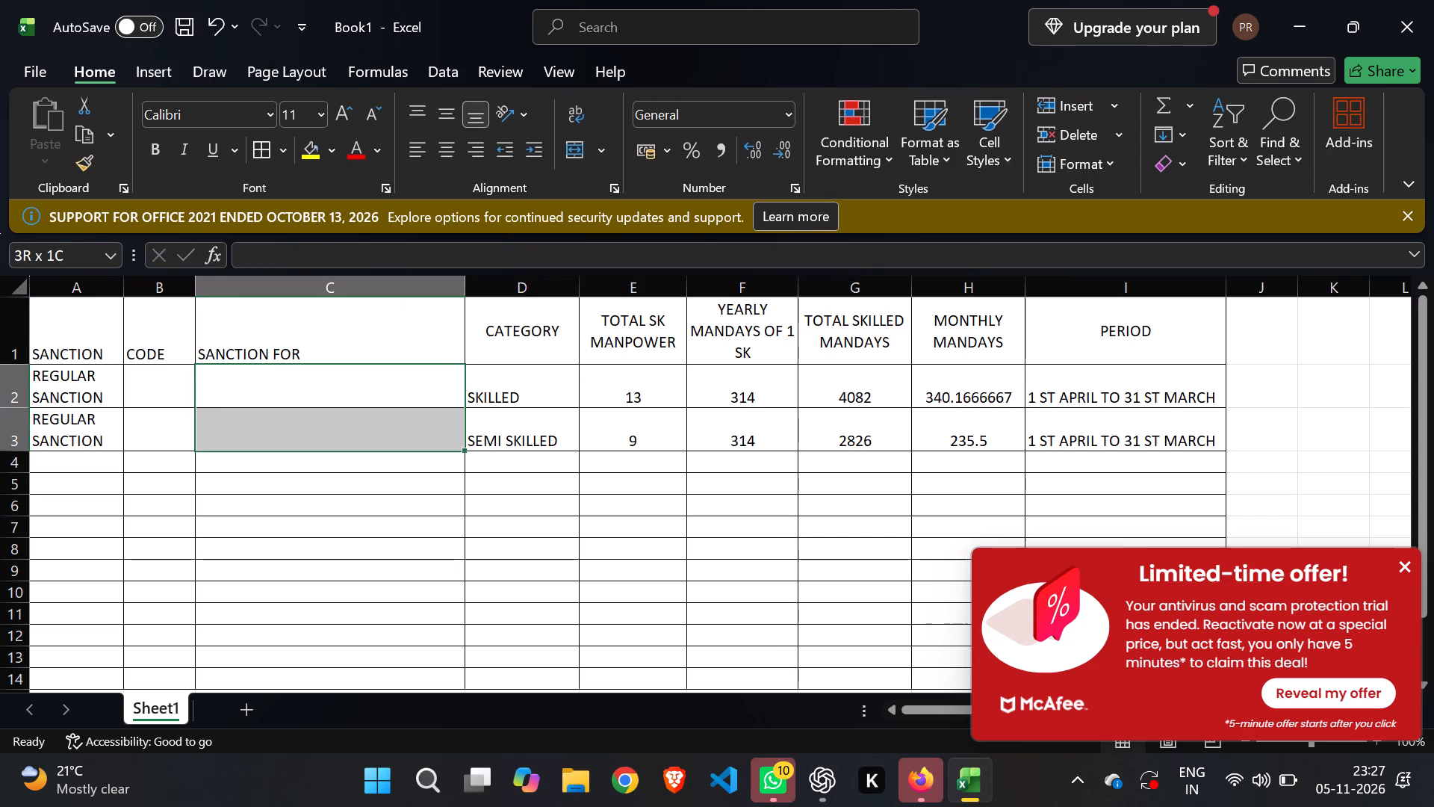
pyautogui.moveTo(329, 448); pyautogui.dragTo(327, 442)
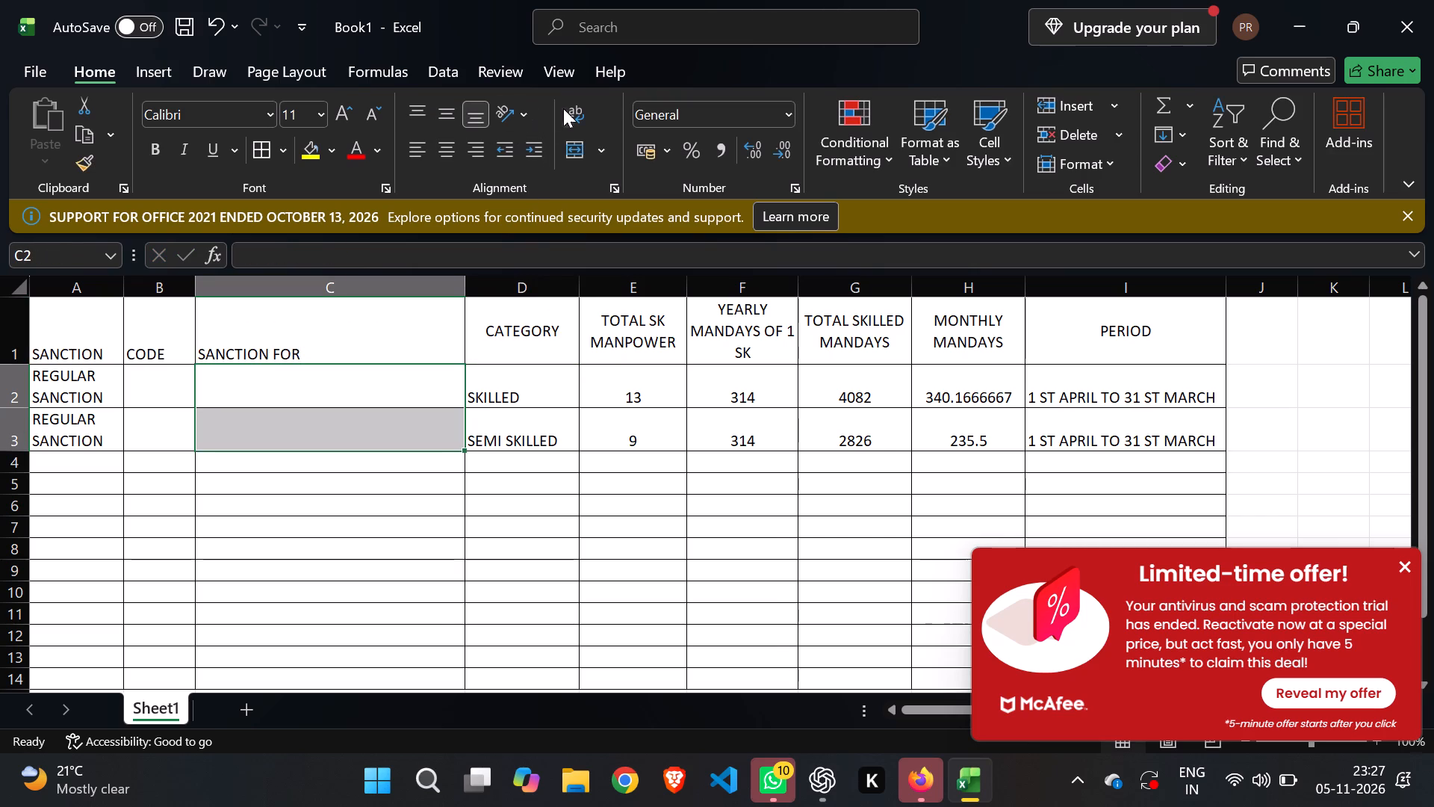
pyautogui.click(563, 108)
pyautogui.click(577, 110)
pyautogui.click(575, 111)
pyautogui.click(344, 599)
pyautogui.moveTo(330, 391); pyautogui.dragTo(327, 418)
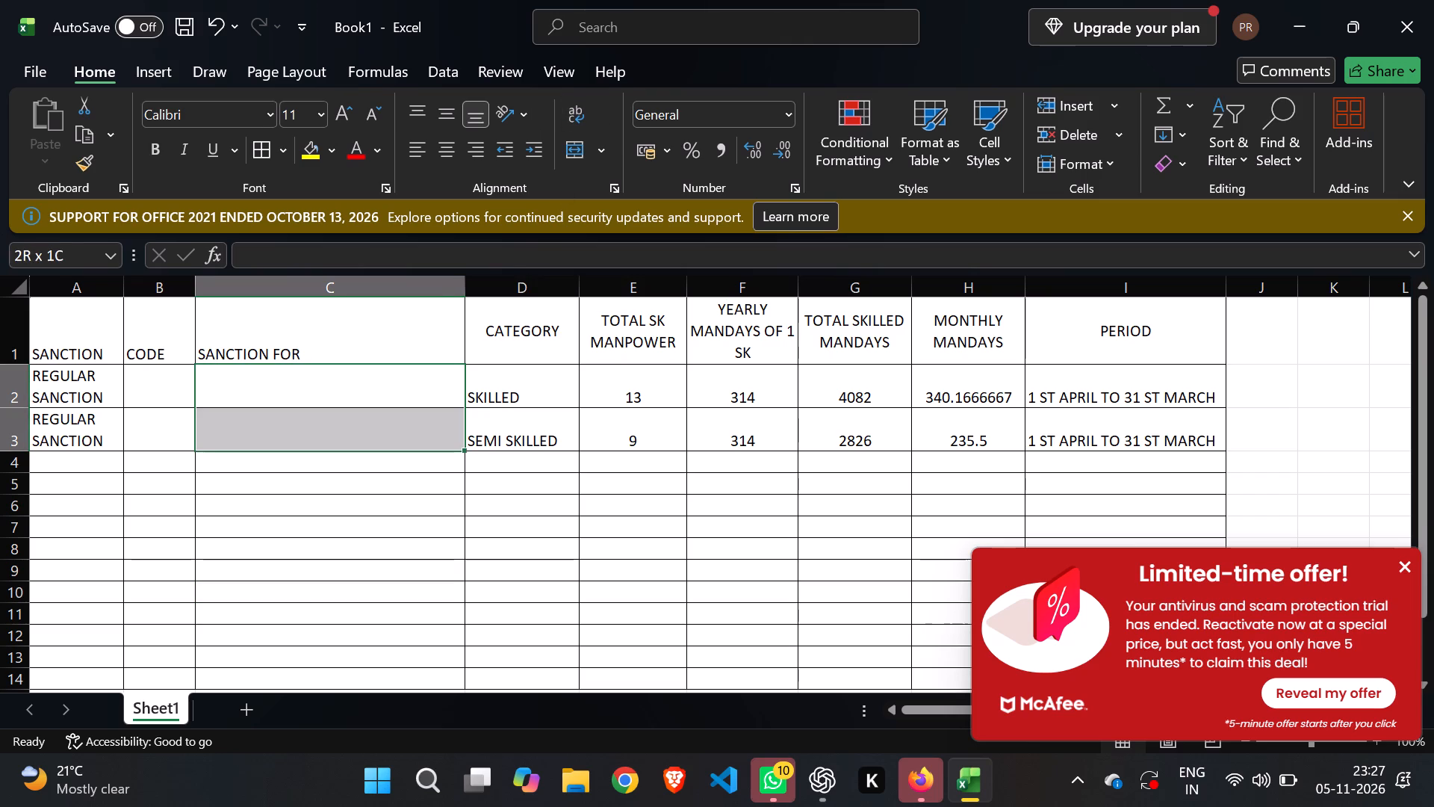
pyautogui.moveTo(327, 418); pyautogui.dragTo(324, 424)
pyautogui.click(577, 104)
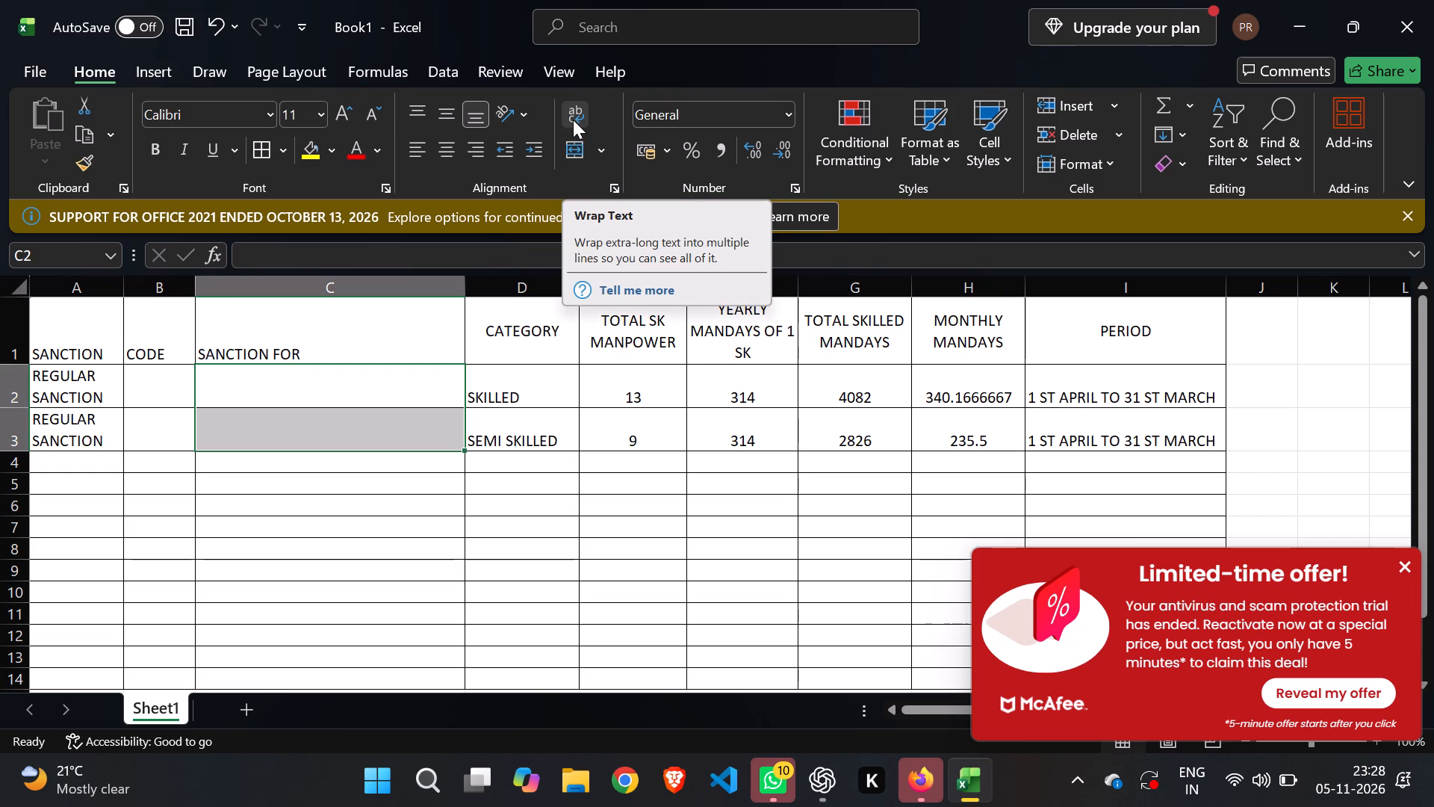
pyautogui.click(573, 120)
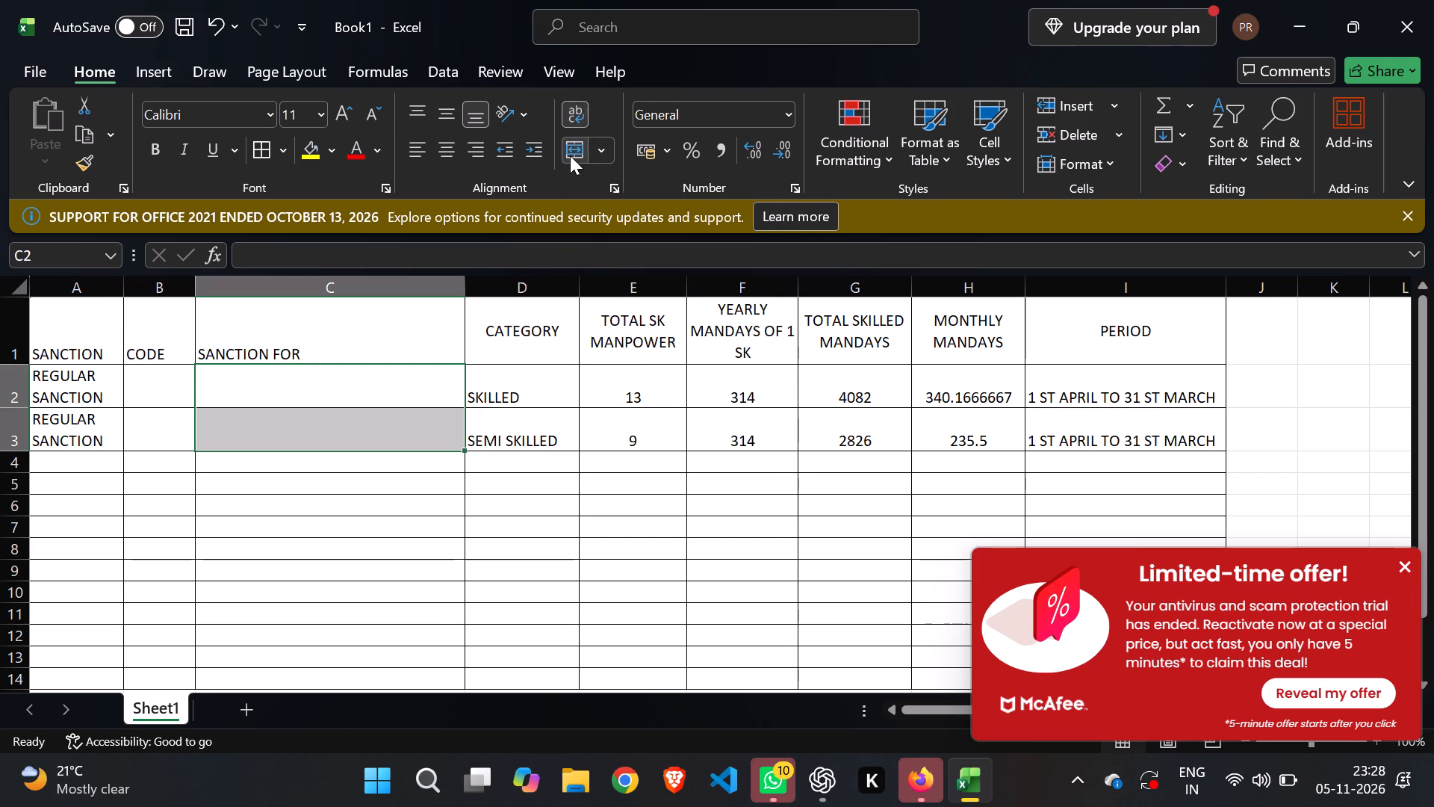
pyautogui.click(570, 155)
pyautogui.click(383, 563)
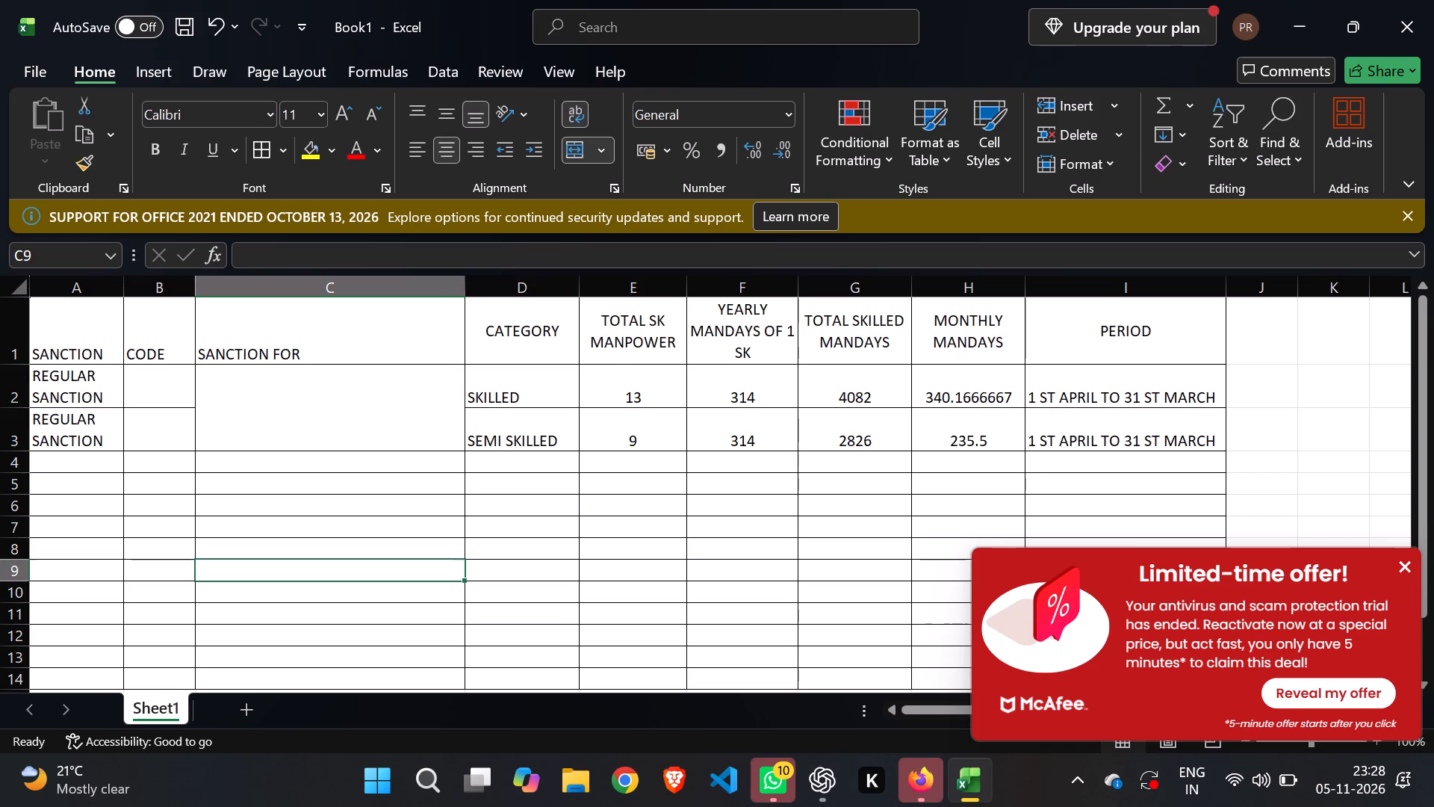
# Enter FOR SPARE SUB ASSEMBLY PREPARATION in the merged cell under SANCTION FOR.
pyautogui.click(309, 406)
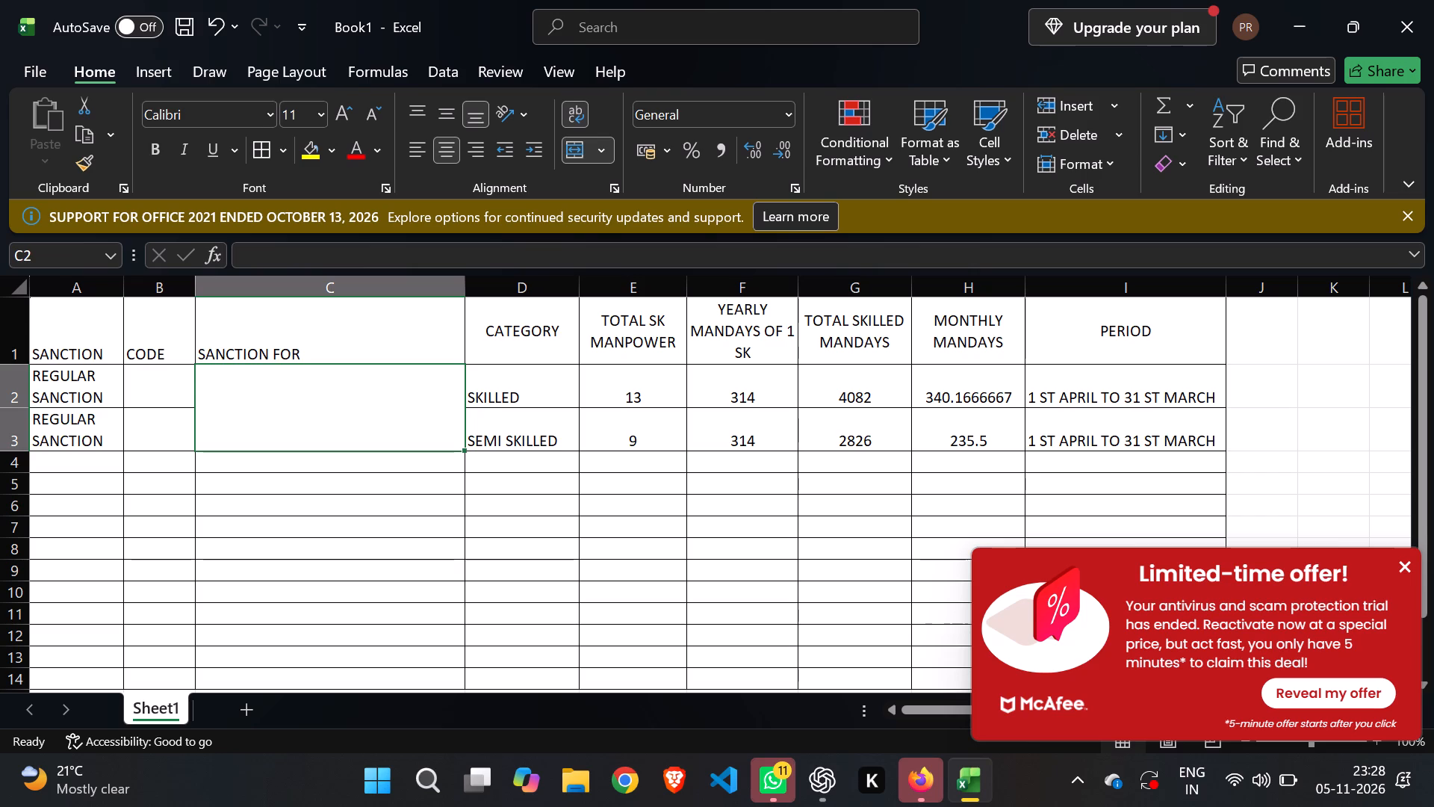
pyautogui.write('FOR')
pyautogui.press('space')
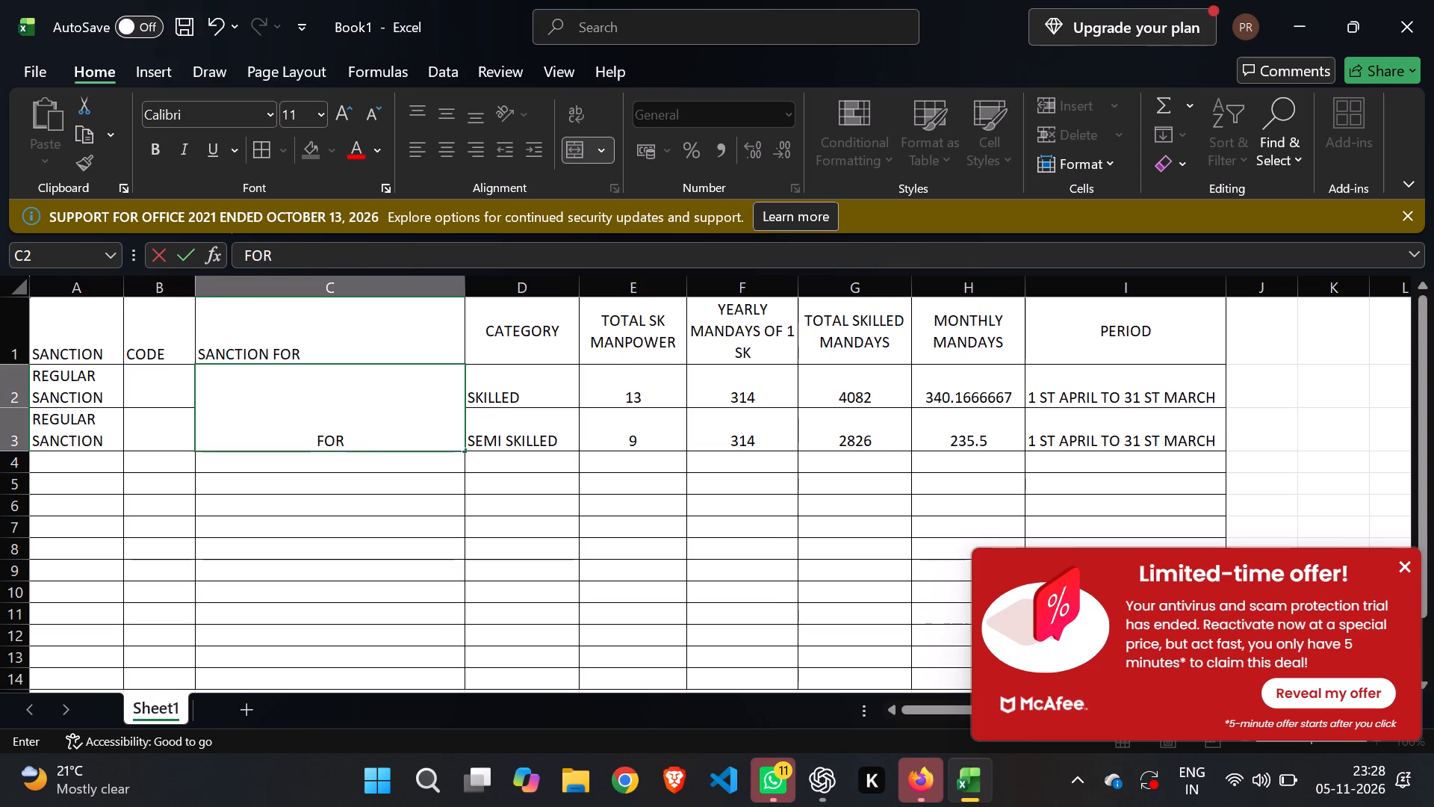
pyautogui.press('s')
pyautogui.write('PARE SUB ASSE')
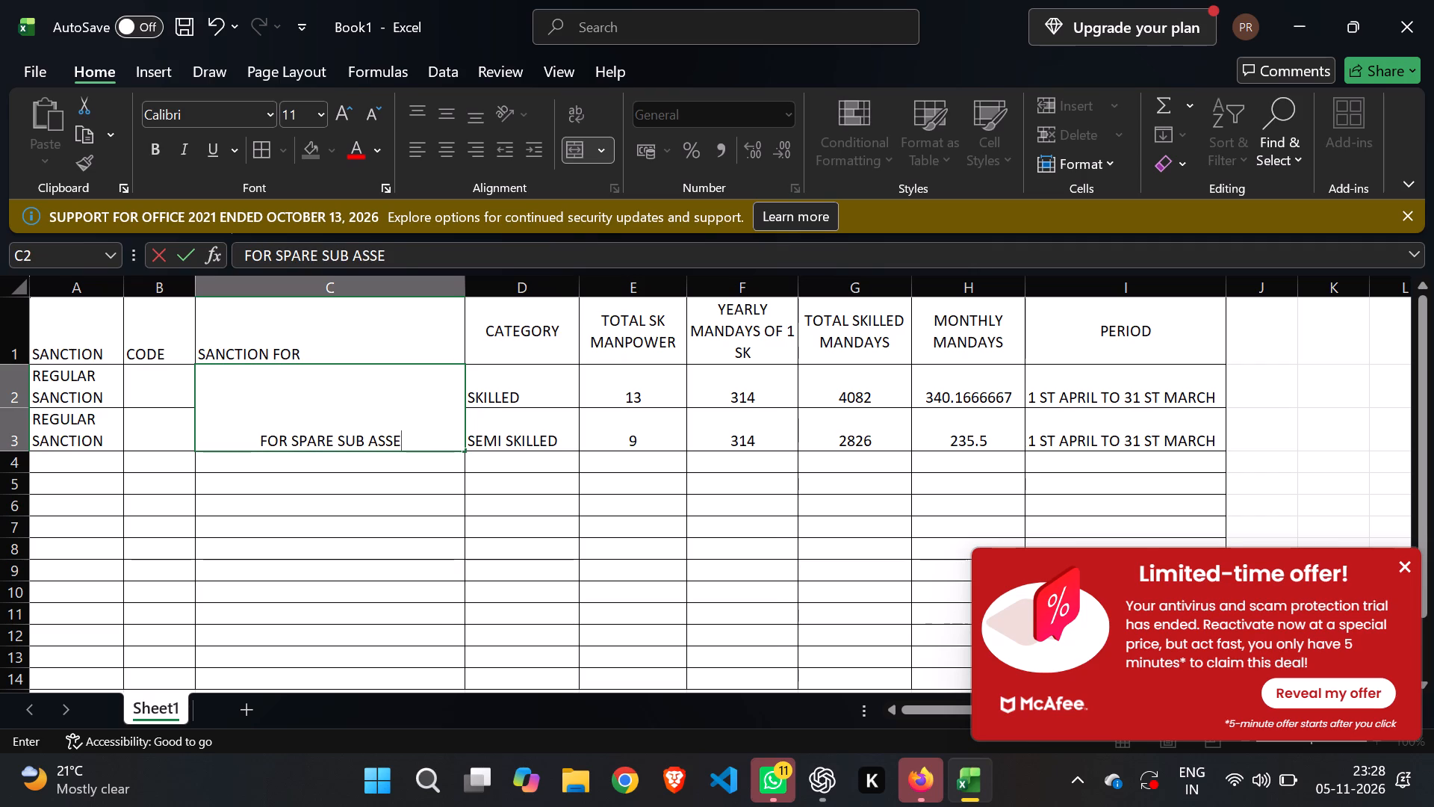
pyautogui.write('MBLY')
pyautogui.press('space')
pyautogui.write('PREPARATION')
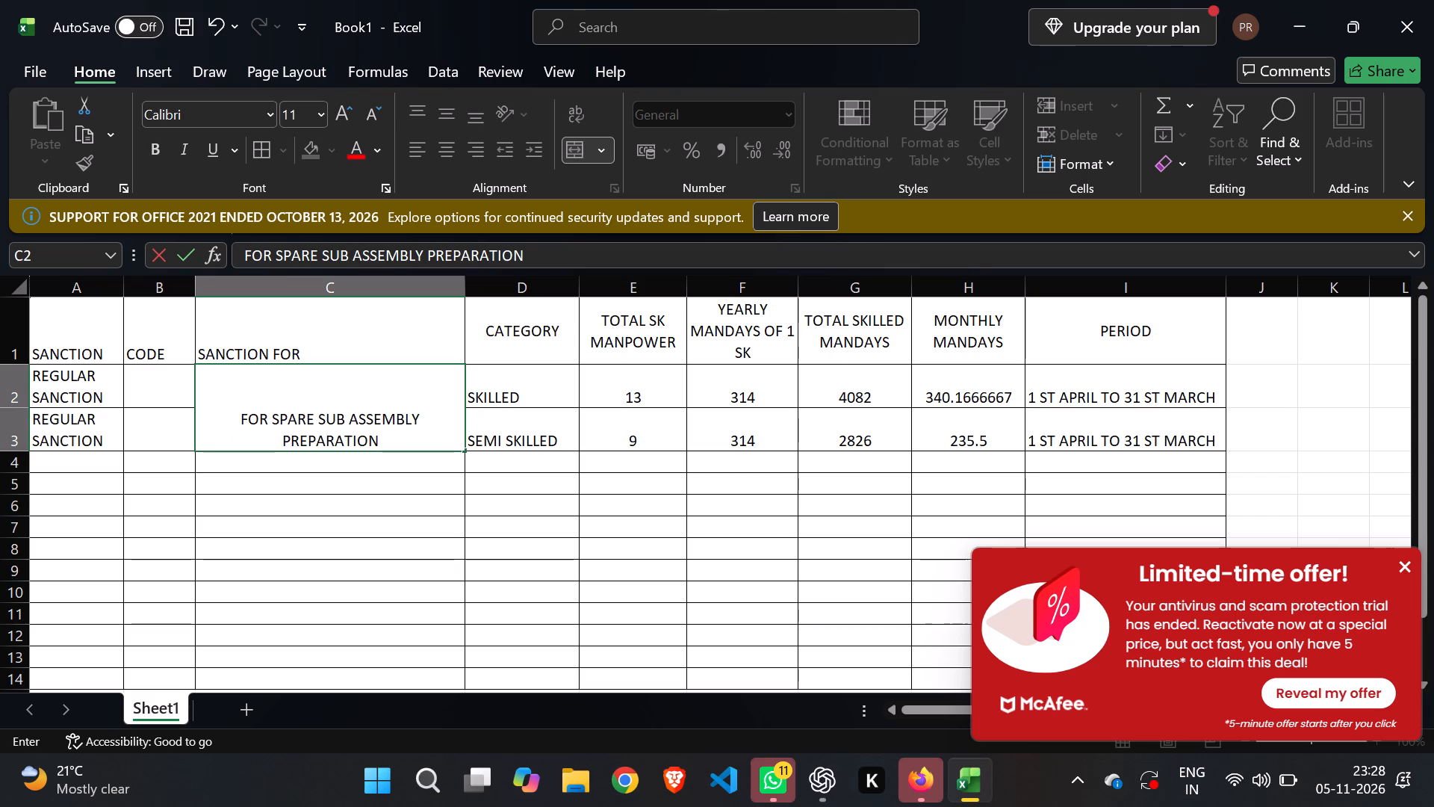
pyautogui.click(801, 492)
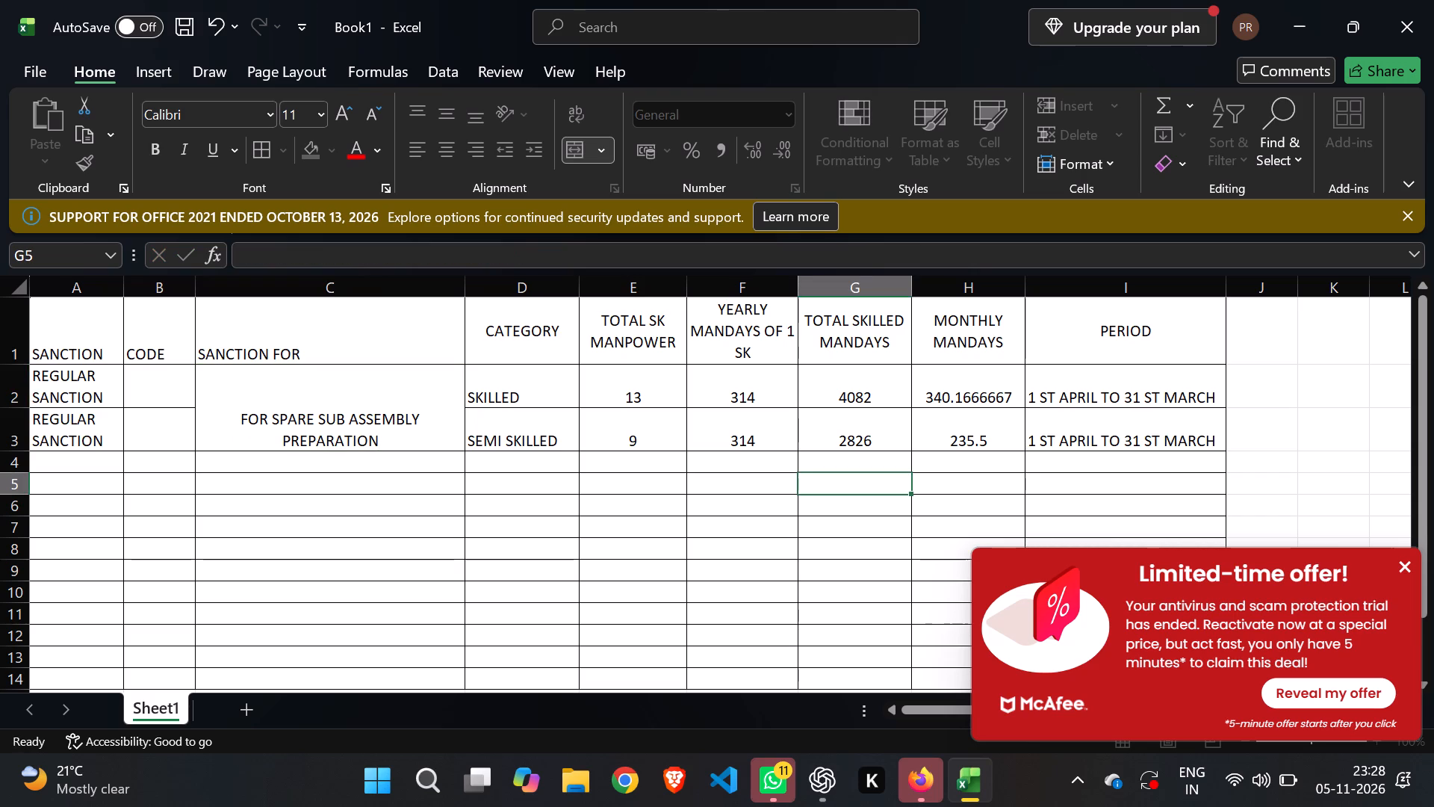
pyautogui.press(',')
pyautogui.press('BackSpace')
# Append ", RUNNING & BRAKEDOWN MAINT IN CYCLIC SHIFT" to the merged description cell under SANCTION FOR.
pyautogui.doubleClick(385, 442)
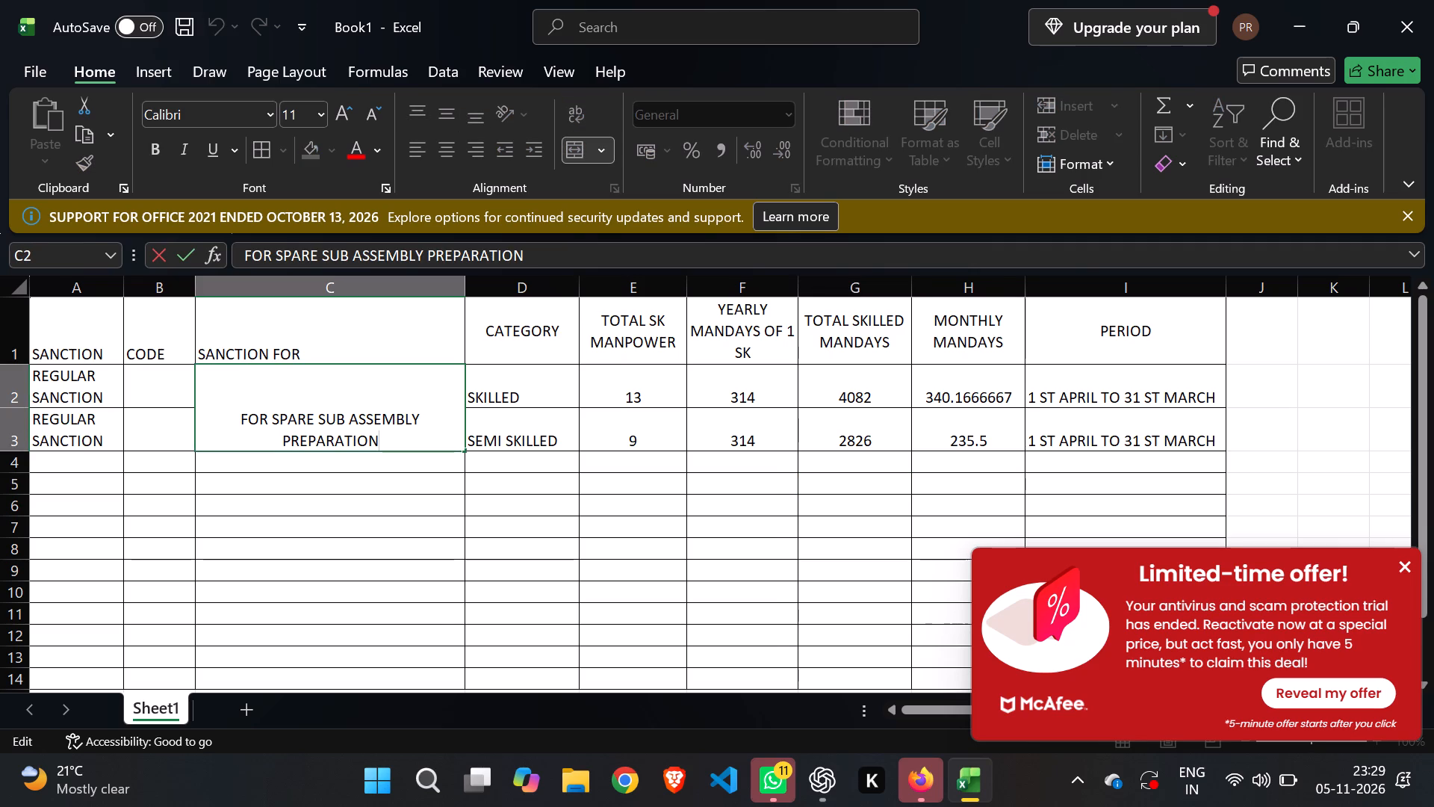
pyautogui.press(',')
pyautogui.press('space')
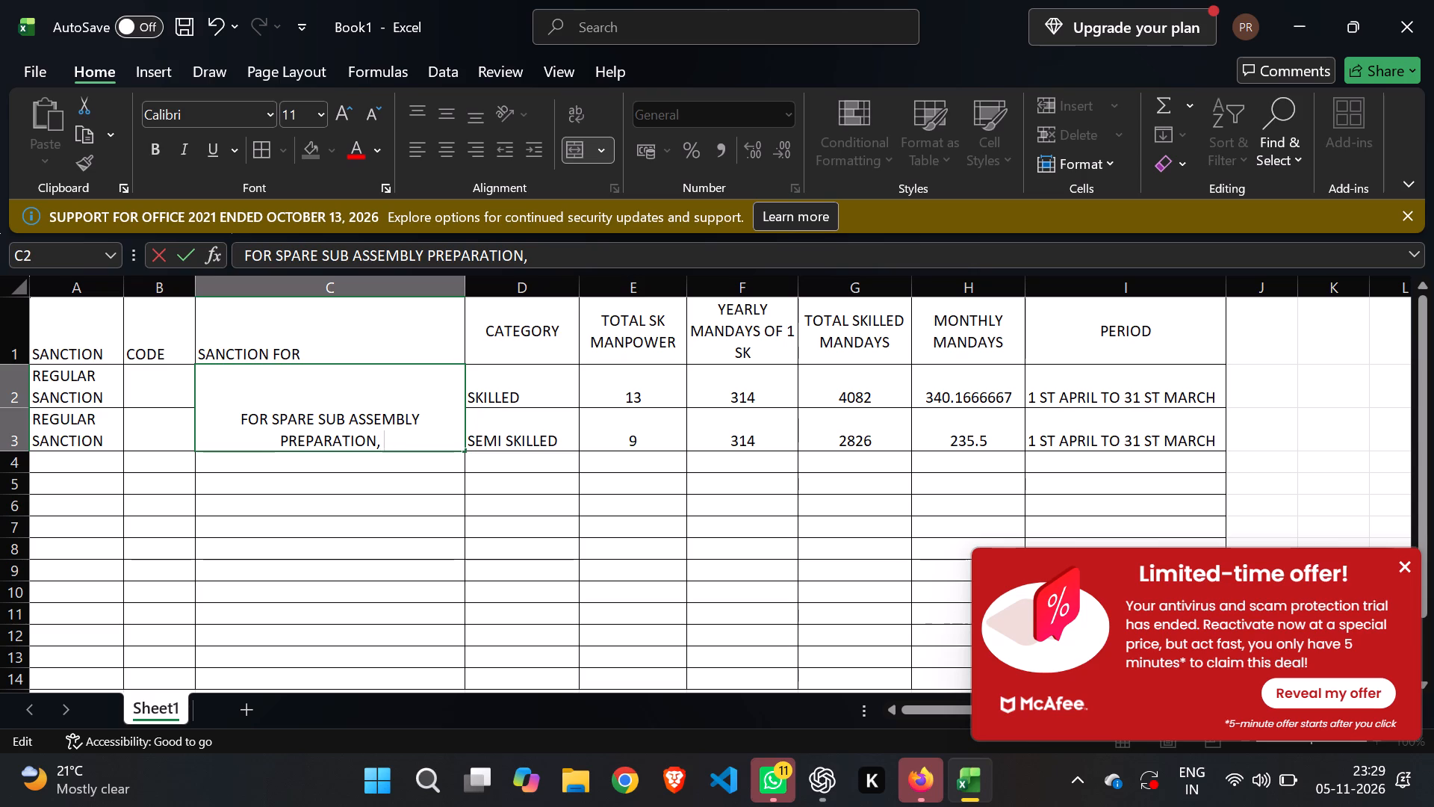
pyautogui.write('RUNNING')
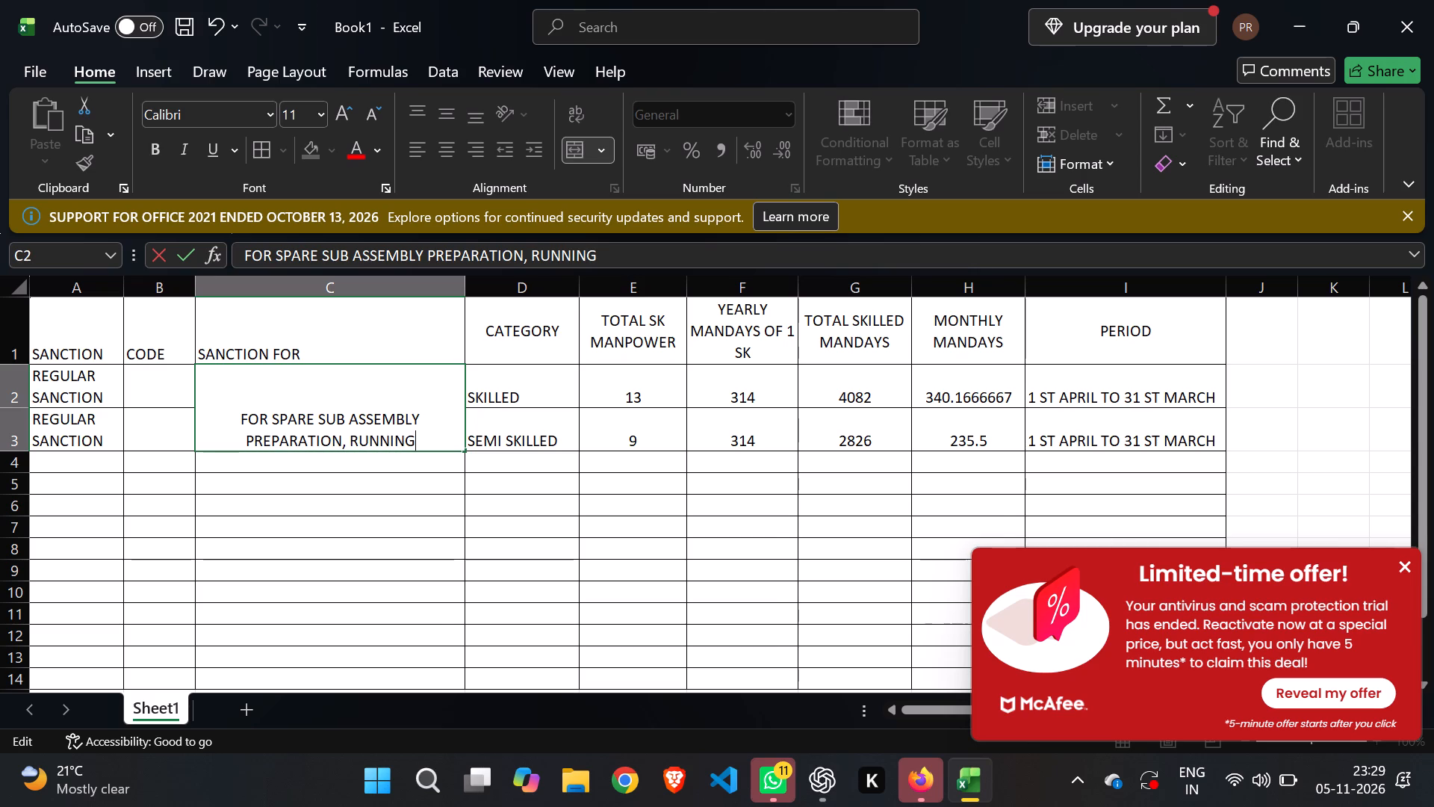
pyautogui.press('space')
pyautogui.hotkey('shift', '&')
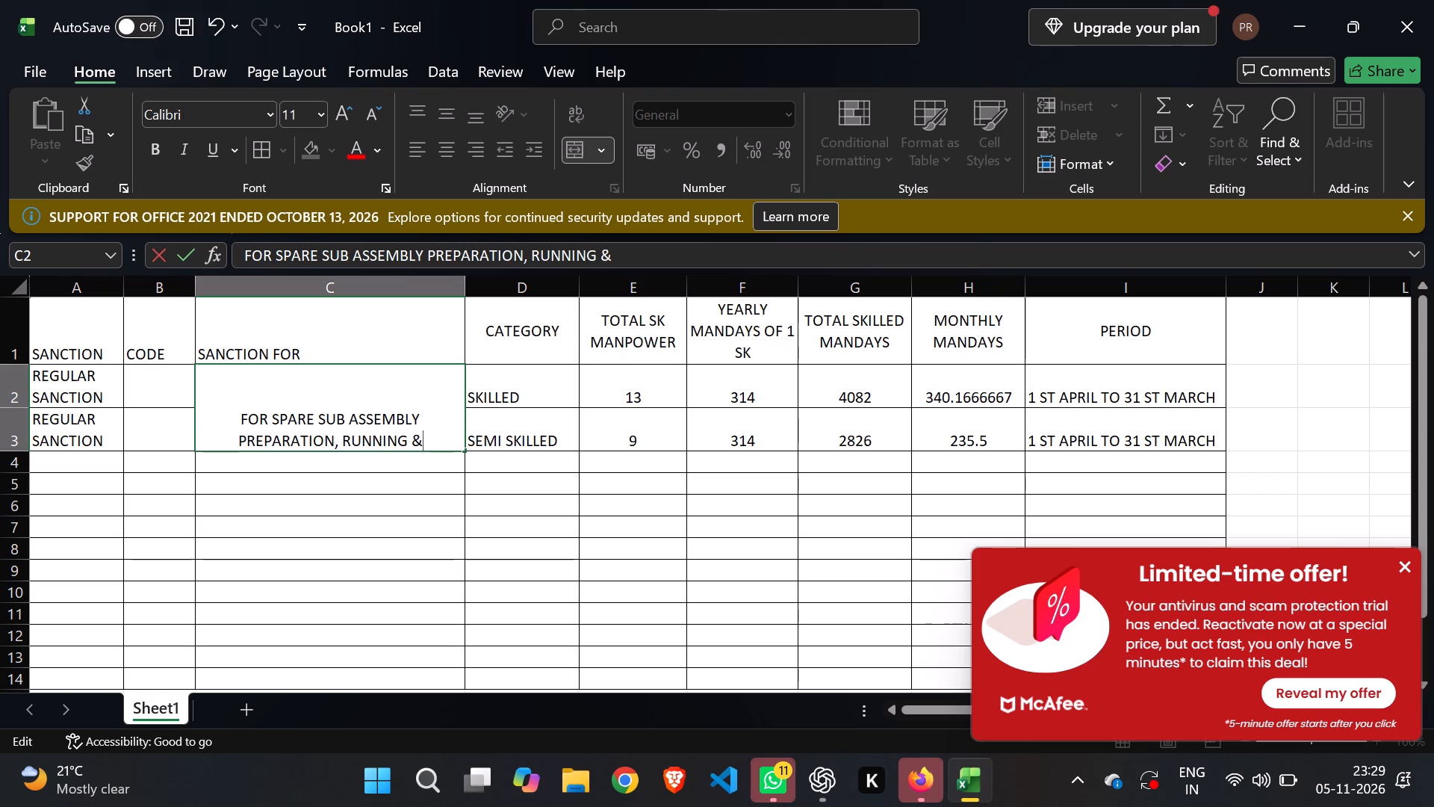
pyautogui.press('space')
pyautogui.write('BRAKEDOW')
pyautogui.write('N MAINT')
pyautogui.press('space')
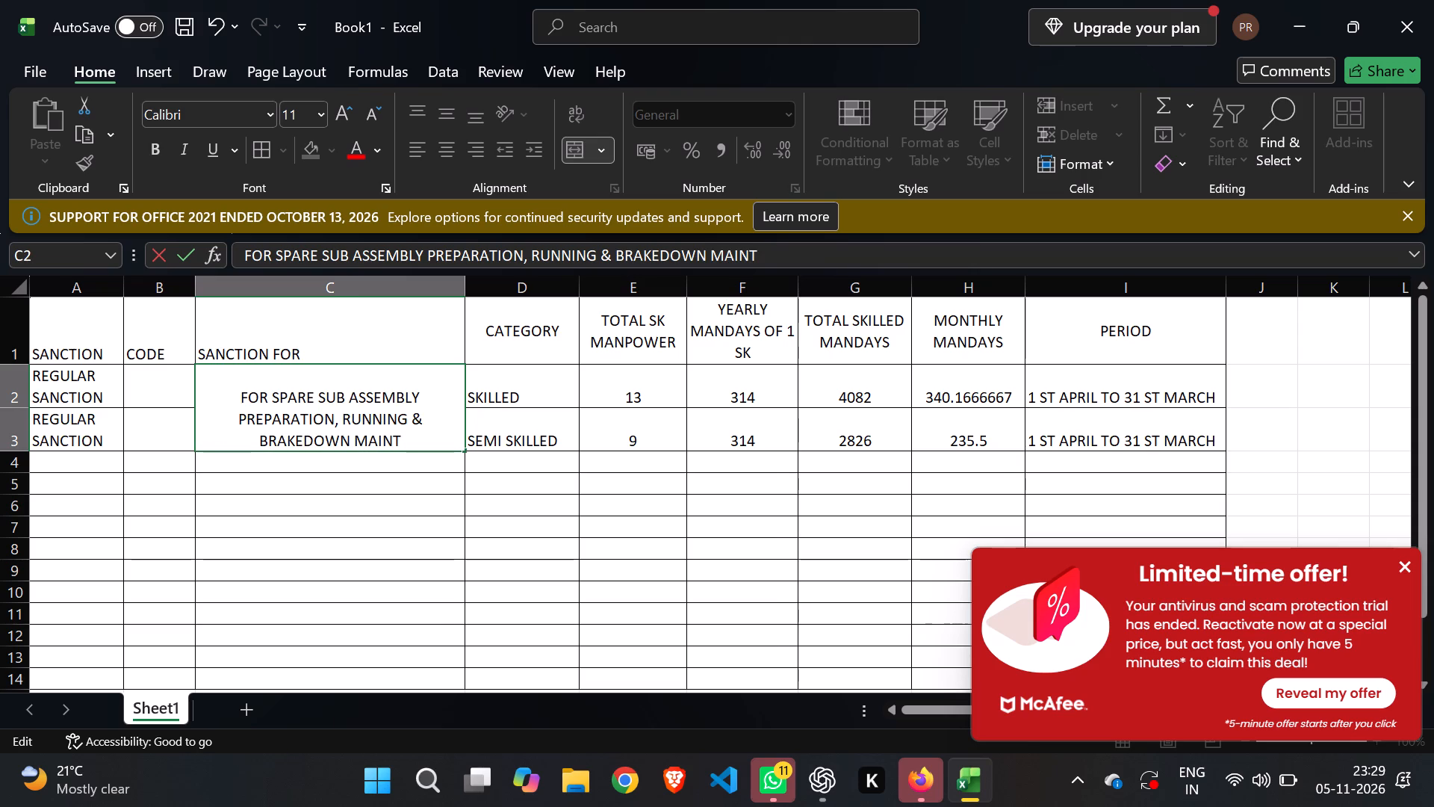
pyautogui.write('IN C')
pyautogui.write('YCLI')
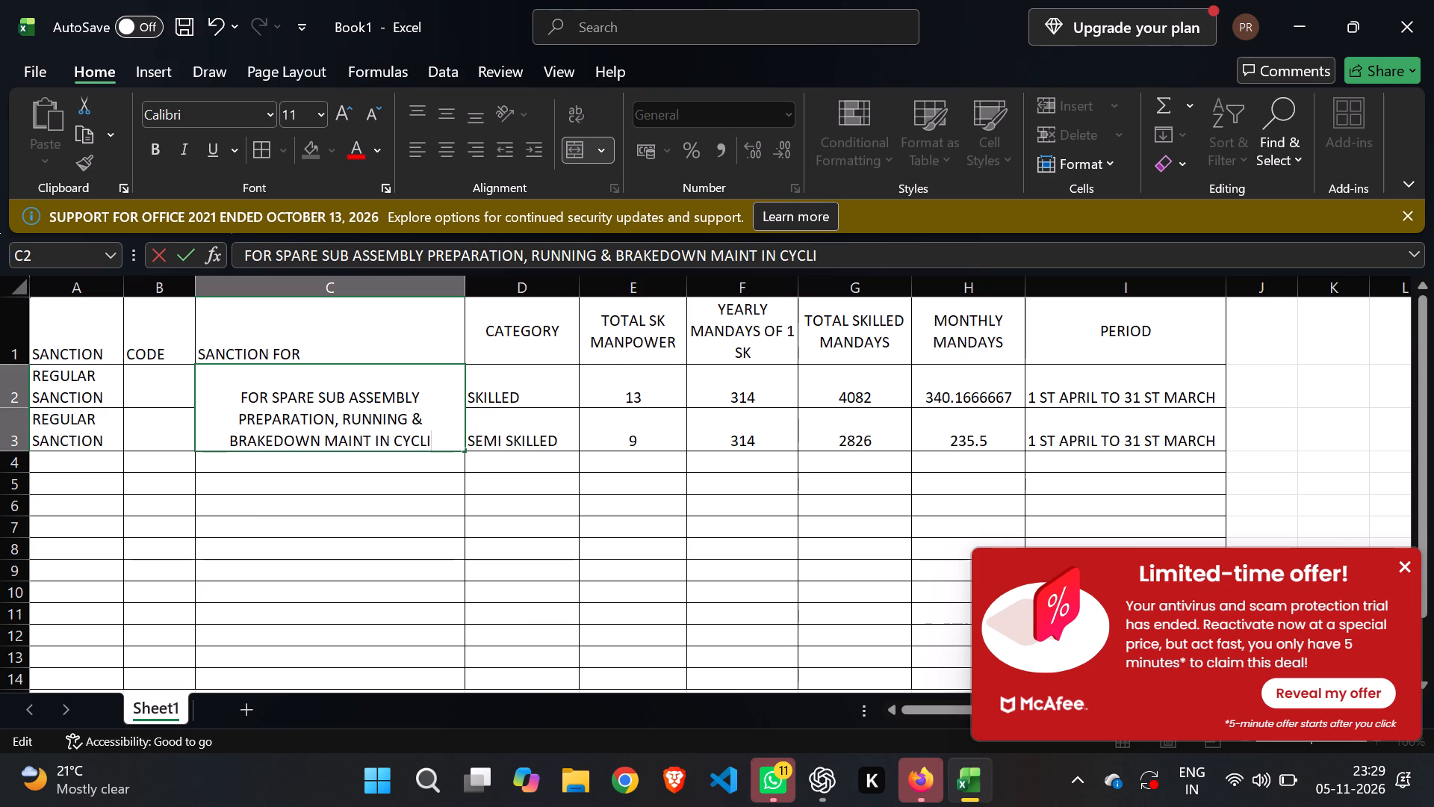
pyautogui.write('C SHIFT')
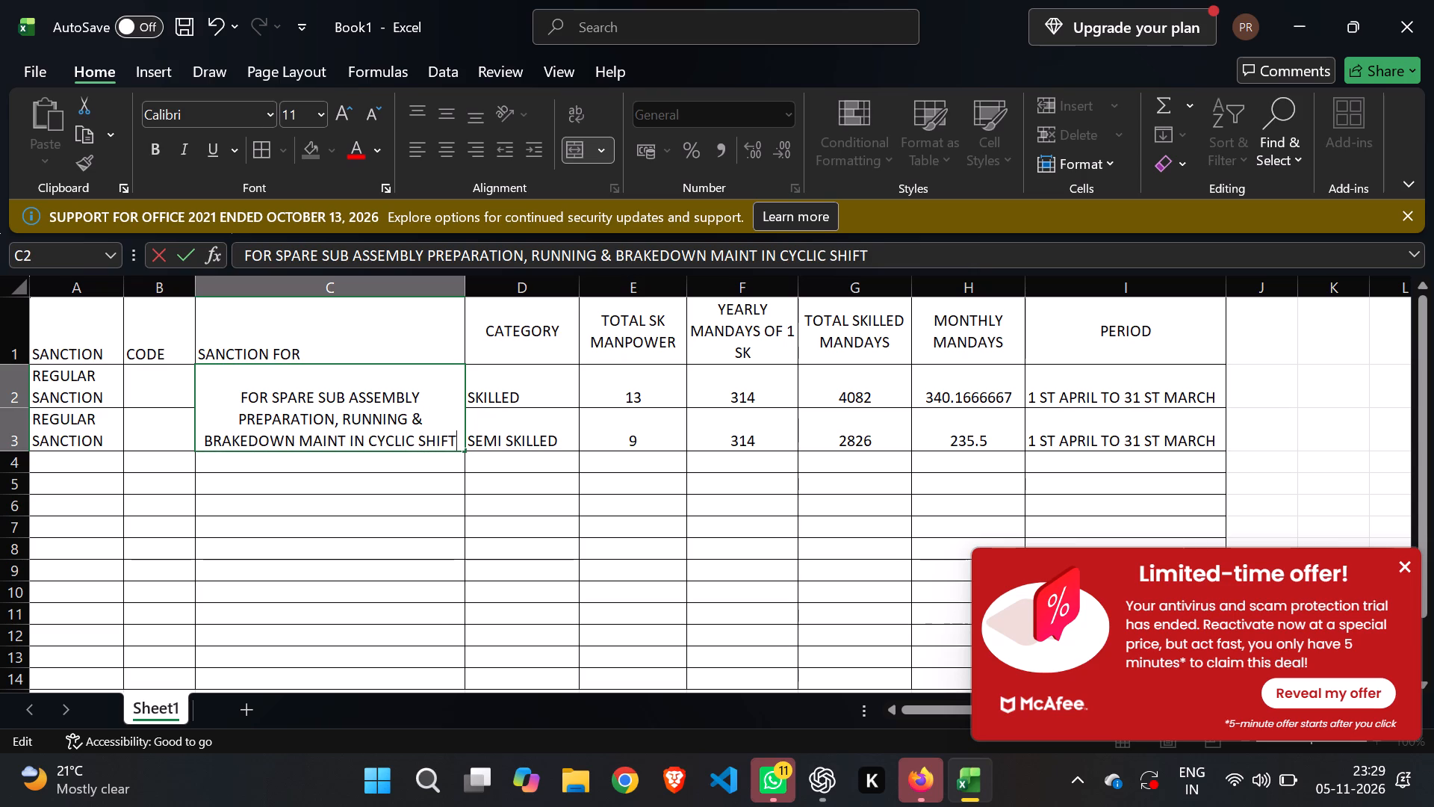
# Insert ",SHUT DOWN & OVERHAULING ACTIVITIED" directly after PREPARATION in the merged description under SANCTION FOR.
pyautogui.click(331, 420)
pyautogui.write(',S')
pyautogui.write('HUT DOW')
pyautogui.press('n')
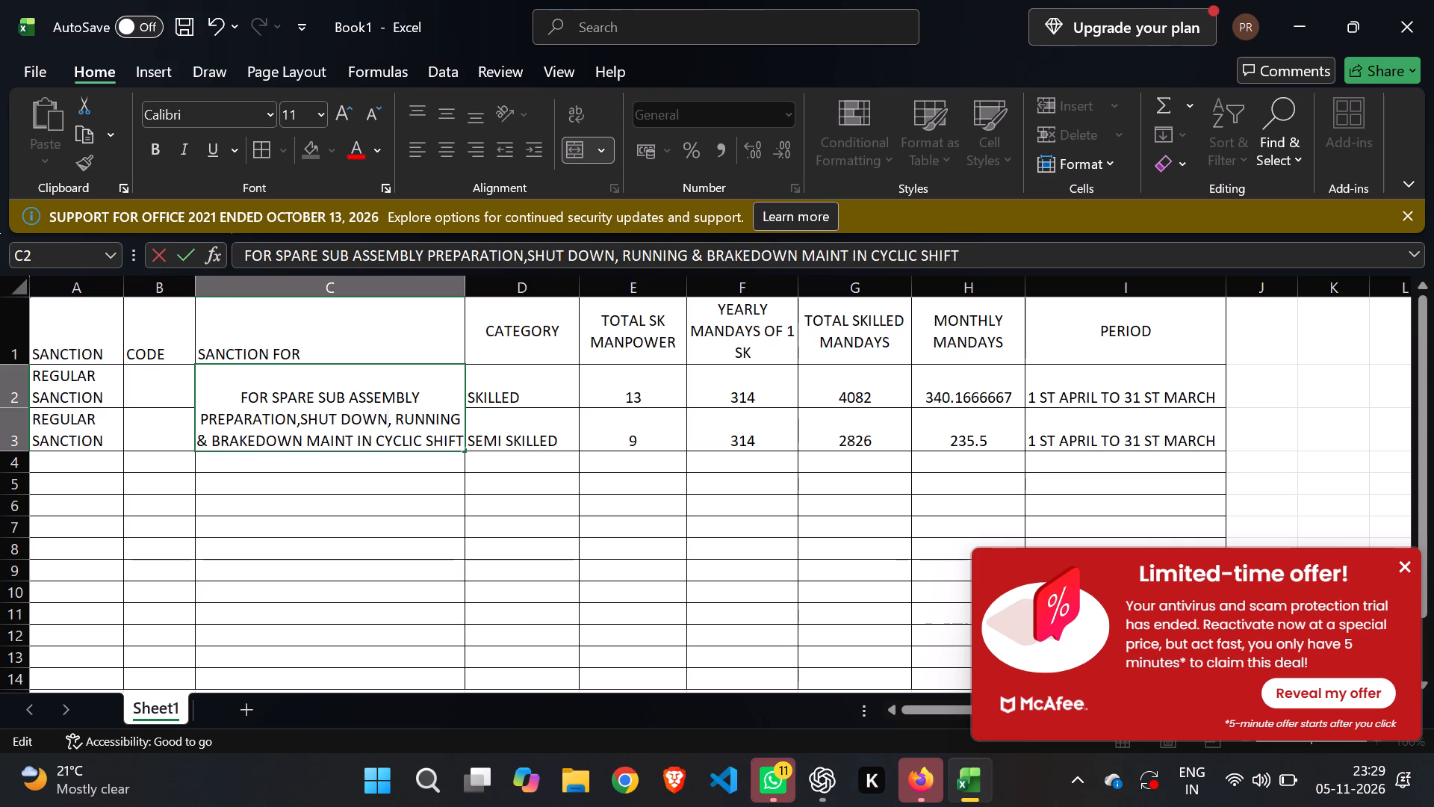
pyautogui.press('space')
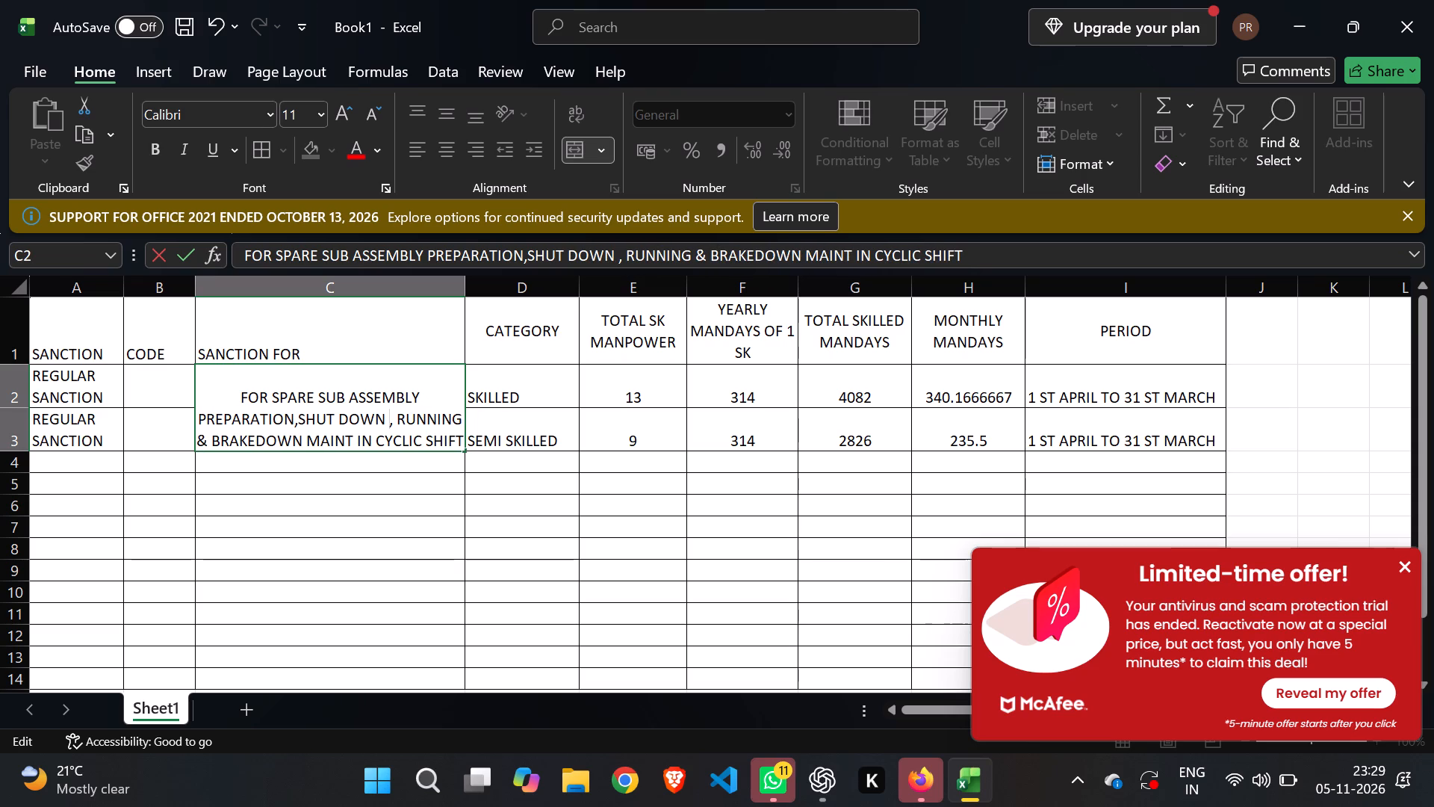
pyautogui.hotkey('shift', '&')
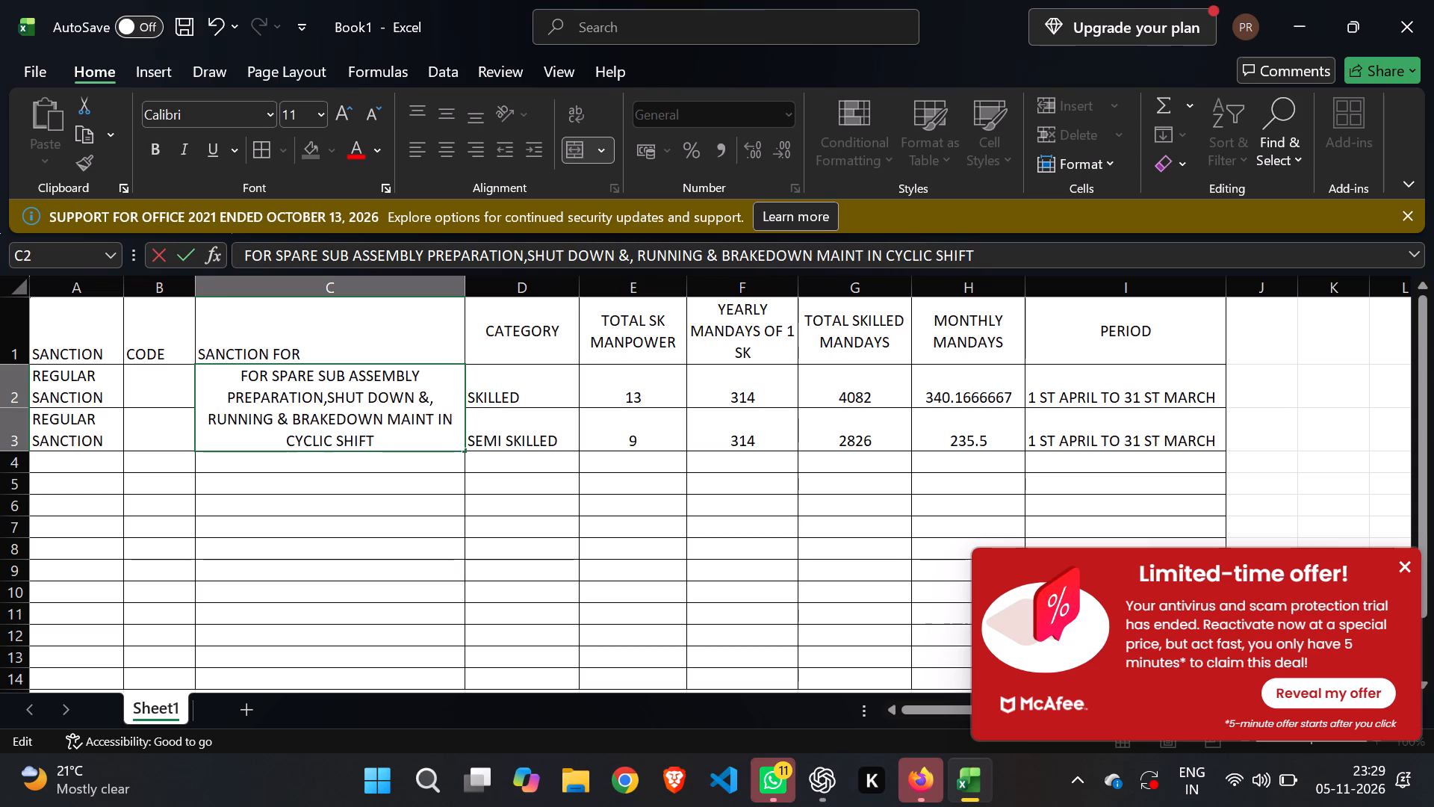
pyautogui.press('space')
pyautogui.write('OVERA')
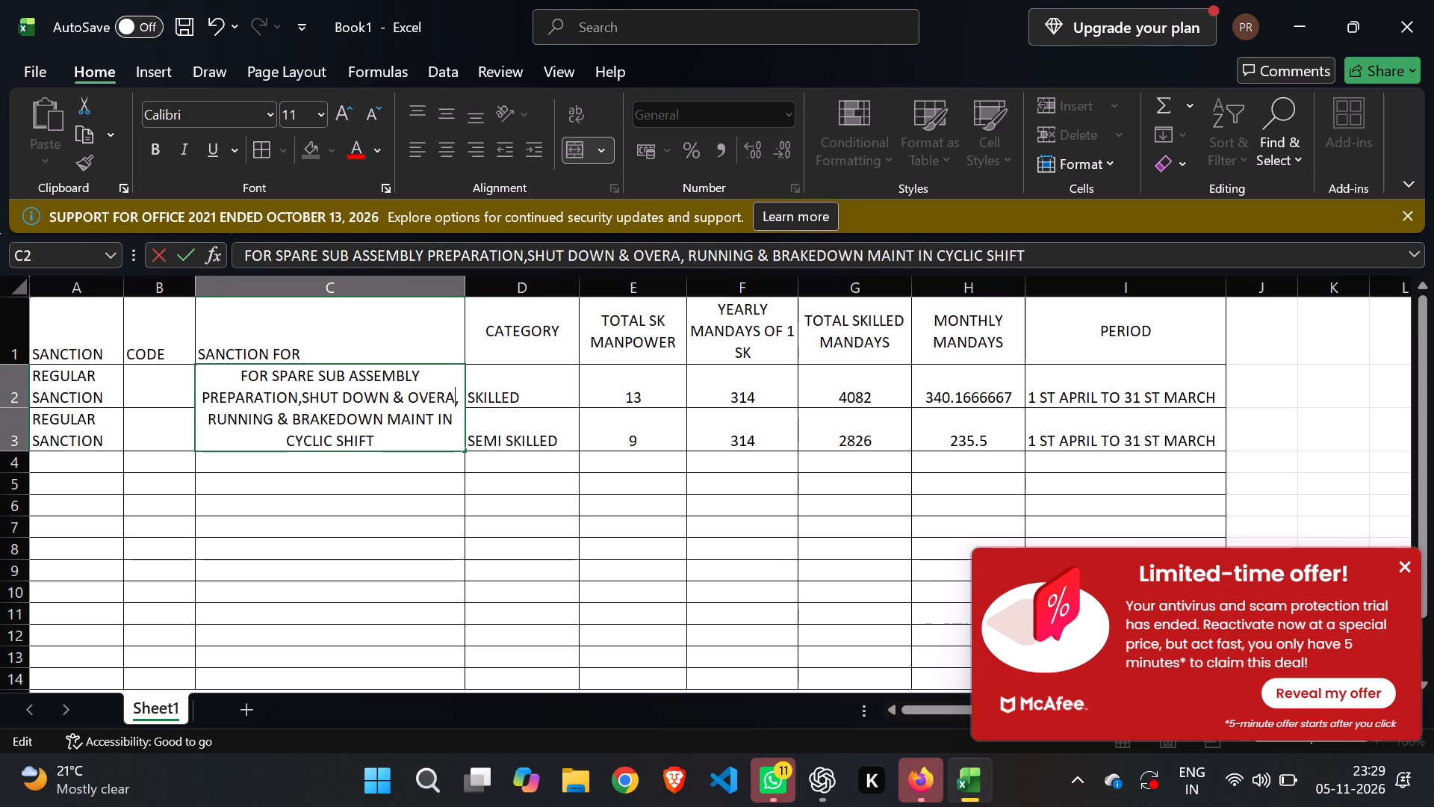
pyautogui.press('BackSpace')
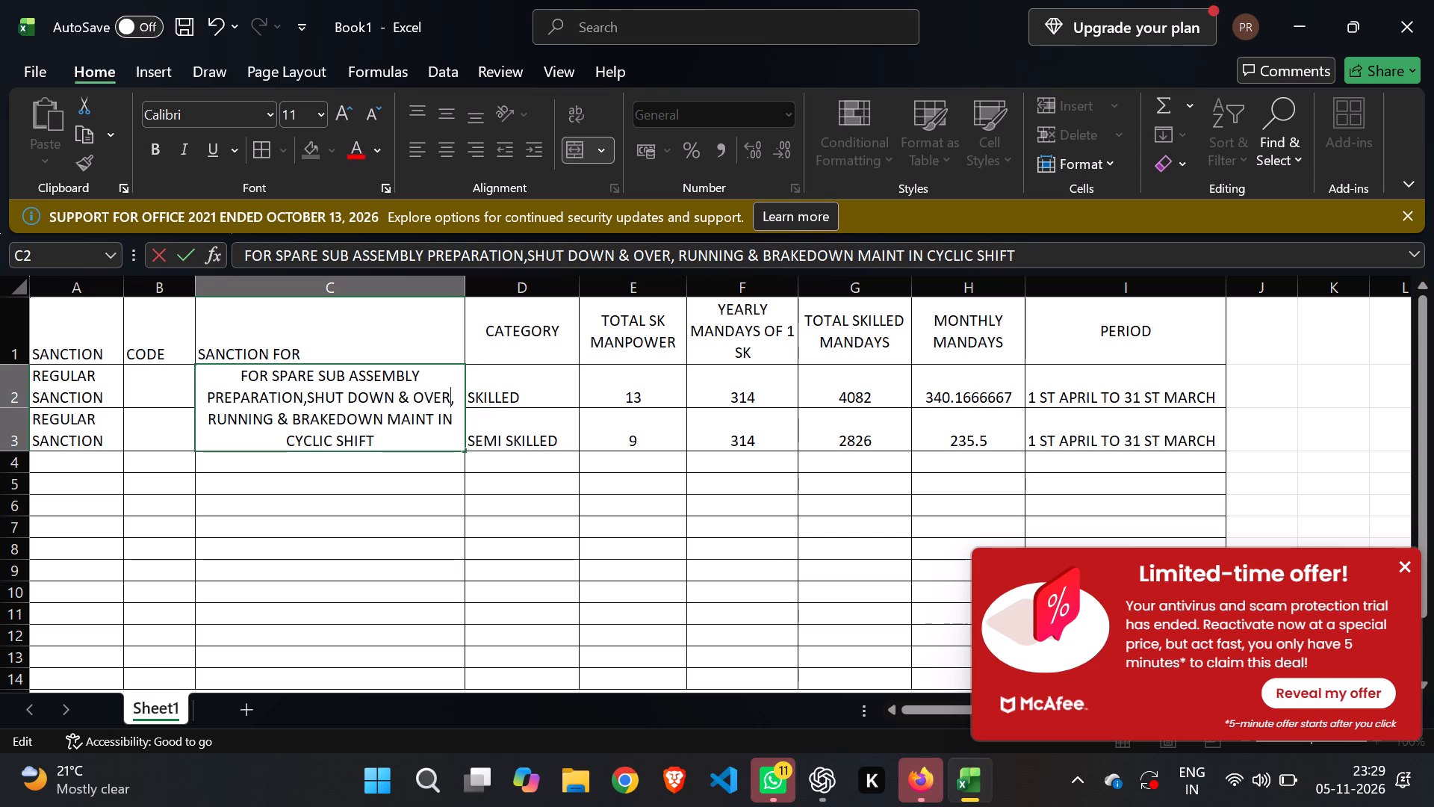
pyautogui.write('HA')
pyautogui.write('ULING')
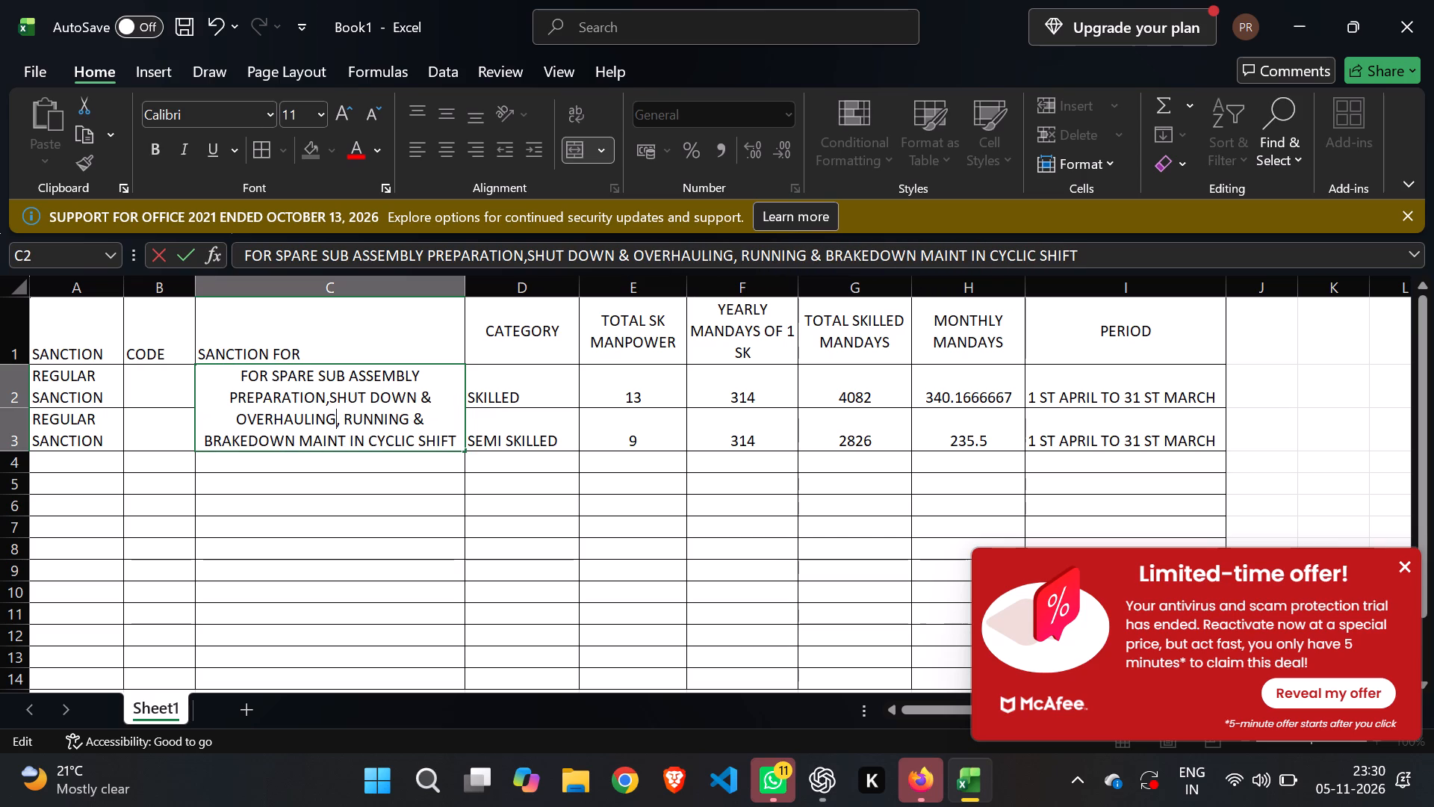
pyautogui.press('space')
pyautogui.press('a')
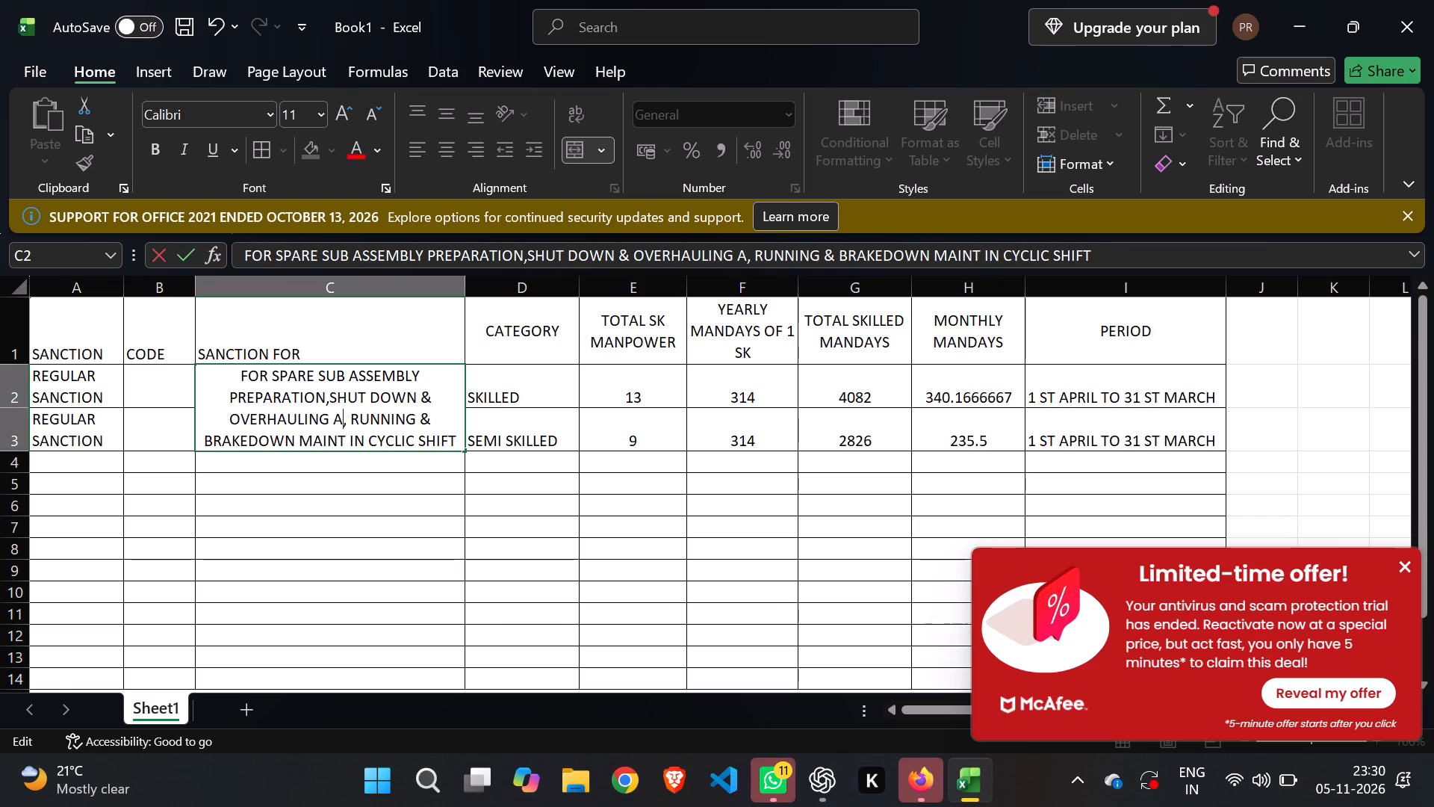
pyautogui.write('CT')
pyautogui.write('IVITIED')
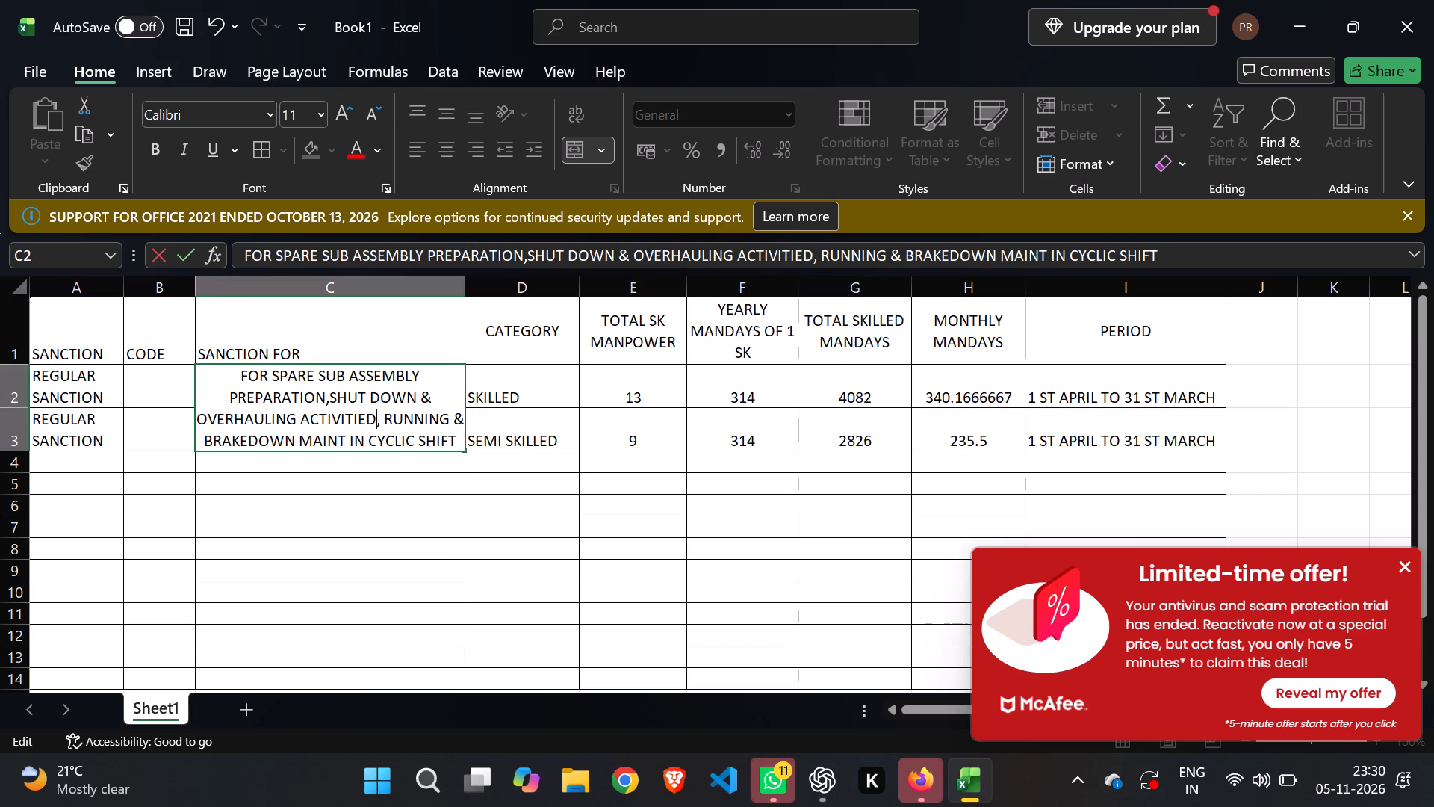
pyautogui.click(363, 502)
# Left-align the text of the merged description cell under SANCTION FOR.
pyautogui.click(340, 413)
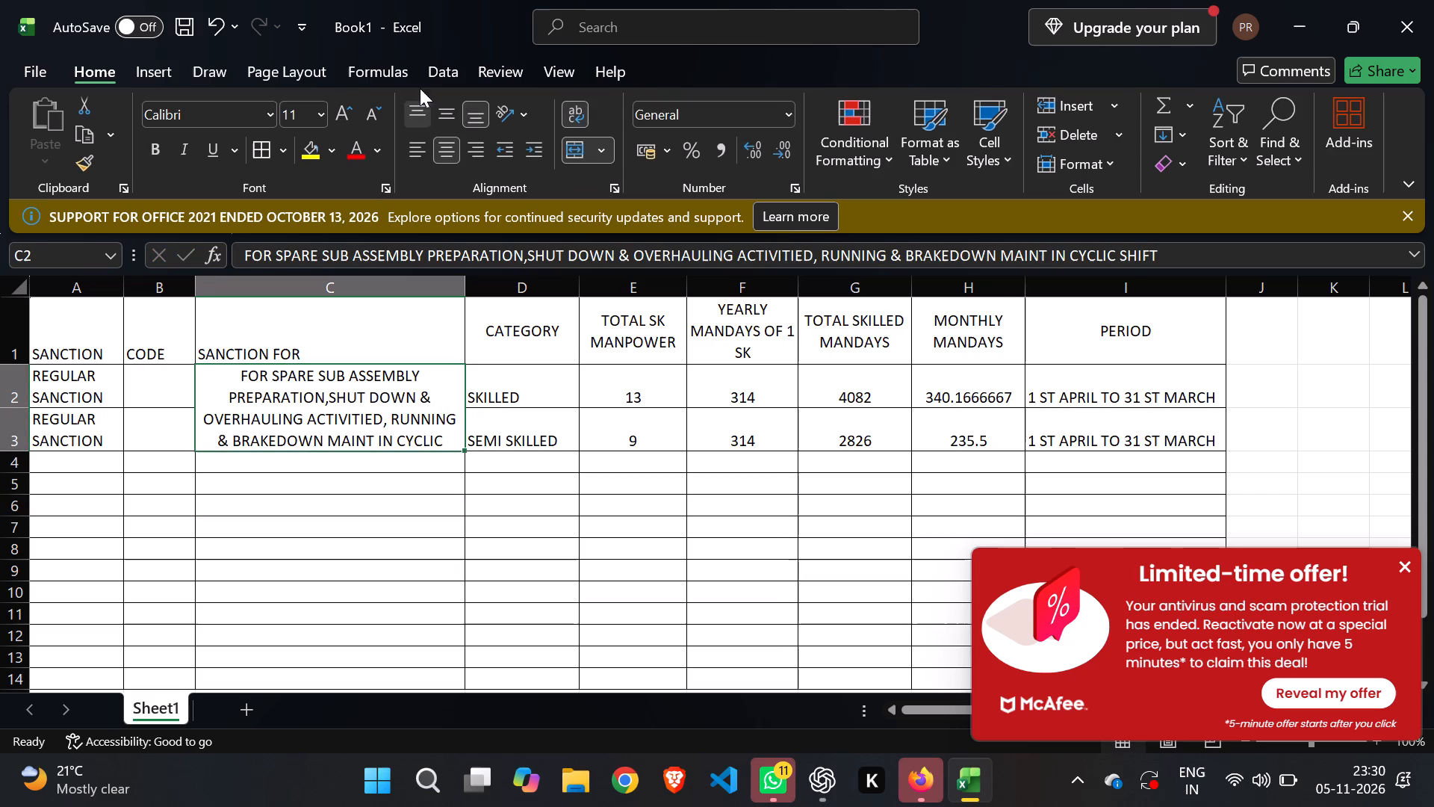
pyautogui.click(419, 141)
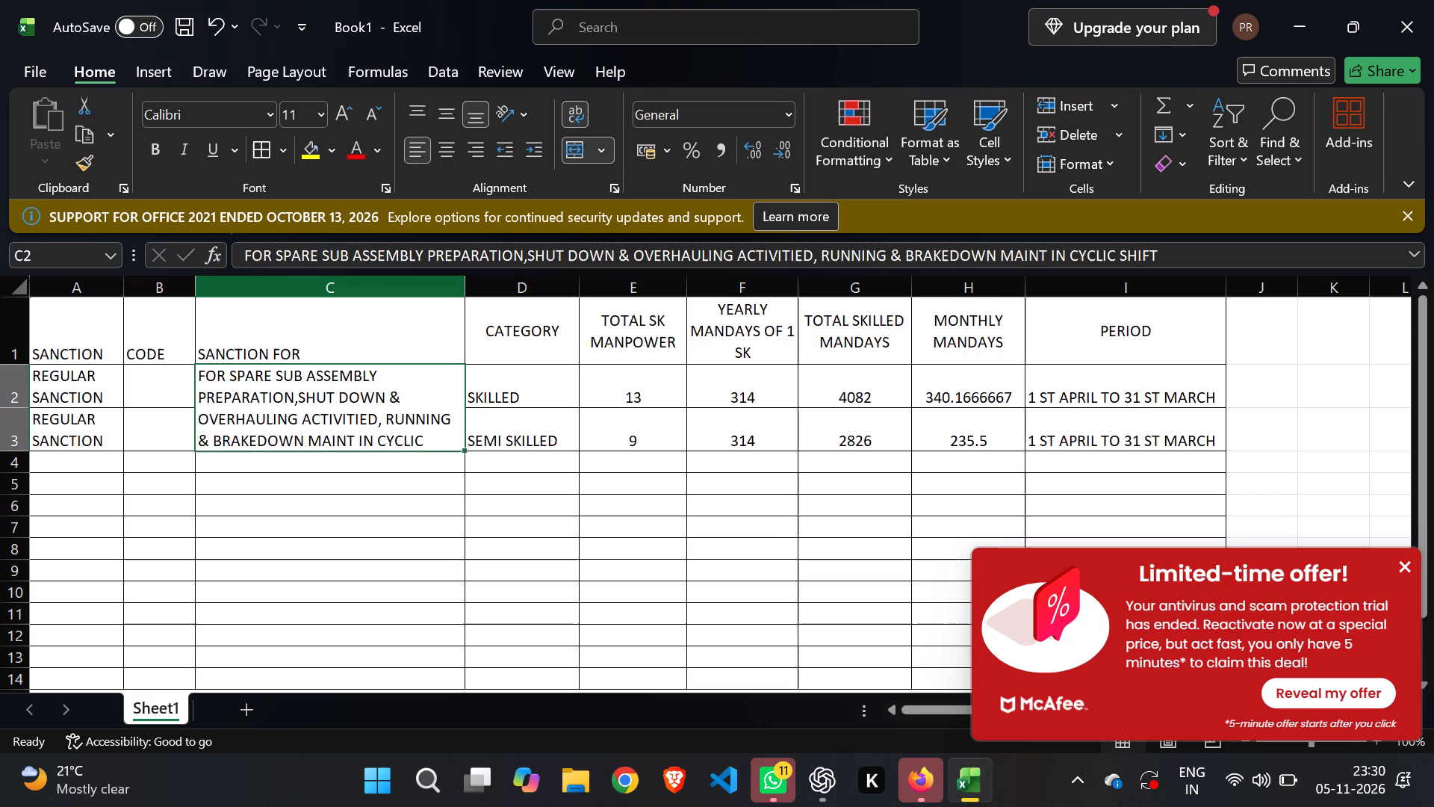
pyautogui.click(430, 585)
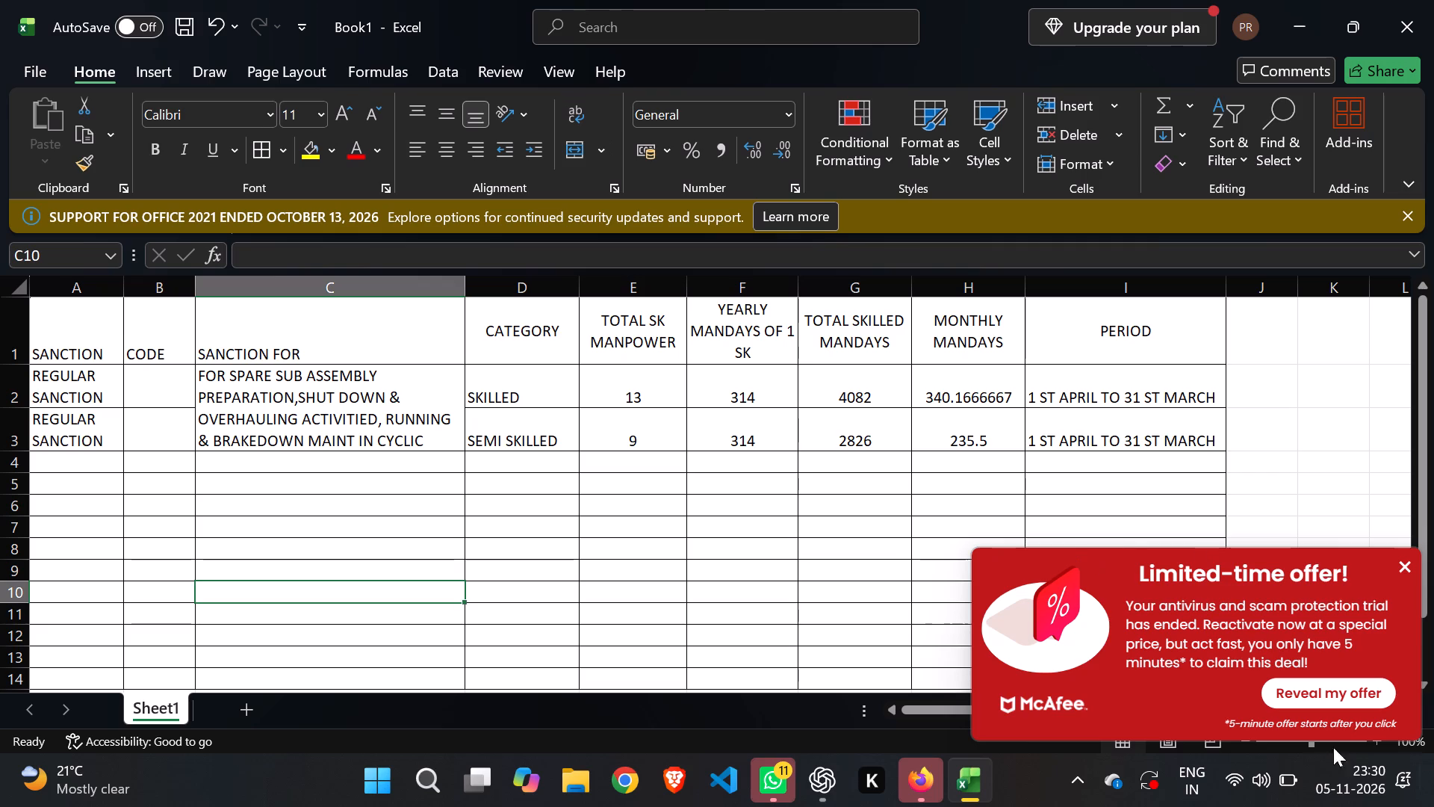
# Dismiss the McAfee limited-time offer pop-up and return to the sheet.
pyautogui.click(1406, 564)
pyautogui.click(403, 535)
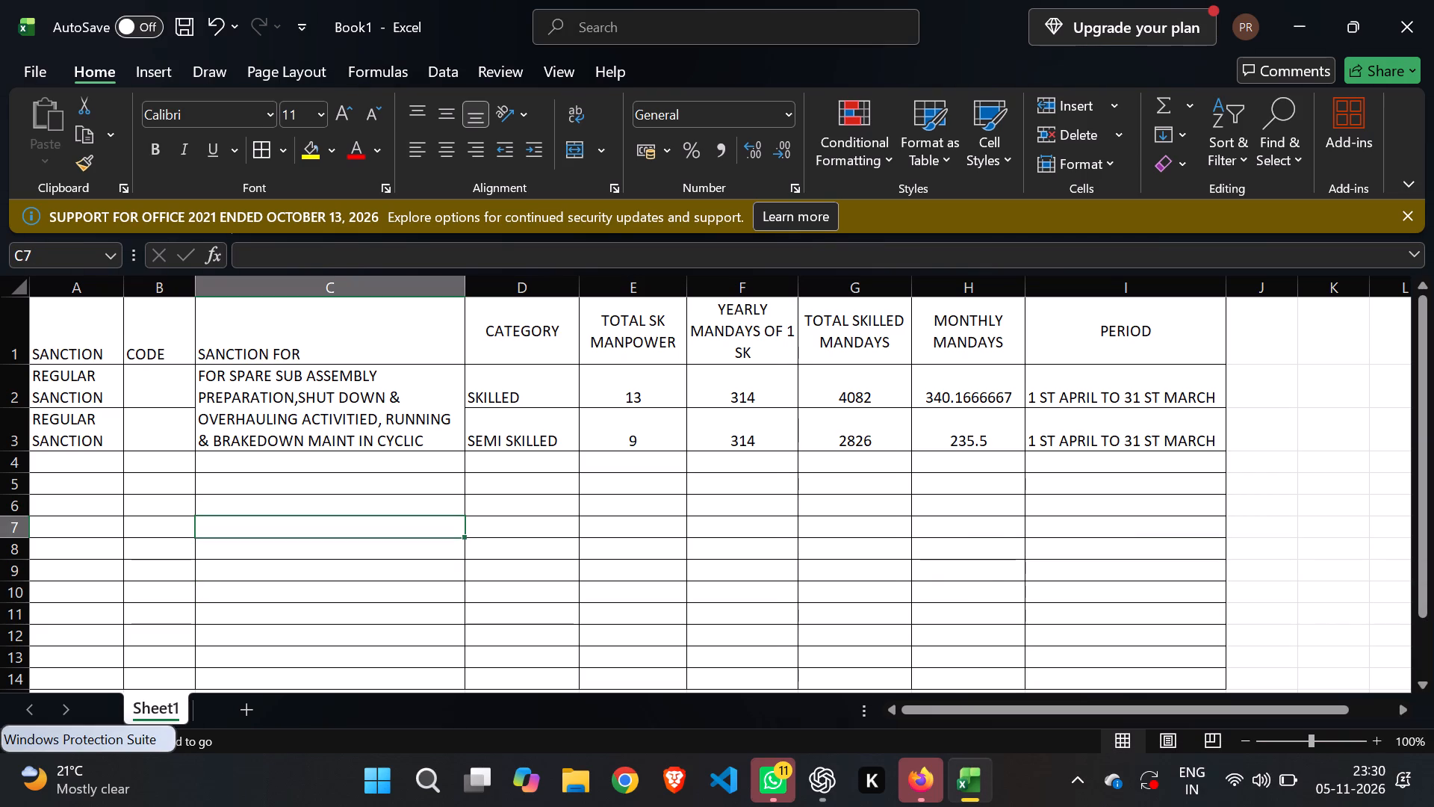
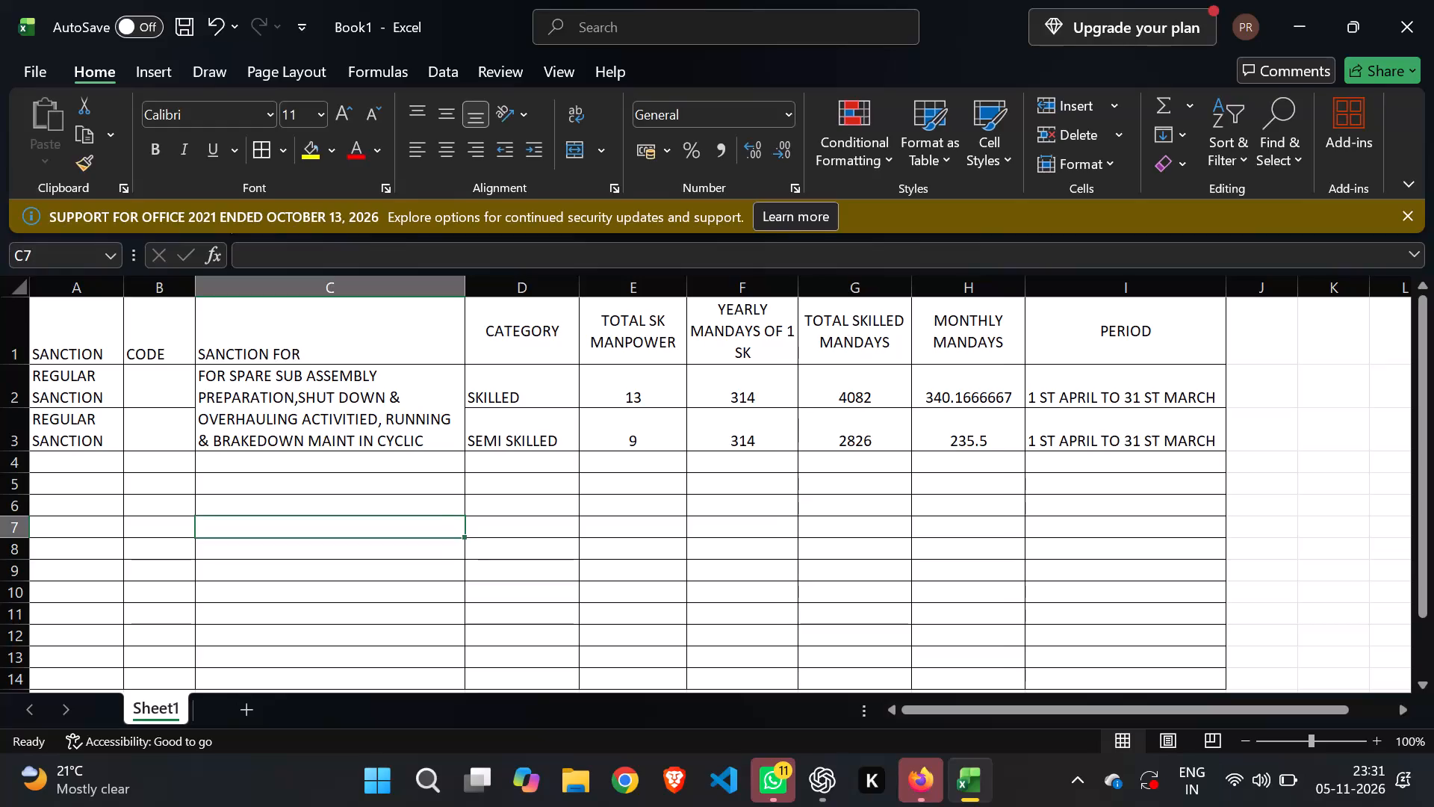
# Enter FOR ANNUAL OVERHAULING in the SANCTION column, leaving one blank row below the semi-skilled regular sanction.
pyautogui.click(398, 564)
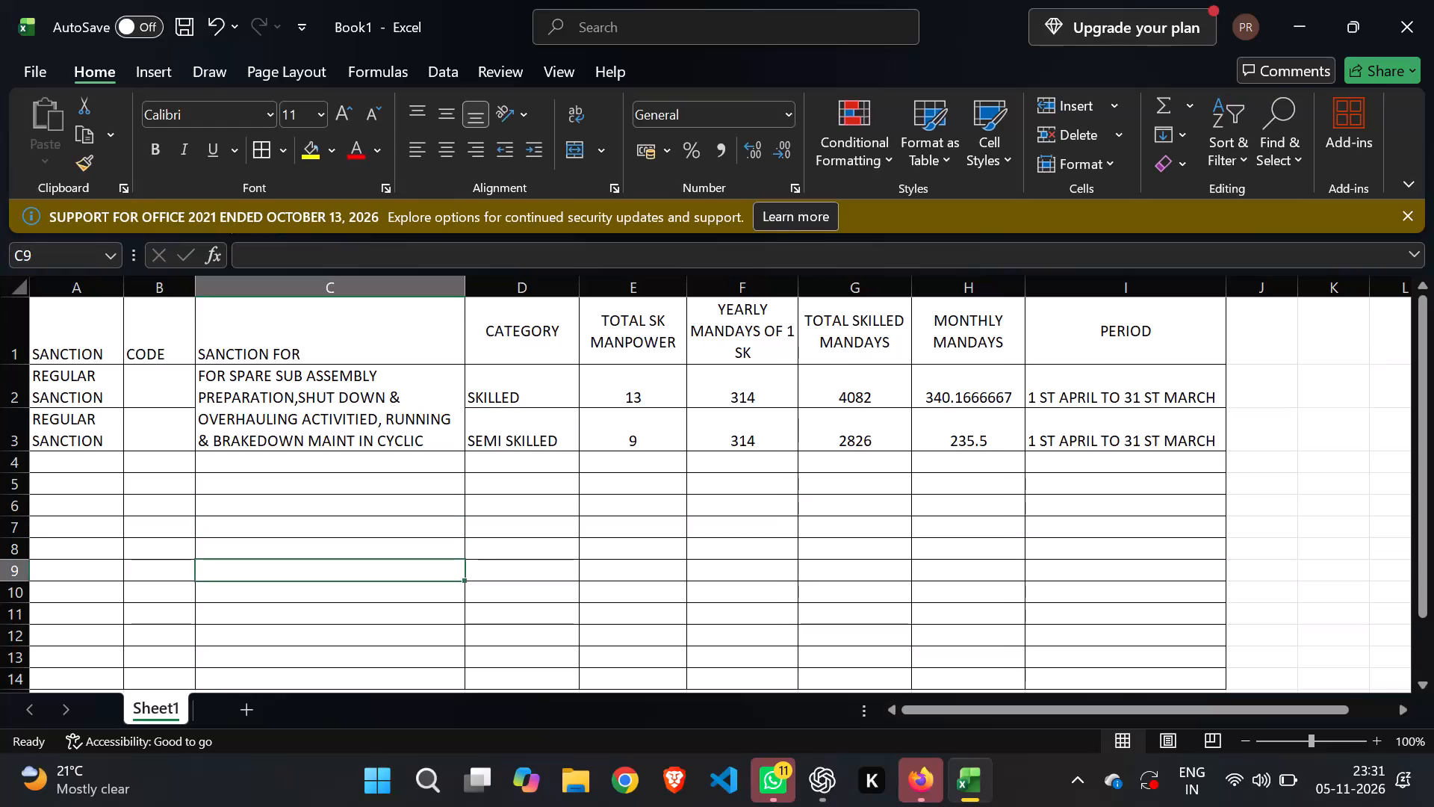
pyautogui.click(94, 492)
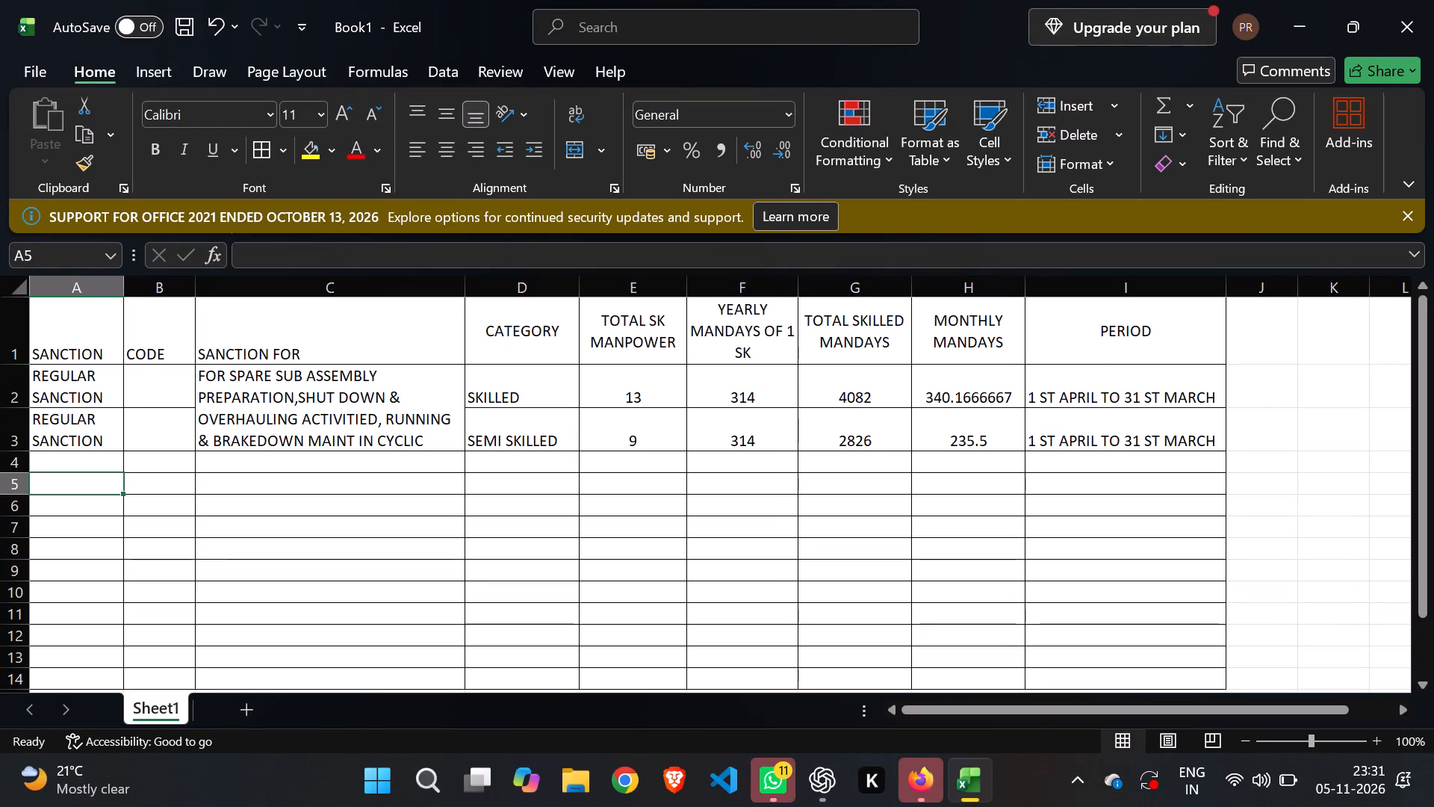
pyautogui.click(94, 482)
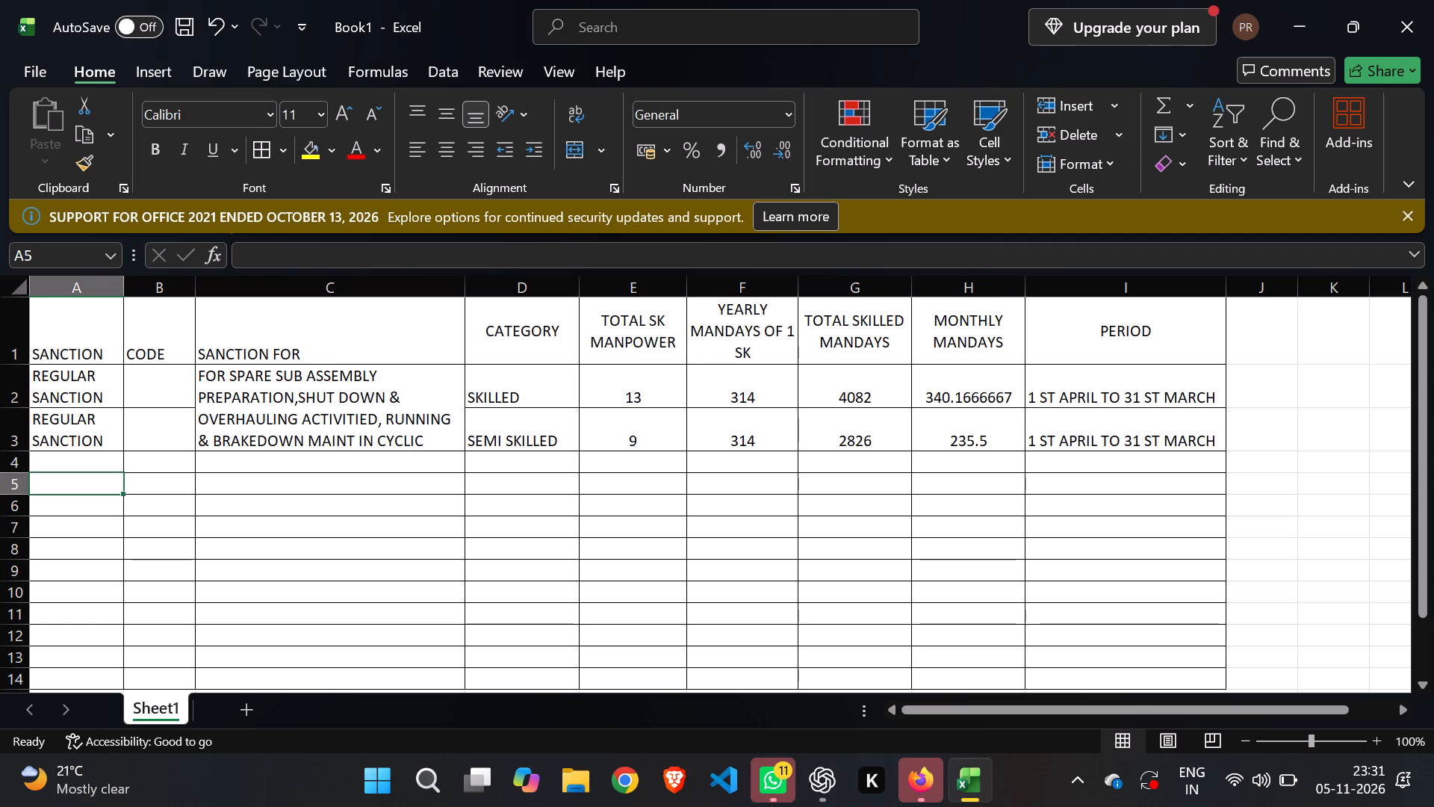
pyautogui.write('FOR')
pyautogui.press('space')
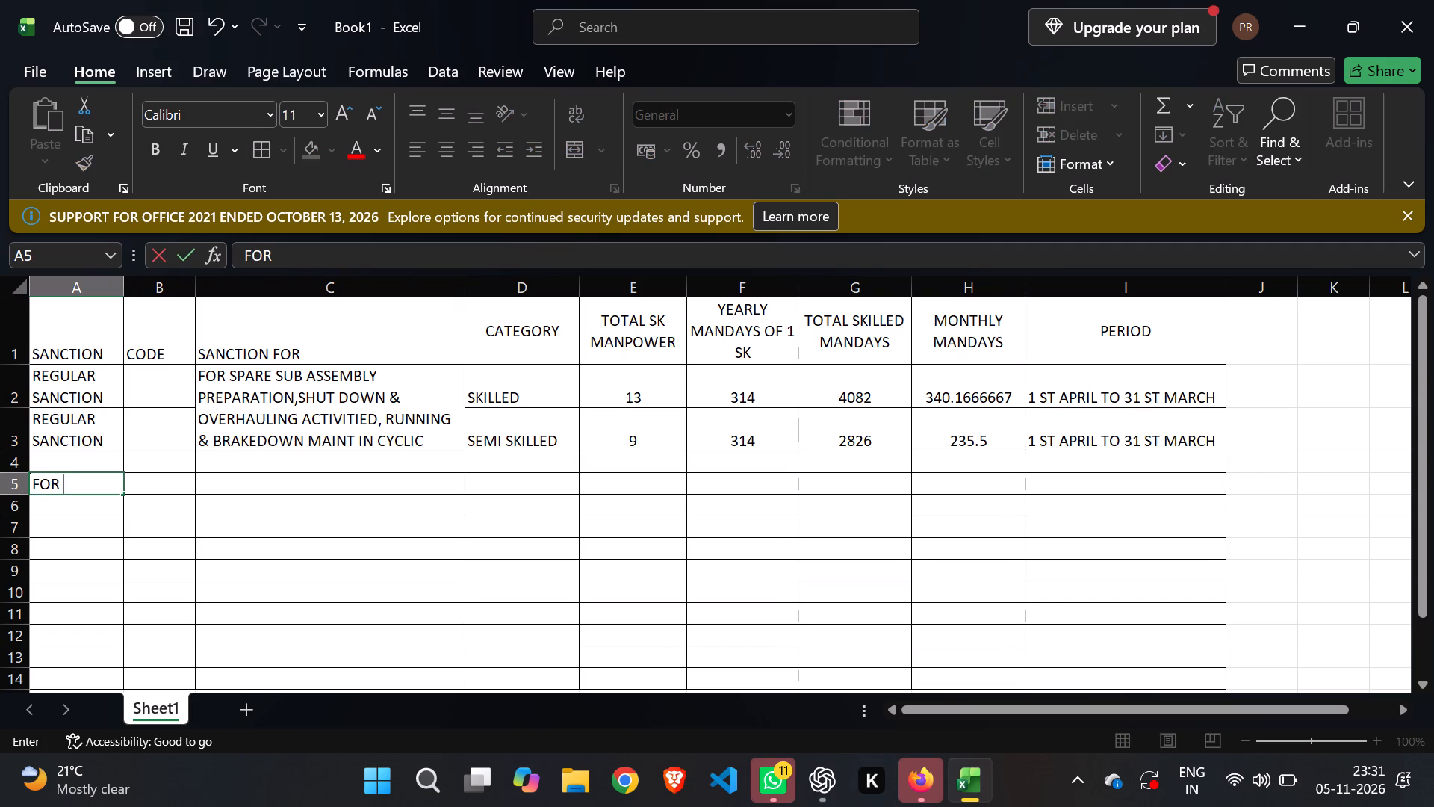
pyautogui.write('ANNUAL OVER')
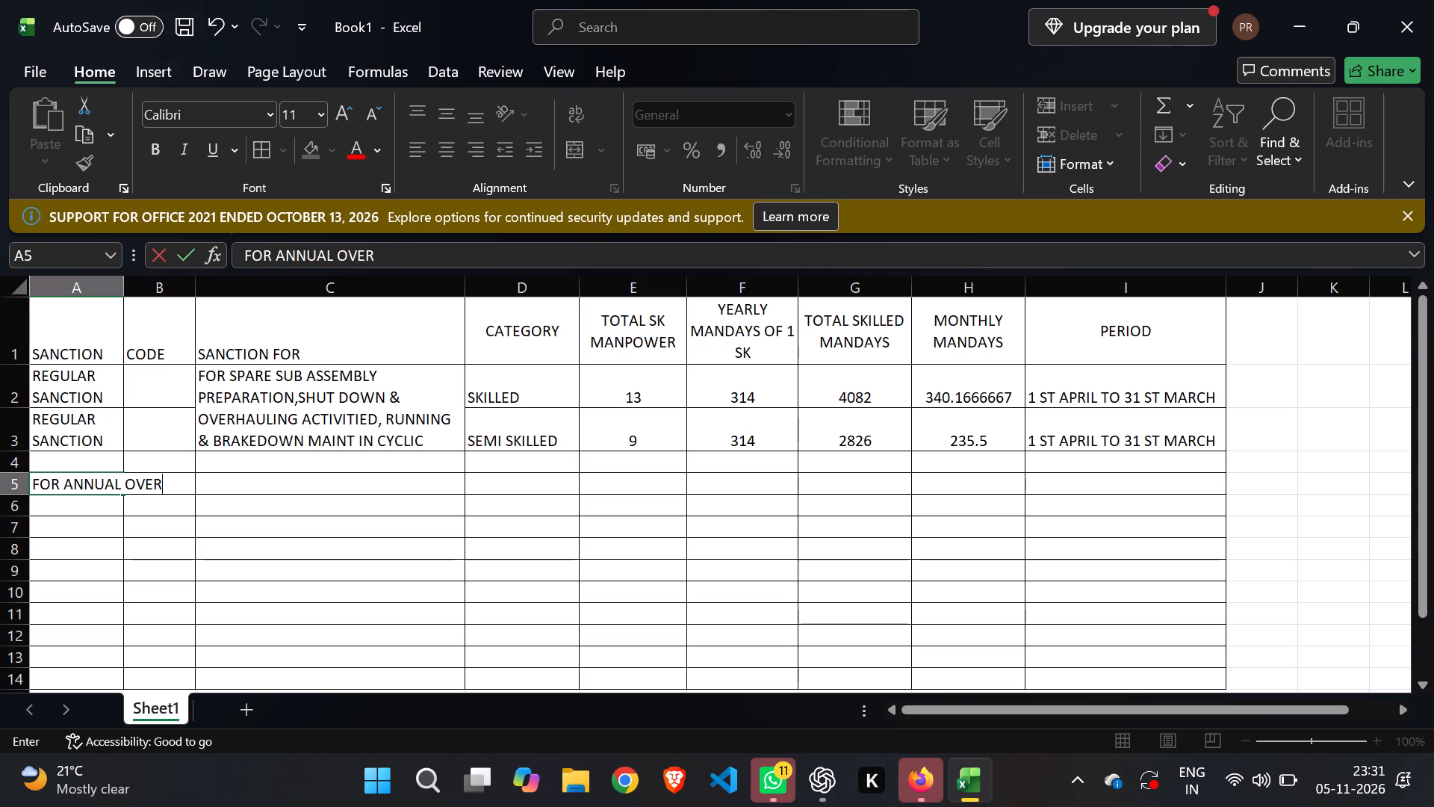
pyautogui.write('HAULING')
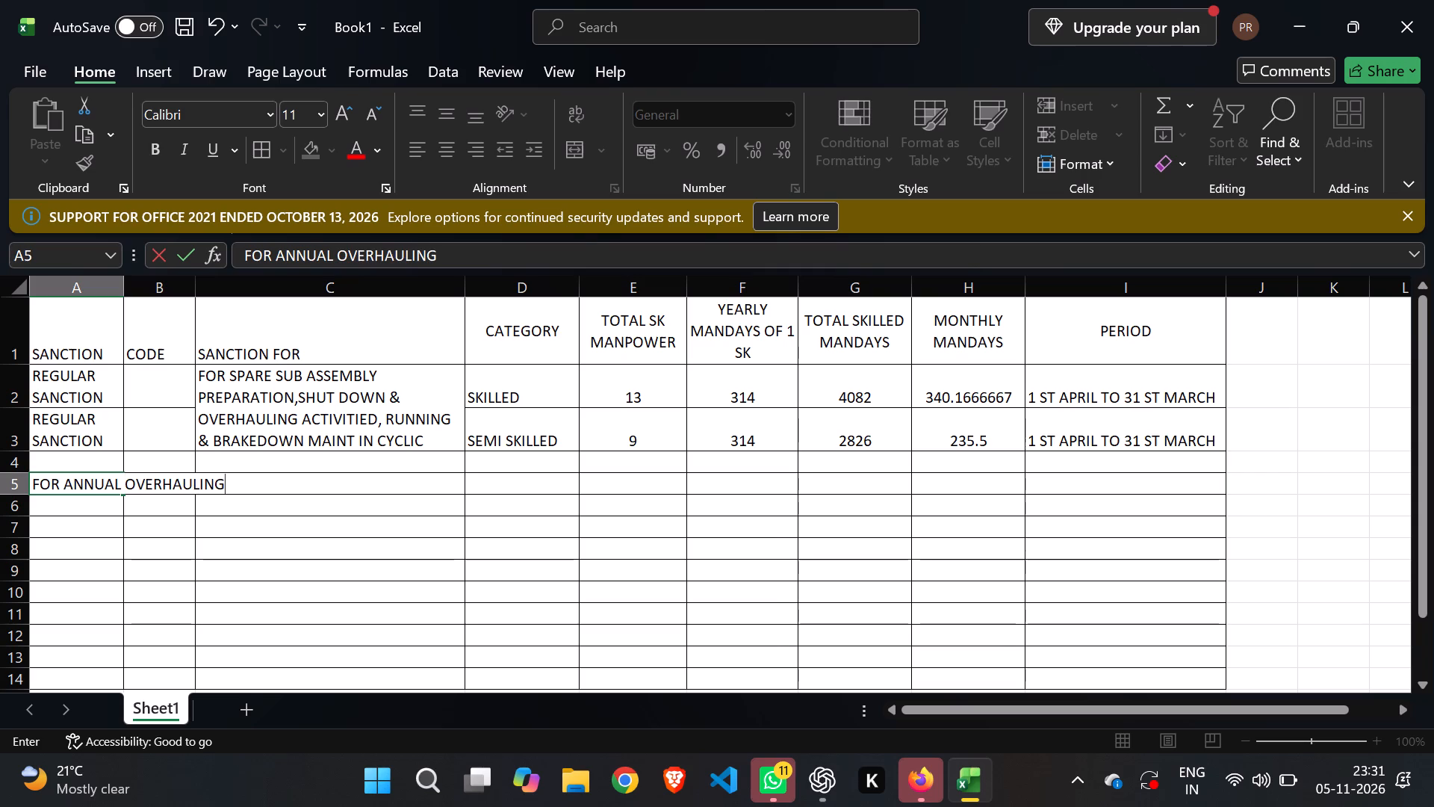
pyautogui.click(134, 534)
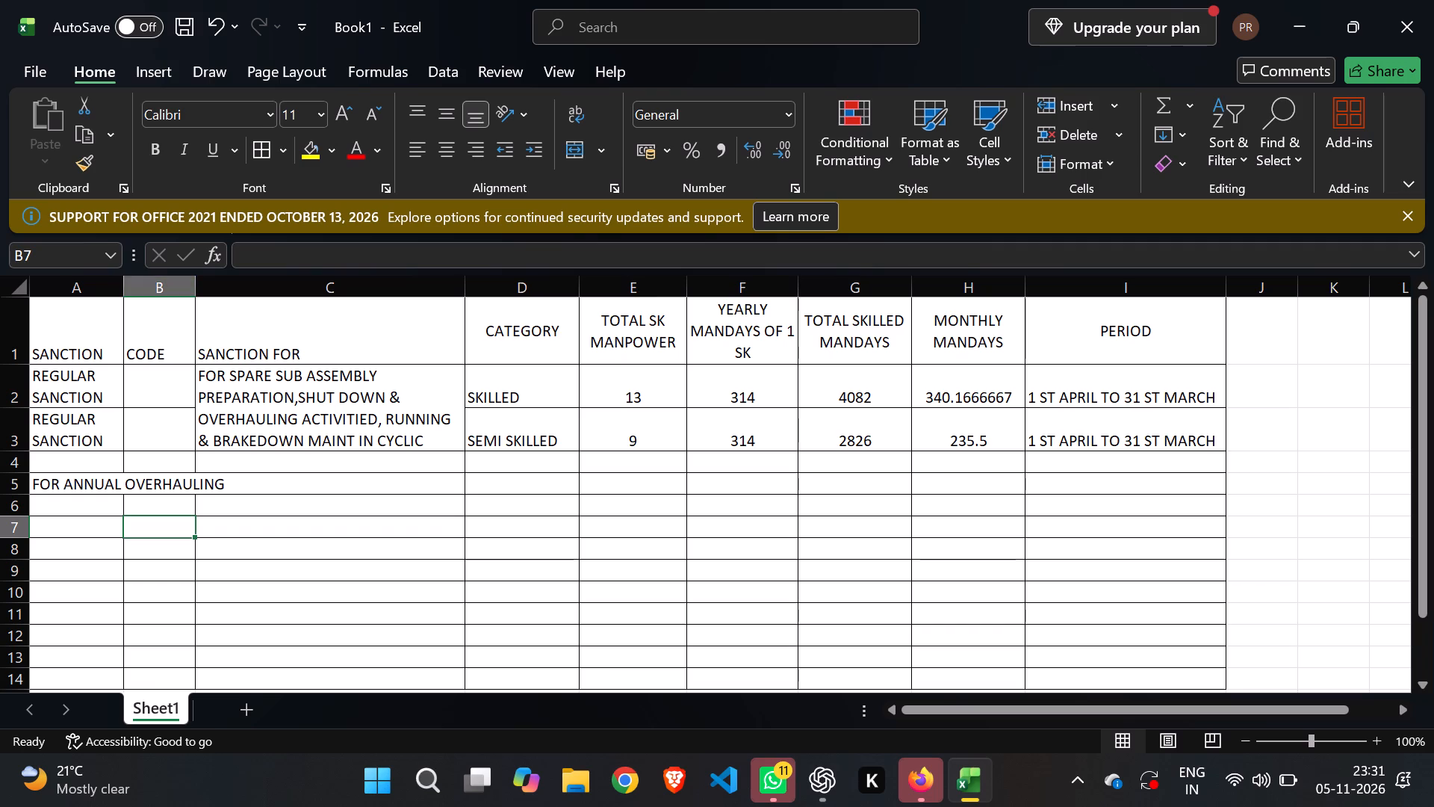
# Widen the SANCTION column until FOR ANNUAL OVERHAULING fits in it, and widen the CODE column as well.
pyautogui.moveTo(123, 290); pyautogui.dragTo(196, 306)
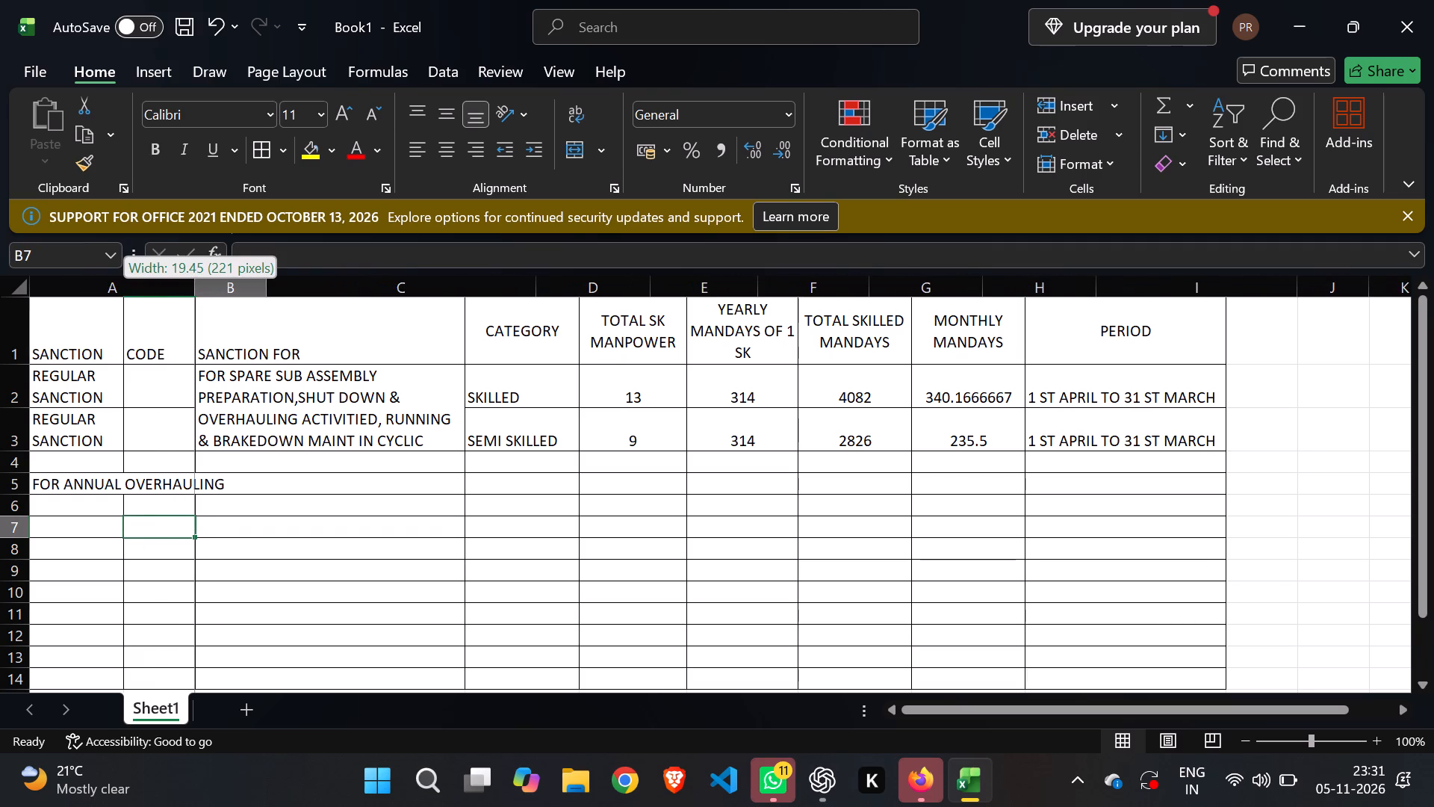
pyautogui.moveTo(196, 306); pyautogui.dragTo(229, 321)
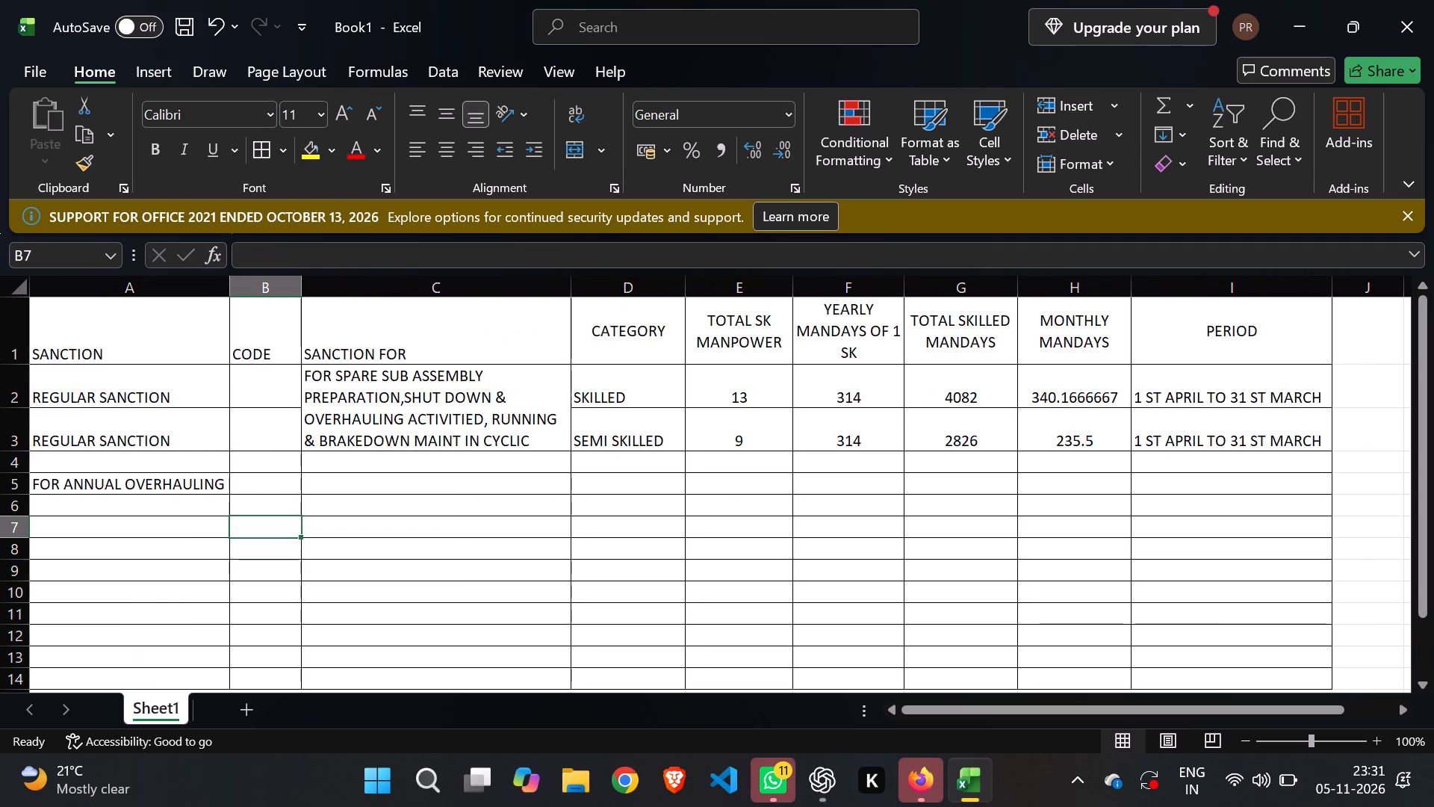
pyautogui.click(402, 593)
pyautogui.click(139, 492)
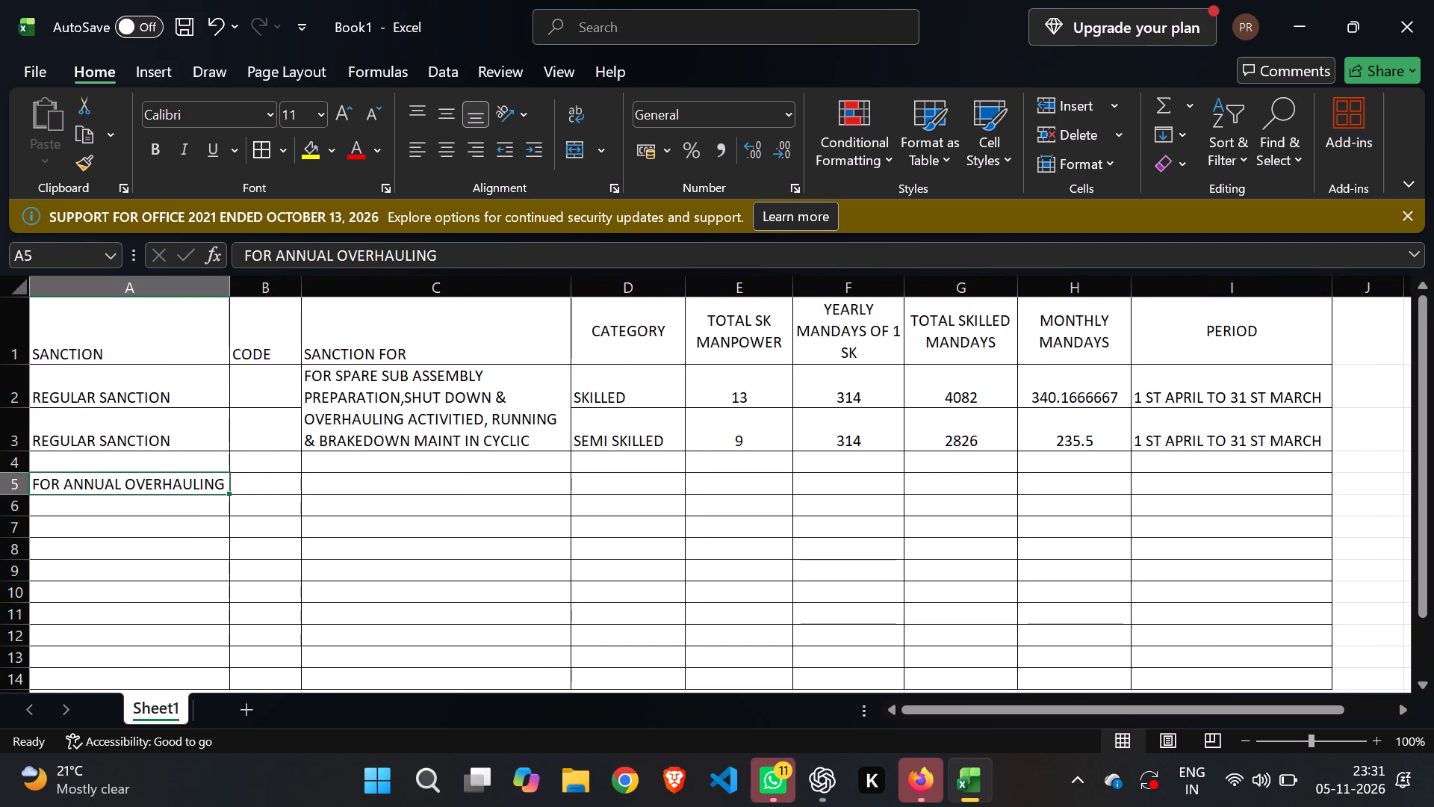
pyautogui.moveTo(296, 282); pyautogui.dragTo(359, 303)
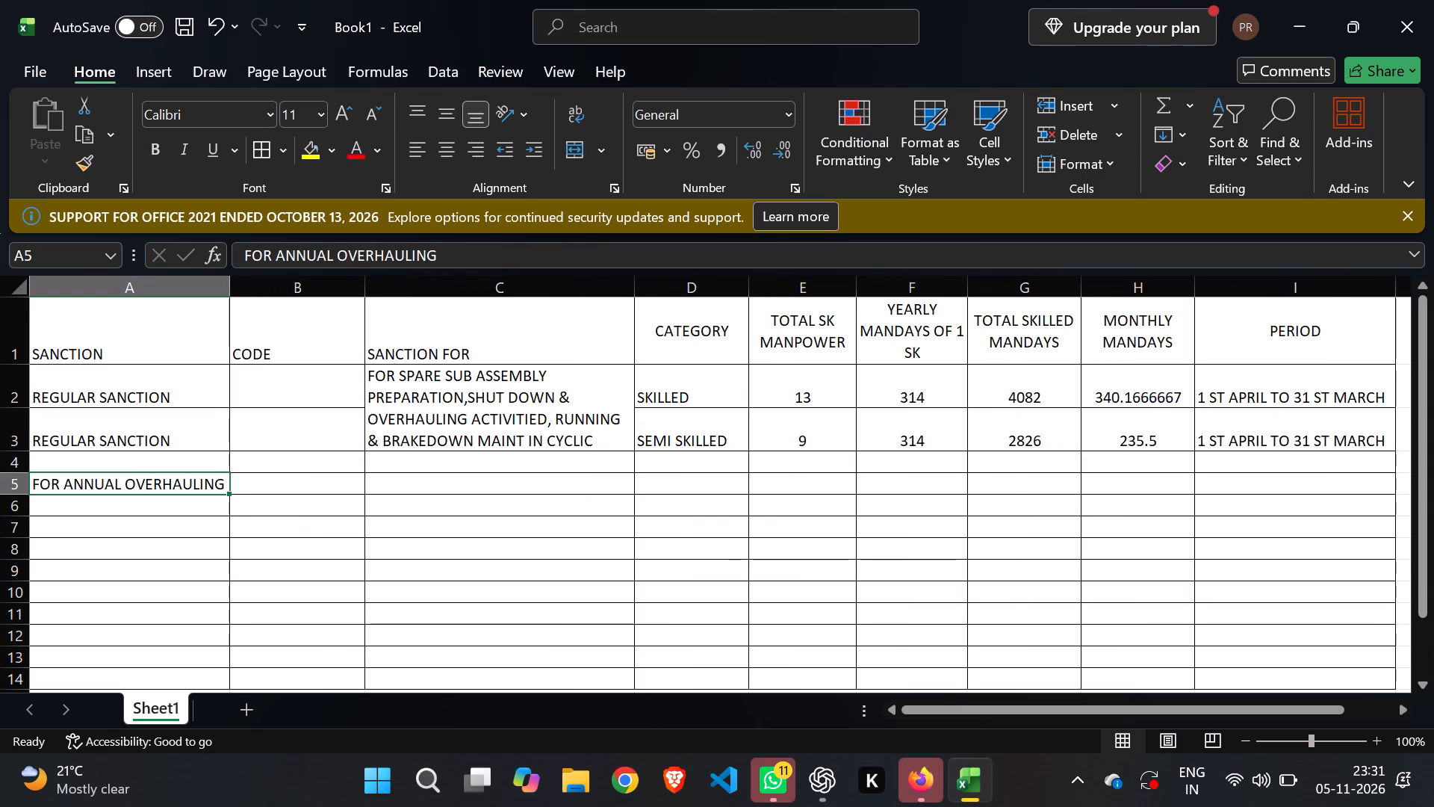
pyautogui.click(434, 566)
# Copy FOR ANNUAL OVERHAULING from the SANCTION column into cell C5 under SANCTION FOR.
pyautogui.click(409, 487)
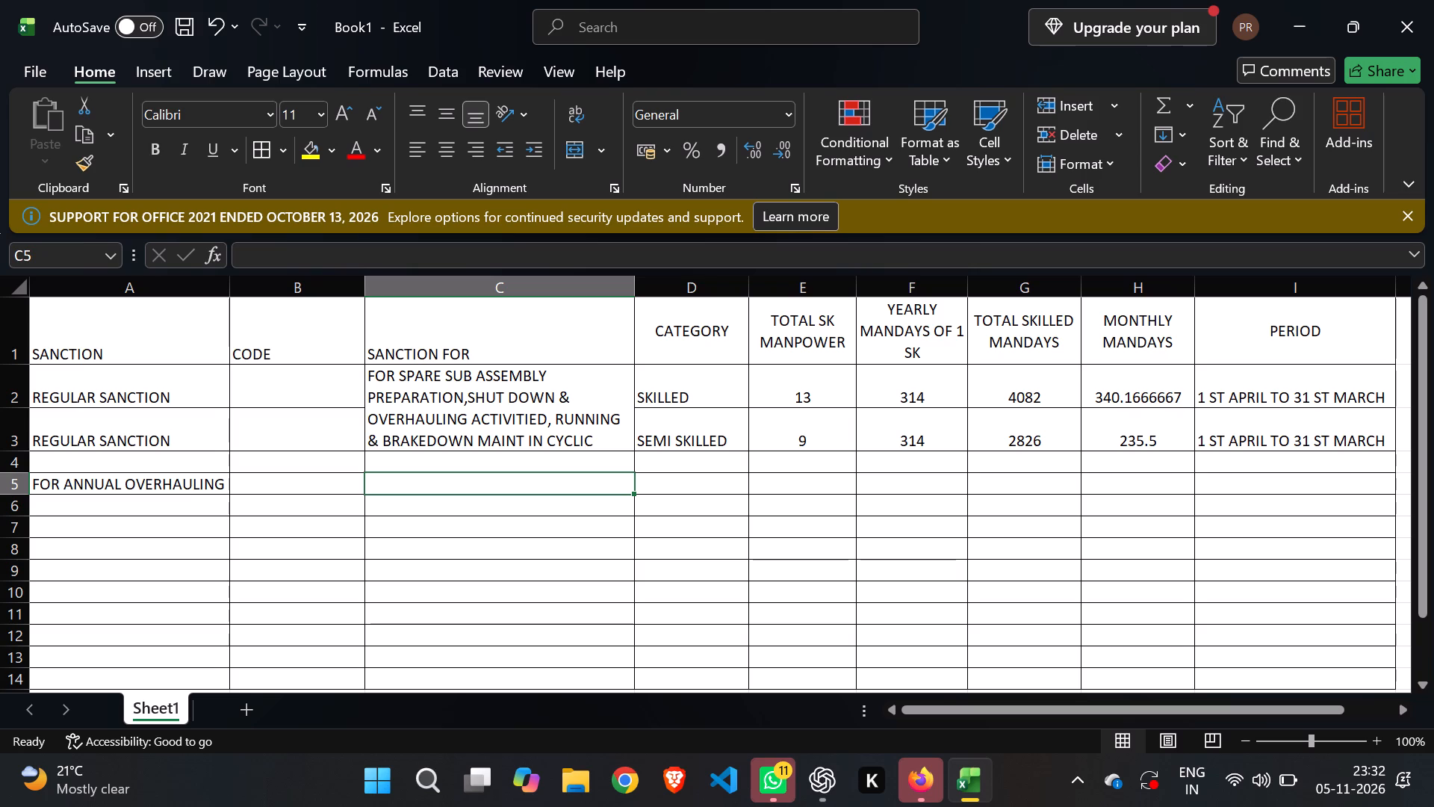
pyautogui.click(176, 486)
pyautogui.rightClick(176, 486)
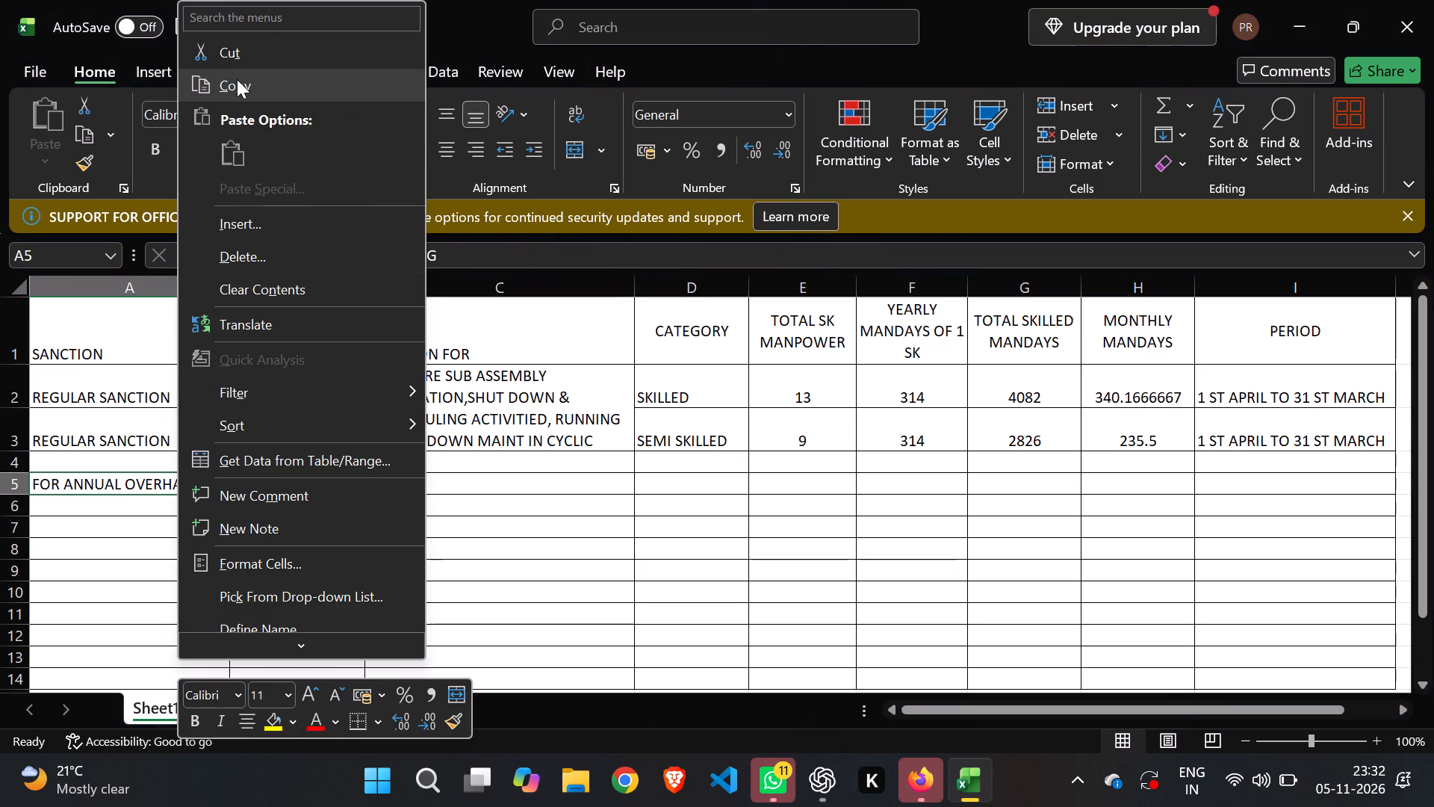
pyautogui.click(237, 79)
pyautogui.click(398, 486)
pyautogui.rightClick(398, 486)
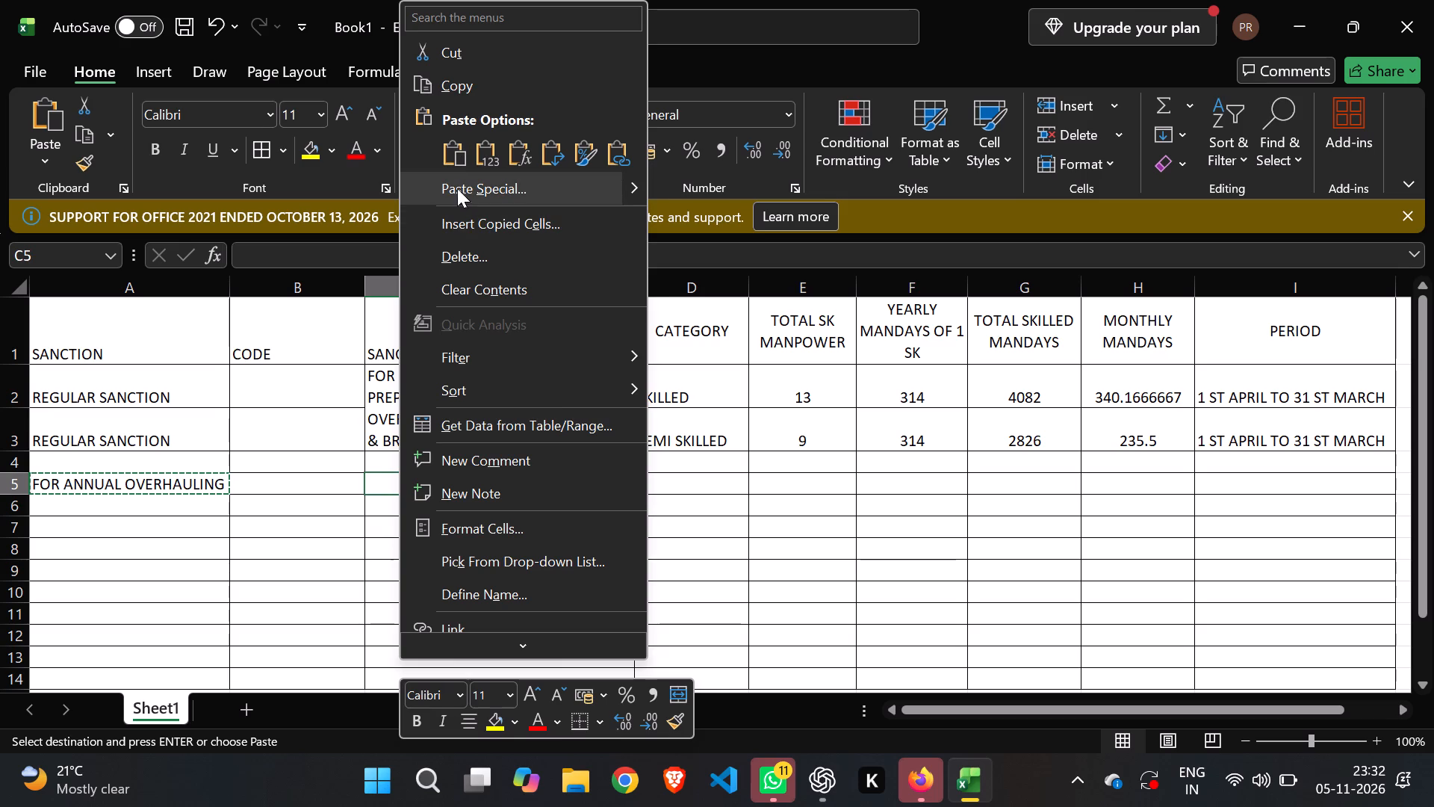
pyautogui.click(457, 164)
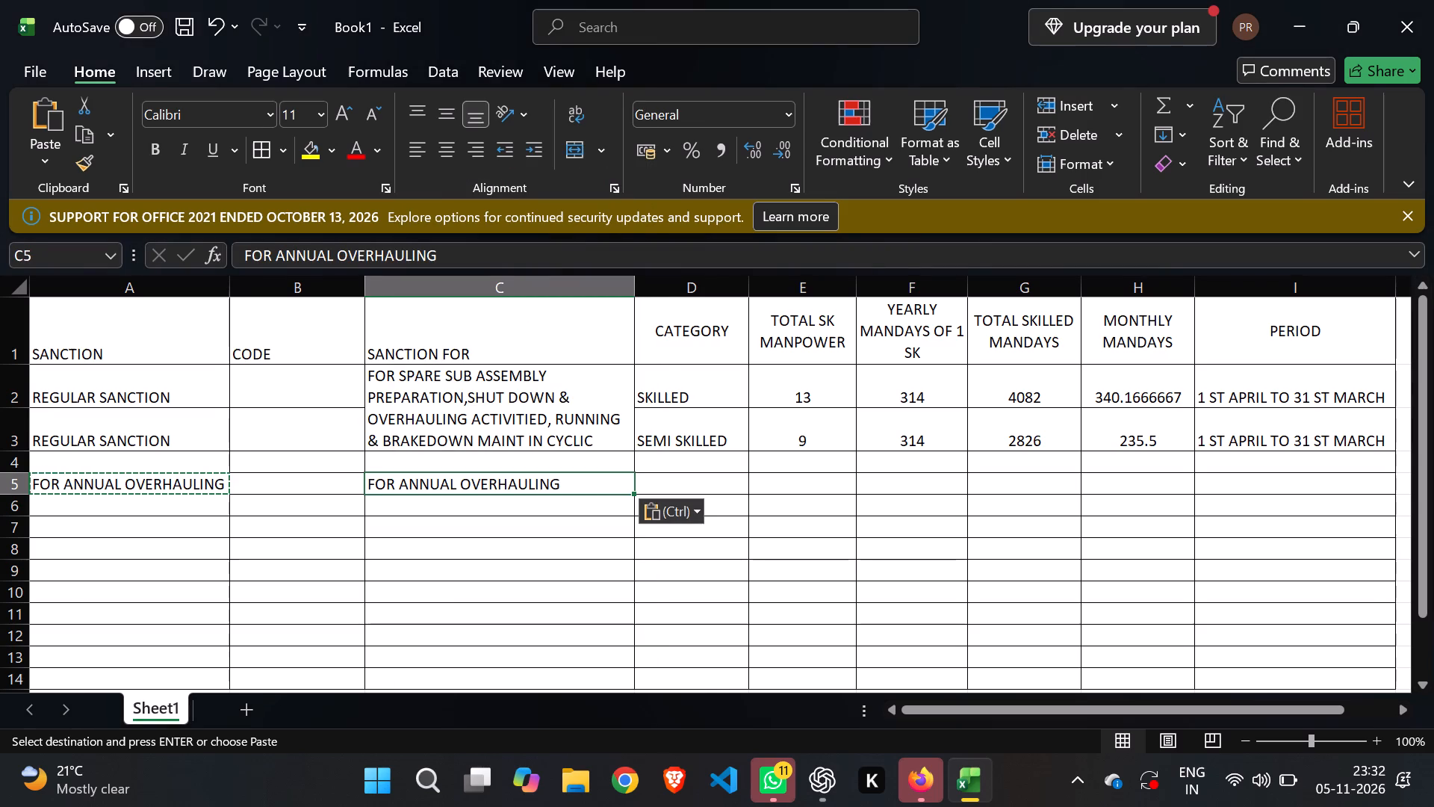
# Replace the text in cell A5 under SANCTION with TEMPORARY SANCTION.
pyautogui.click(111, 490)
pyautogui.write('TE')
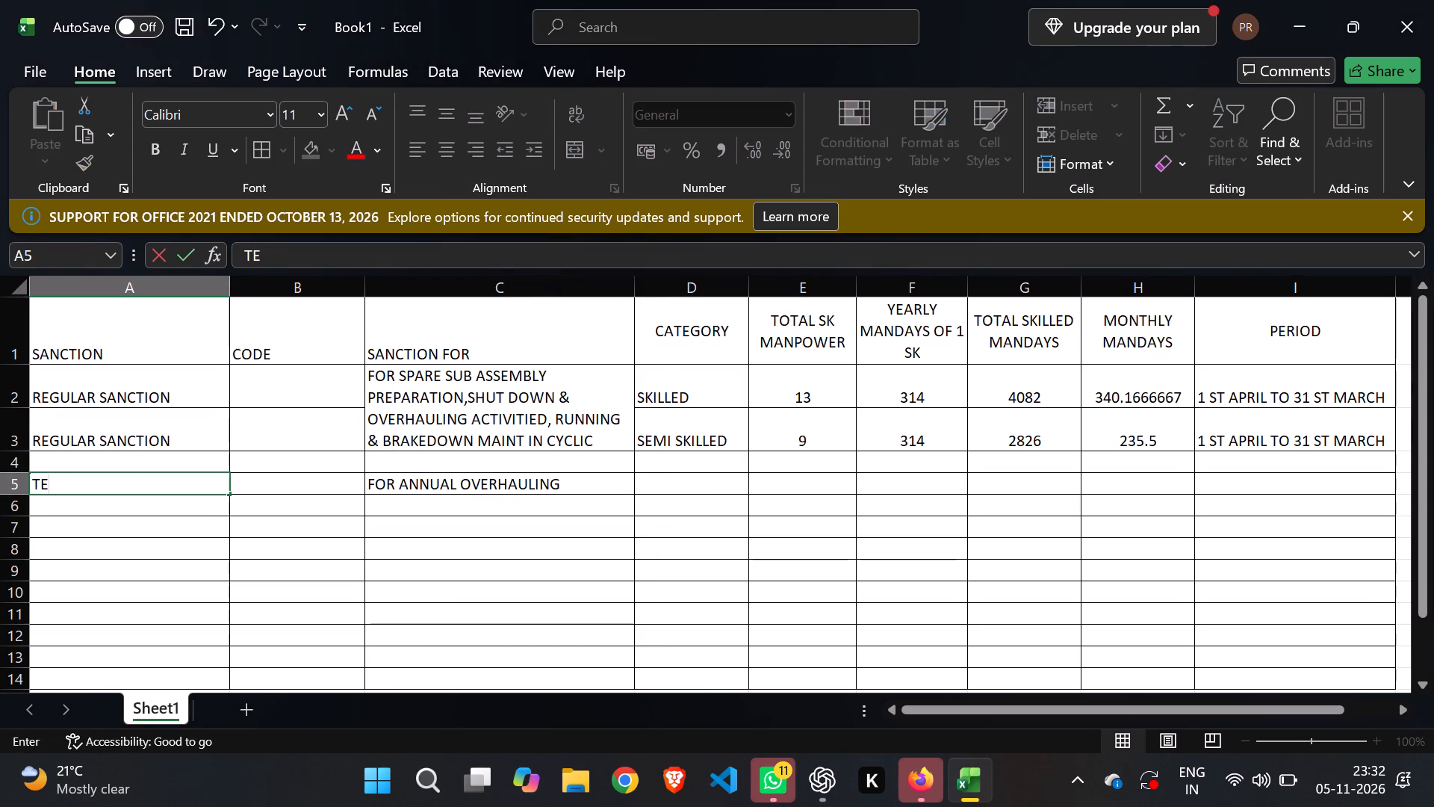
pyautogui.write('MPORARY SANCTION')
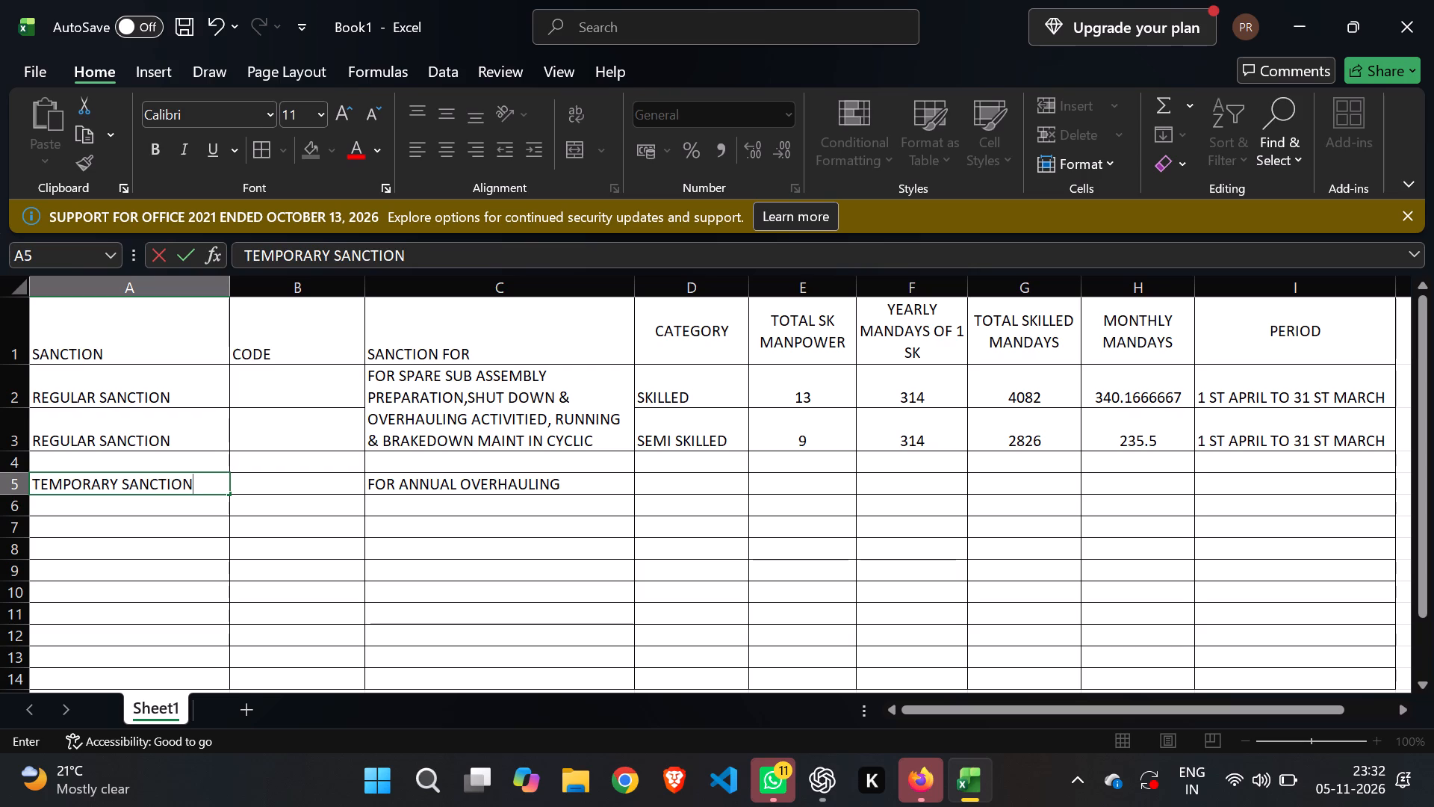
pyautogui.click(600, 524)
# Copy the SKILLED and SEMI SKILLED categories of the regular sanctions into cells D5 and D6 of the temporary sanction.
pyautogui.click(397, 476)
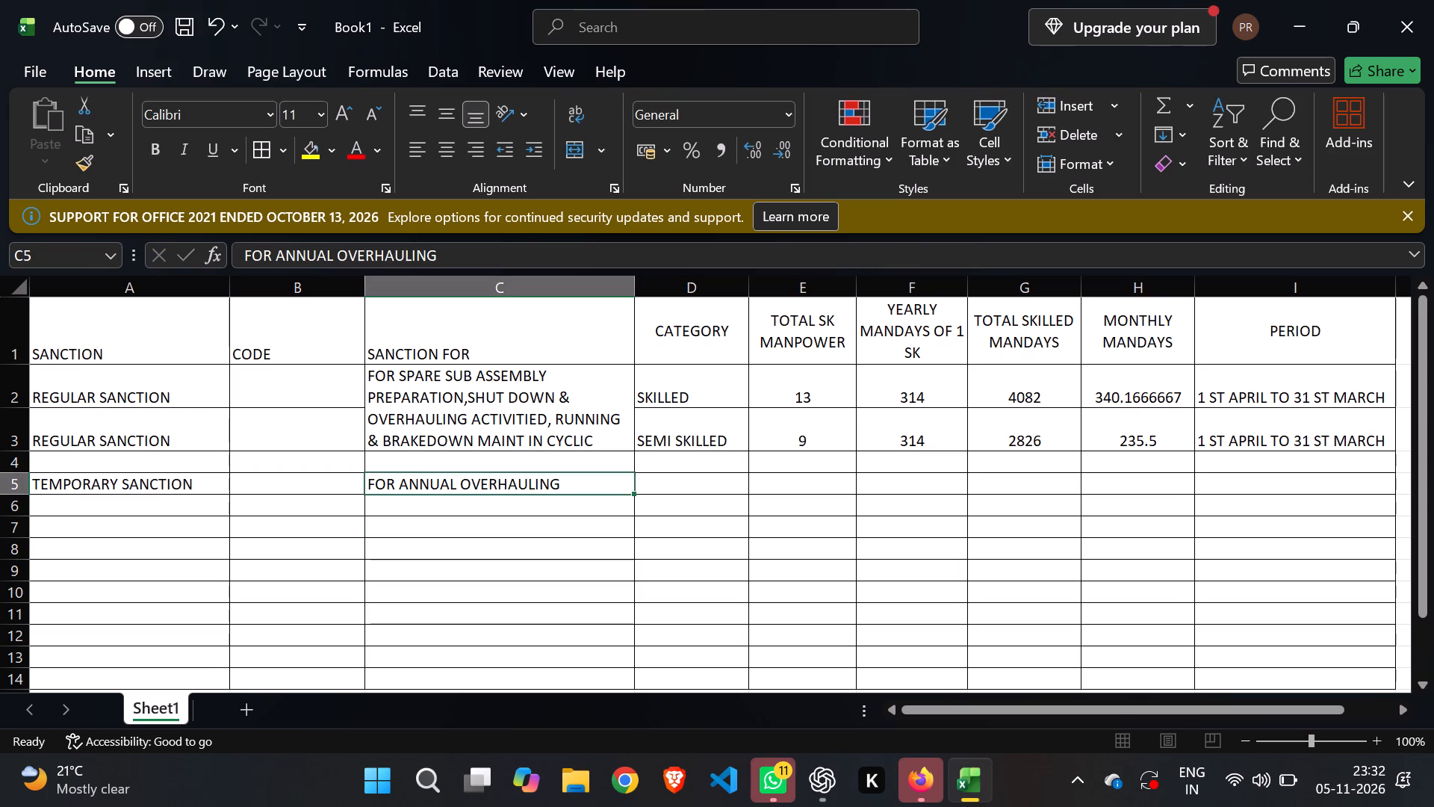
pyautogui.click(662, 474)
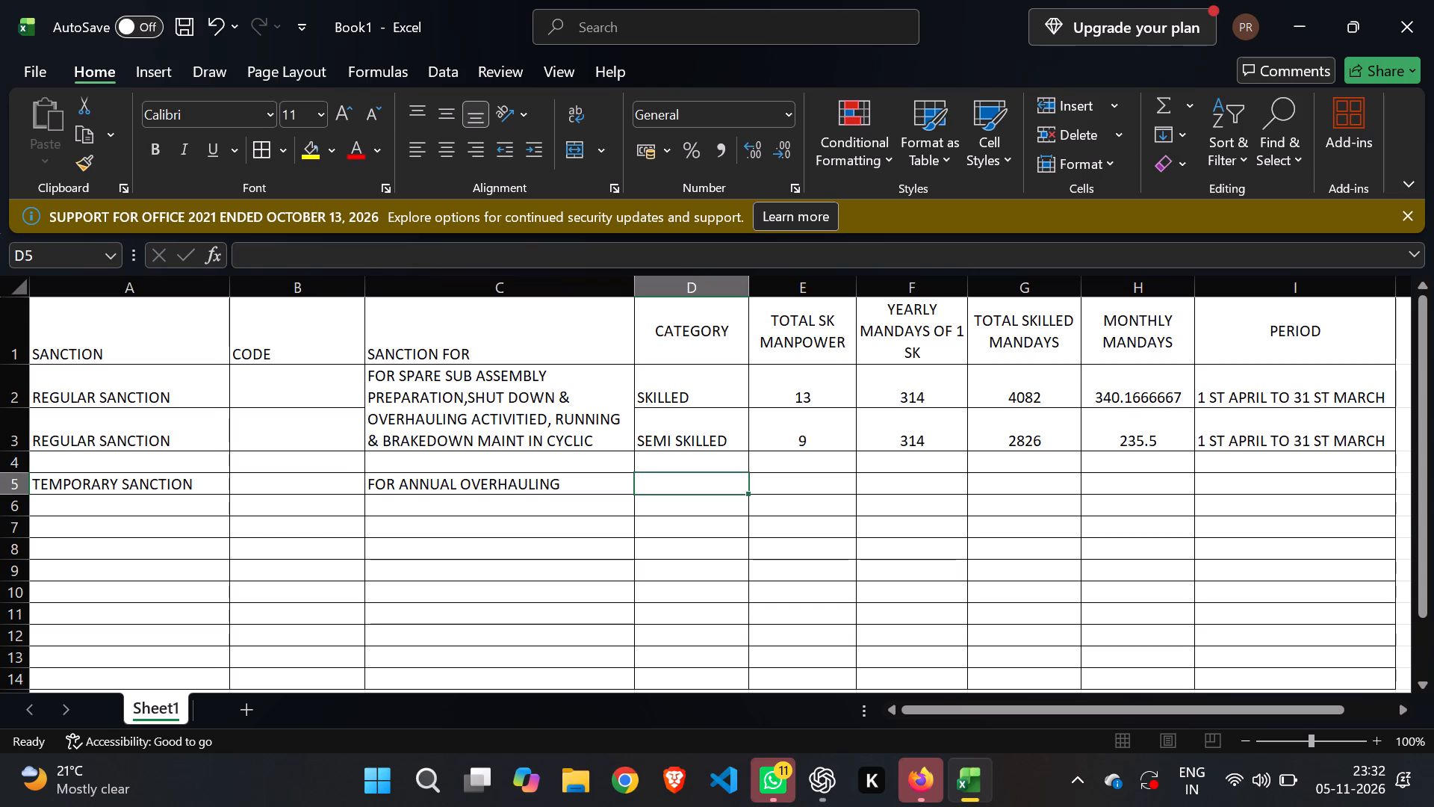
pyautogui.moveTo(667, 401); pyautogui.dragTo(667, 449)
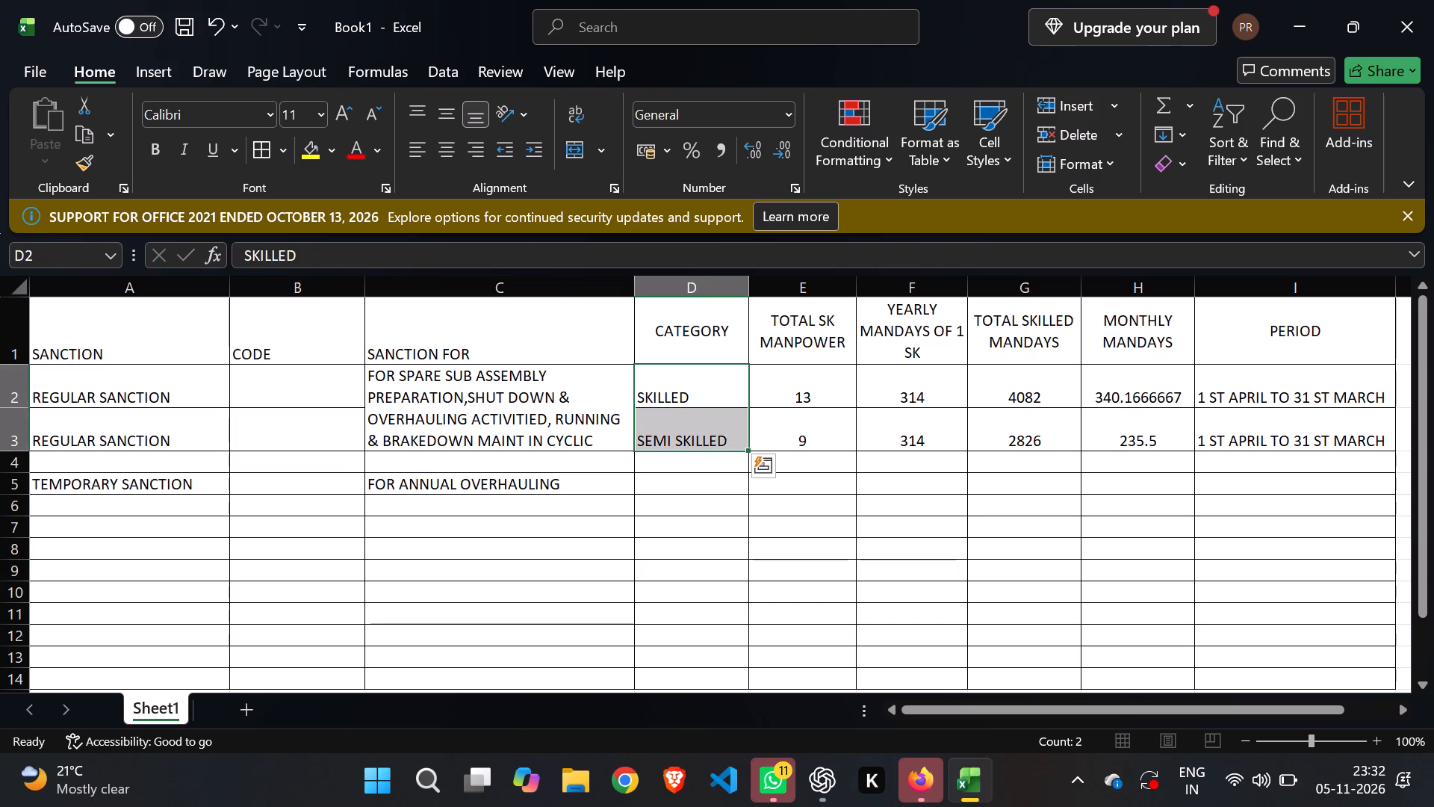
pyautogui.rightClick(667, 449)
pyautogui.rightClick(669, 439)
pyautogui.click(715, 87)
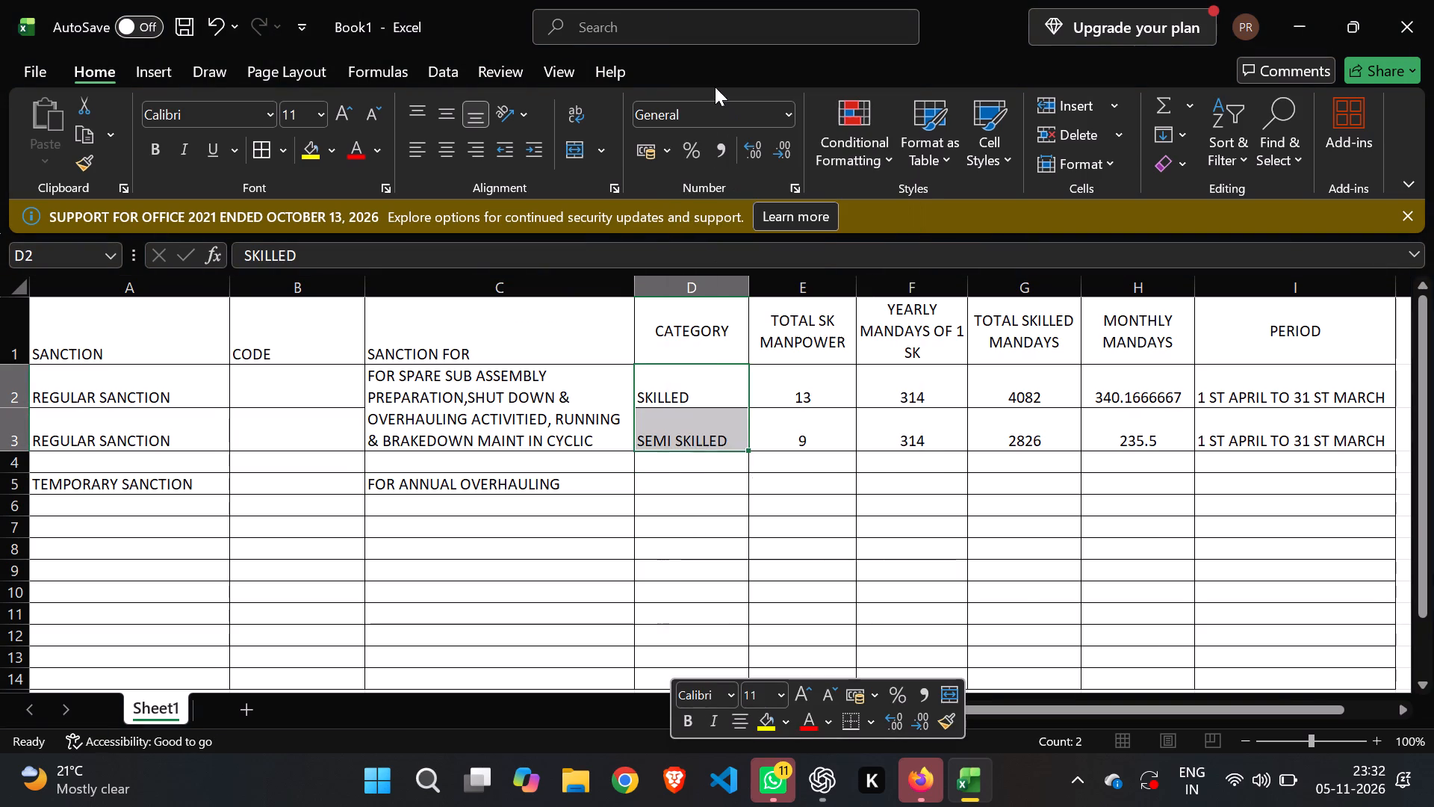
pyautogui.rightClick(650, 483)
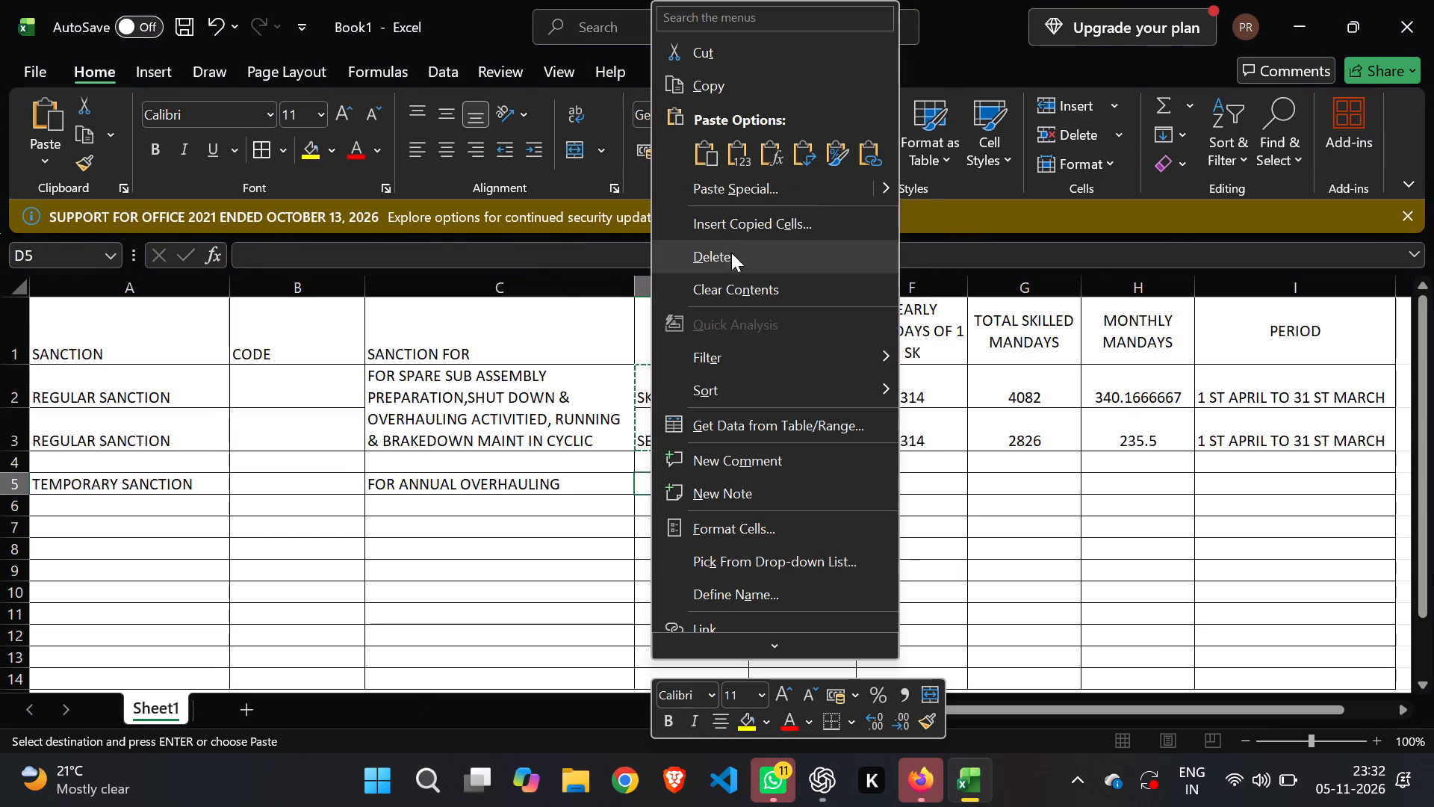
pyautogui.click(690, 161)
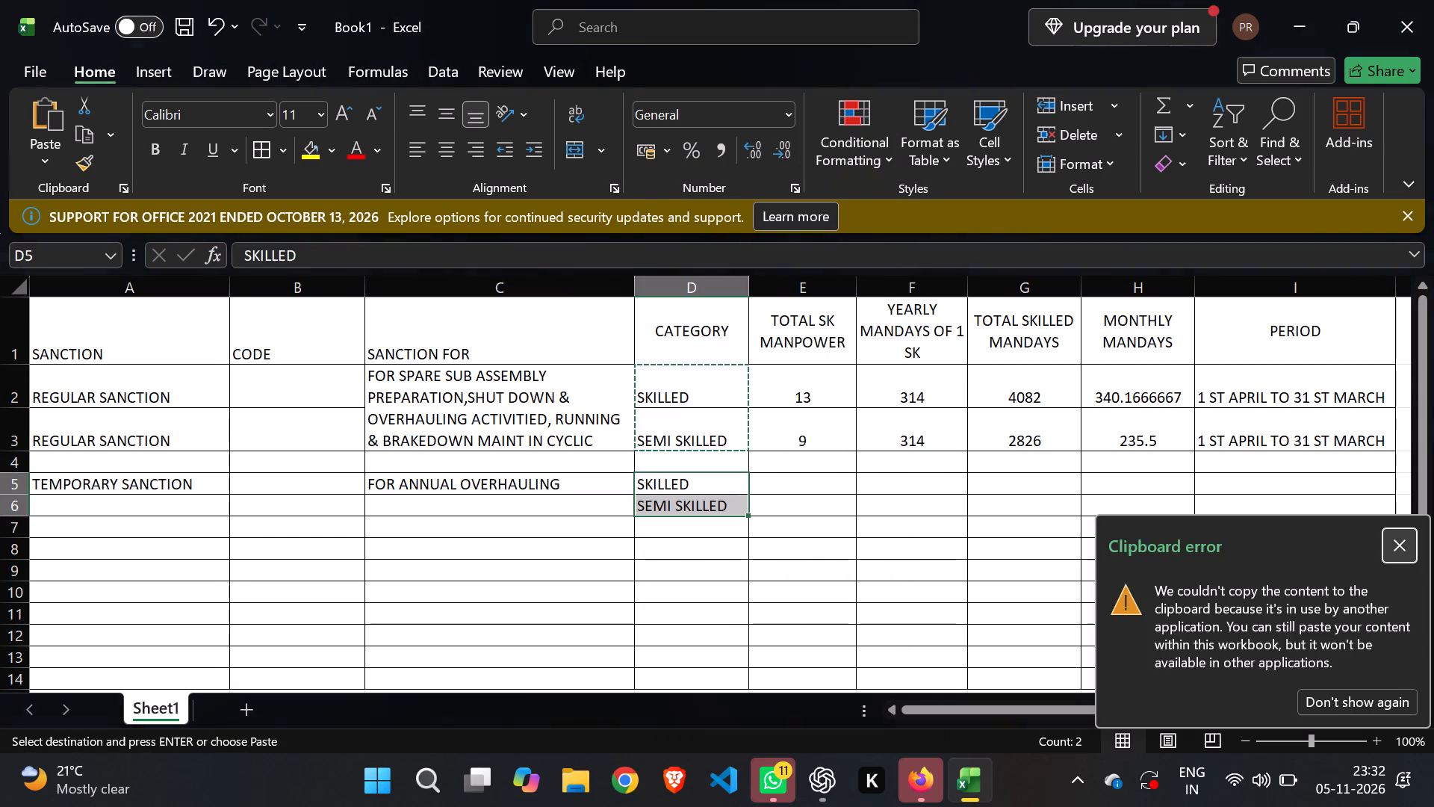
pyautogui.click(718, 578)
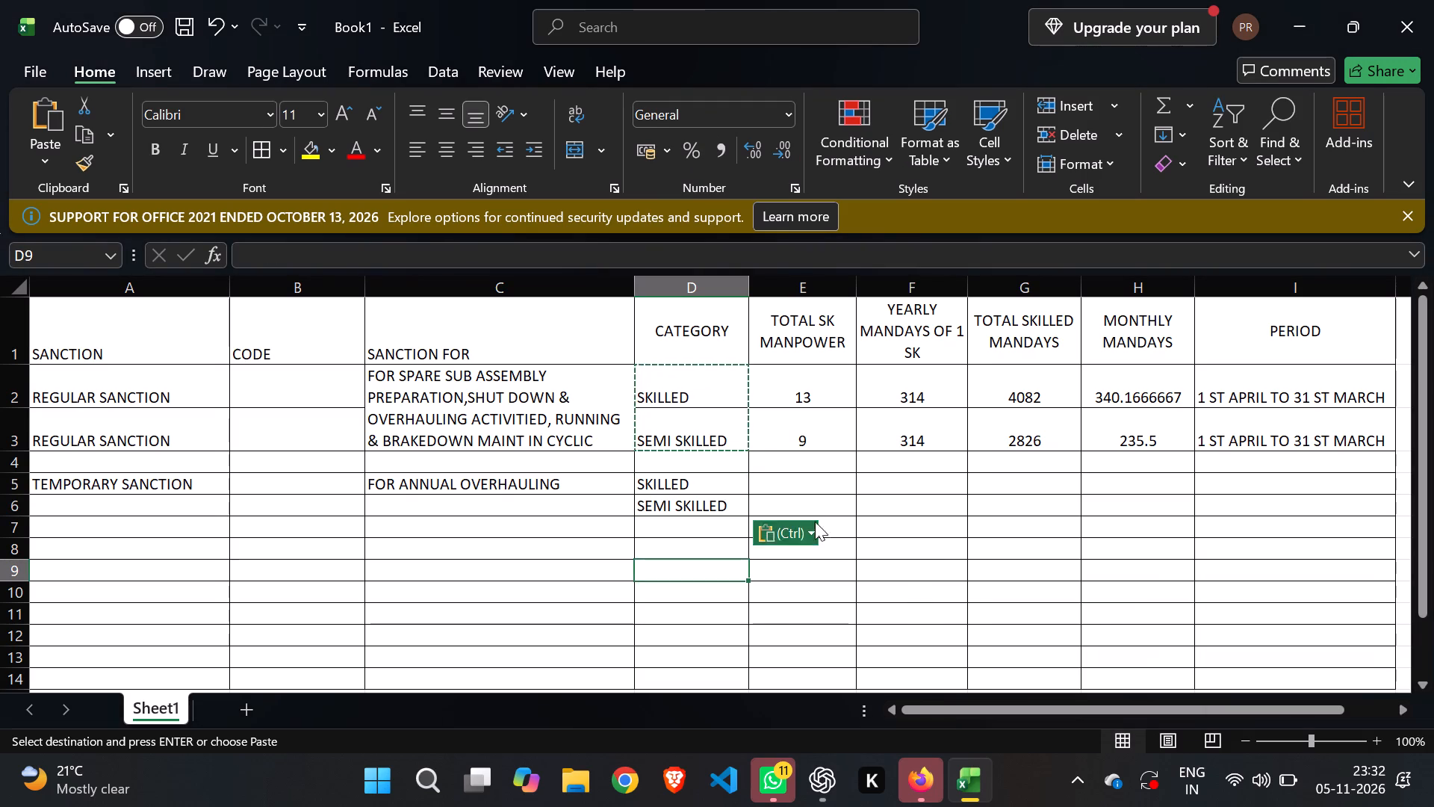
# Enter the temporary sanction's manpower under TOTAL SK MANPOWER: 4 for skilled and 3 for semi-skilled.
pyautogui.click(817, 479)
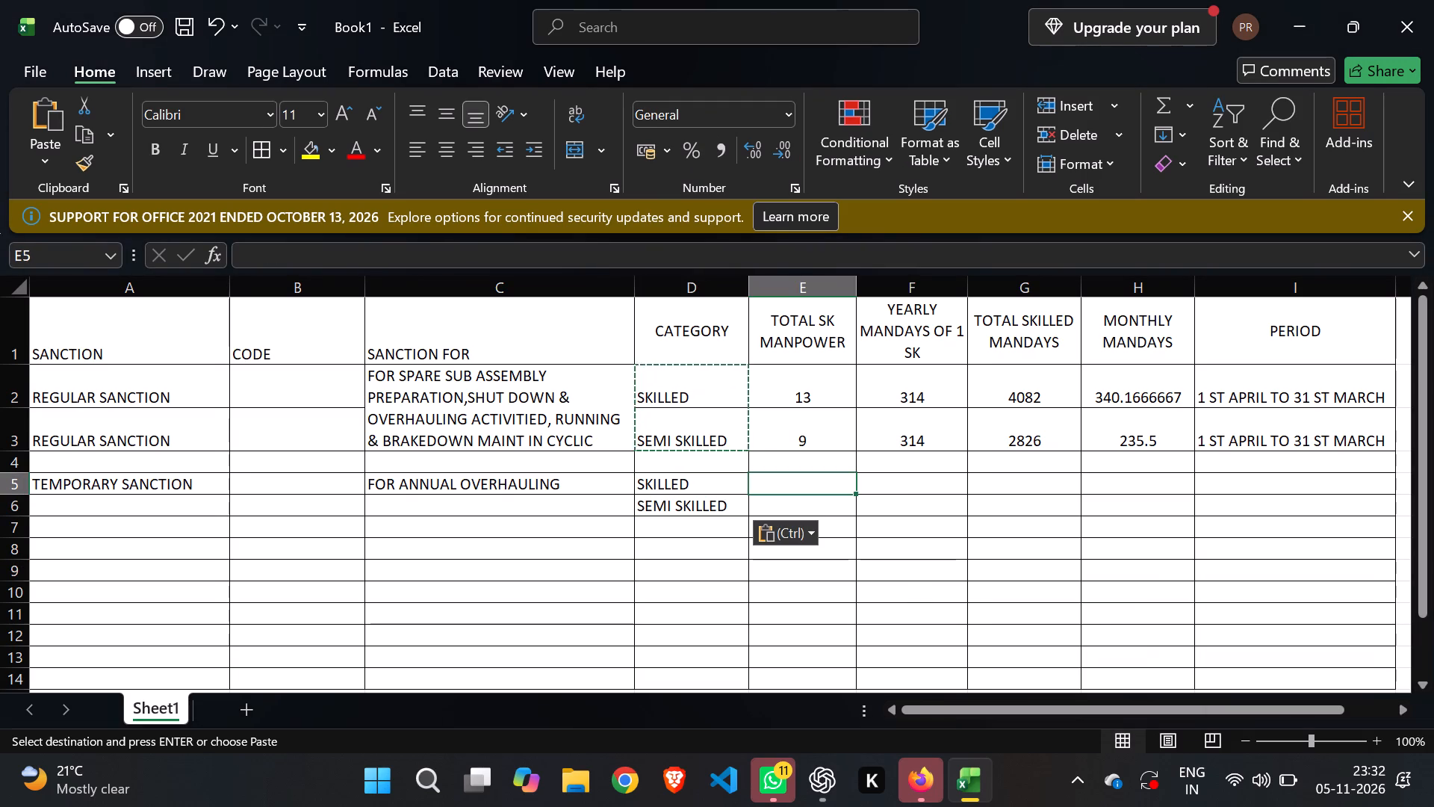
pyautogui.press('4')
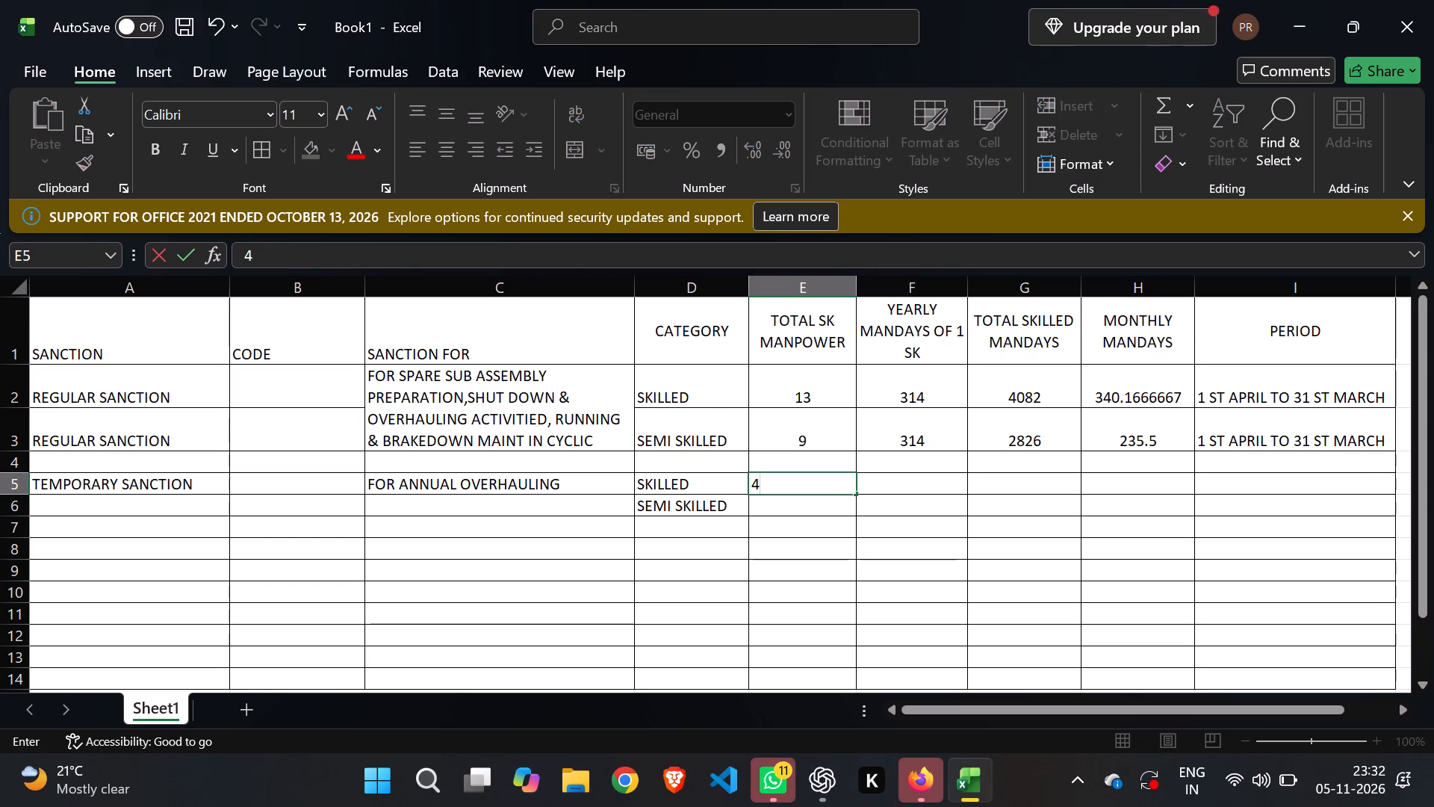
pyautogui.click(819, 507)
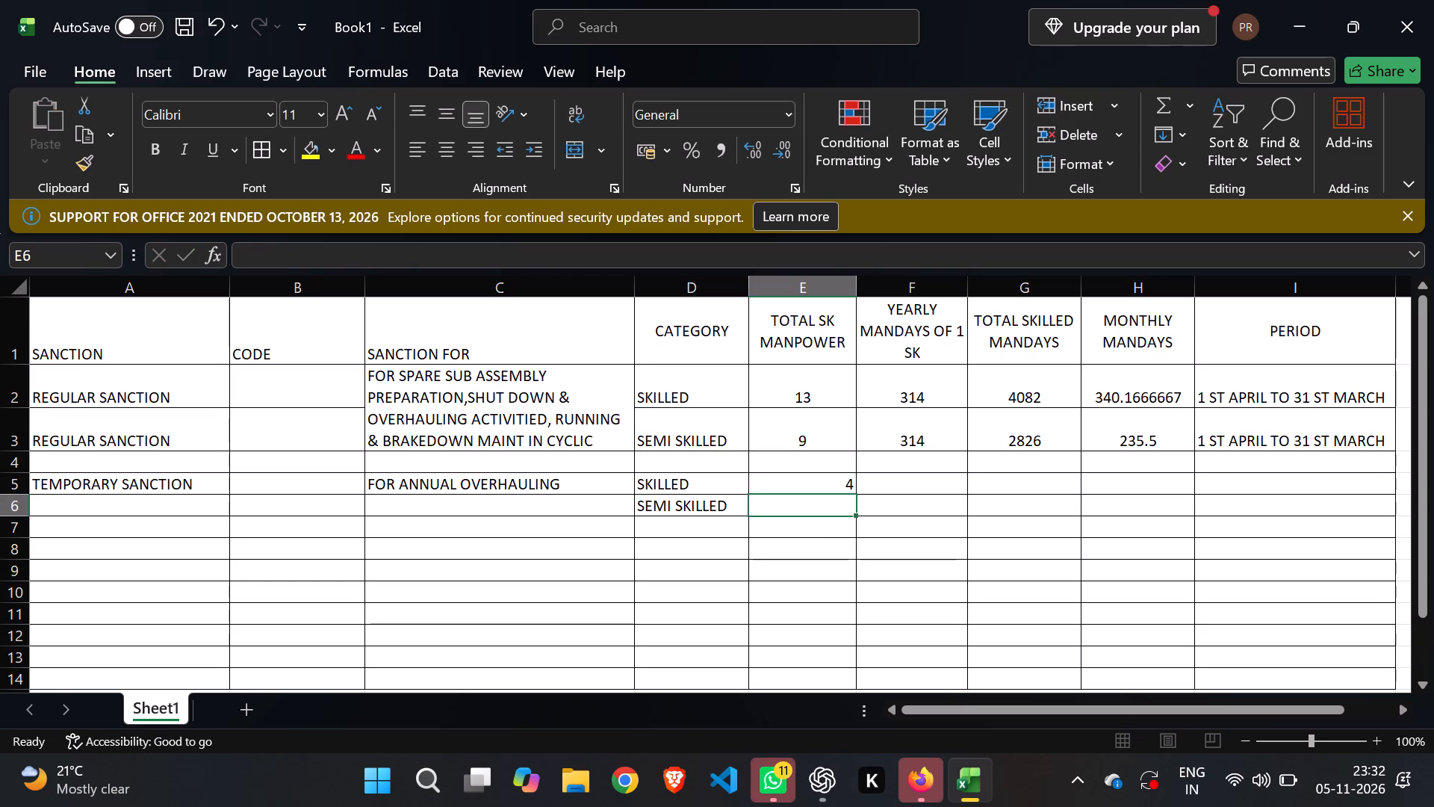
pyautogui.press('3')
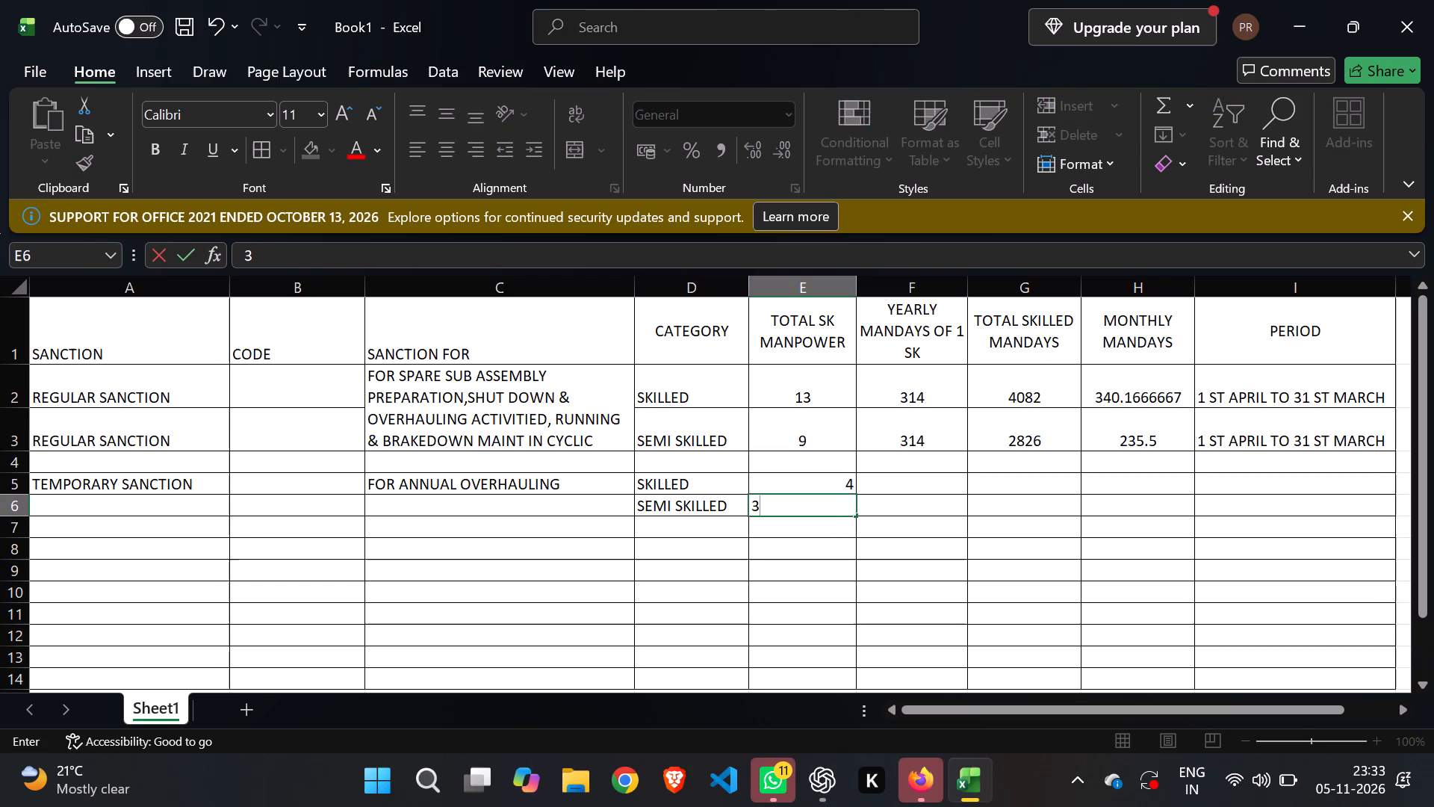
pyautogui.click(899, 576)
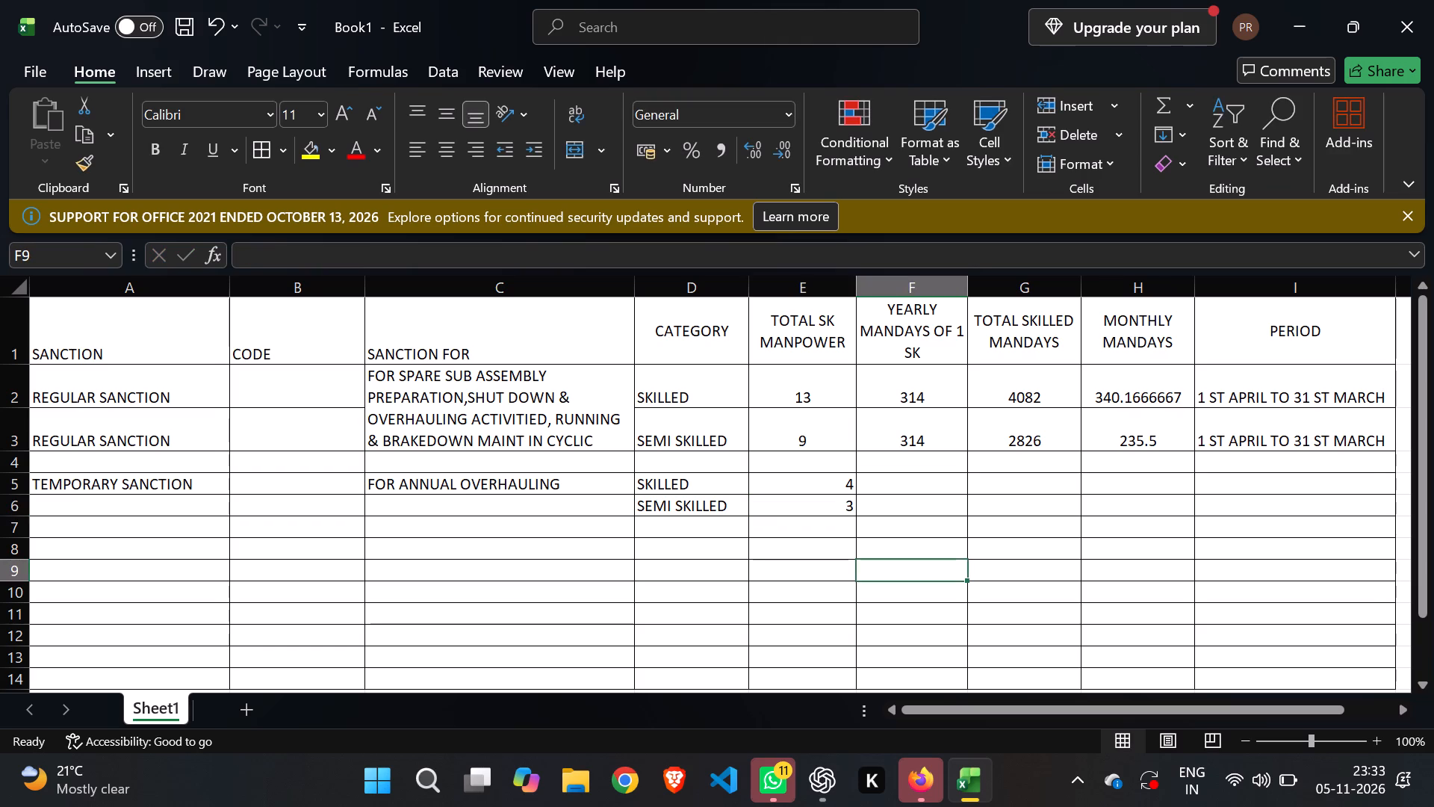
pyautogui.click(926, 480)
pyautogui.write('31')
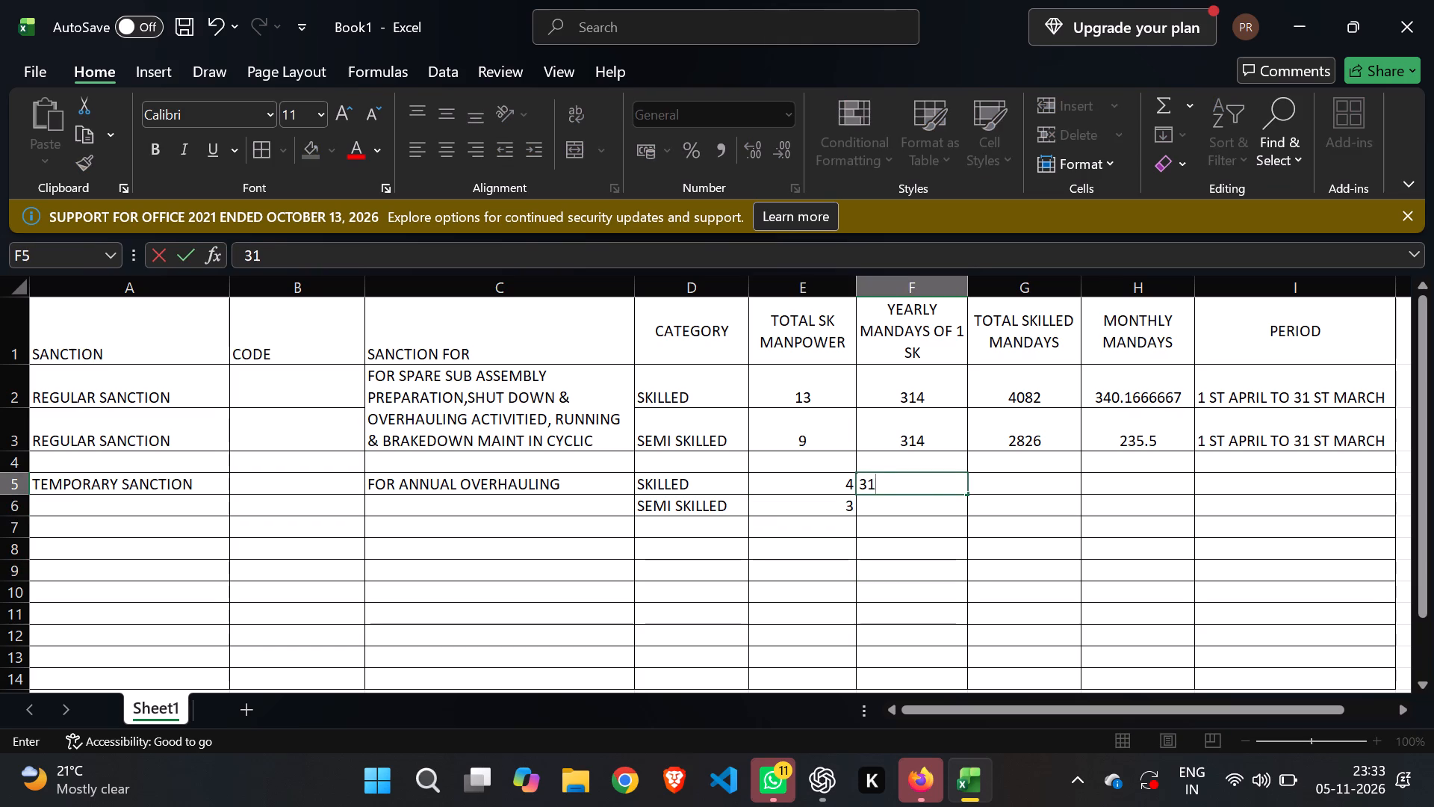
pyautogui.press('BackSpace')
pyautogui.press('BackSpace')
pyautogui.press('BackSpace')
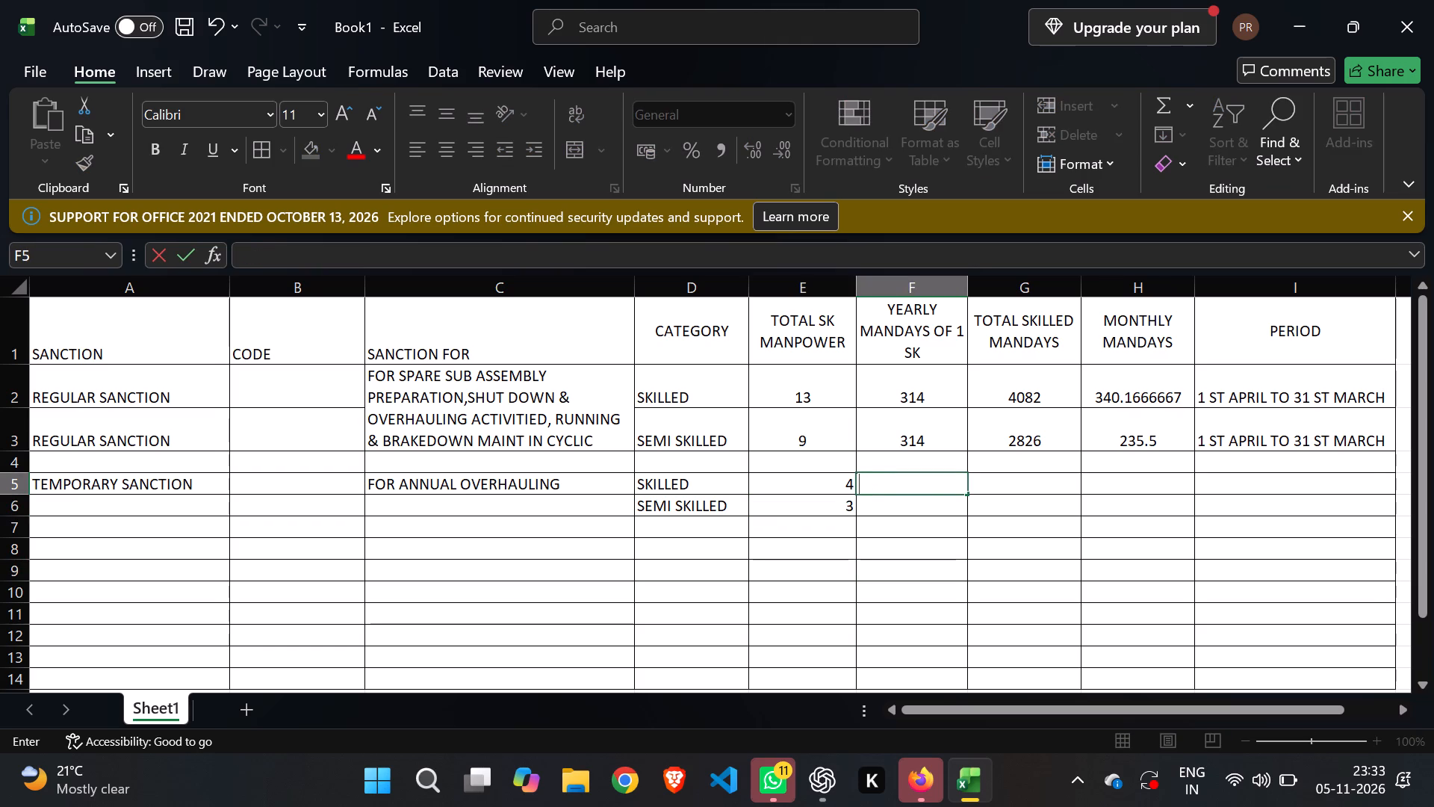
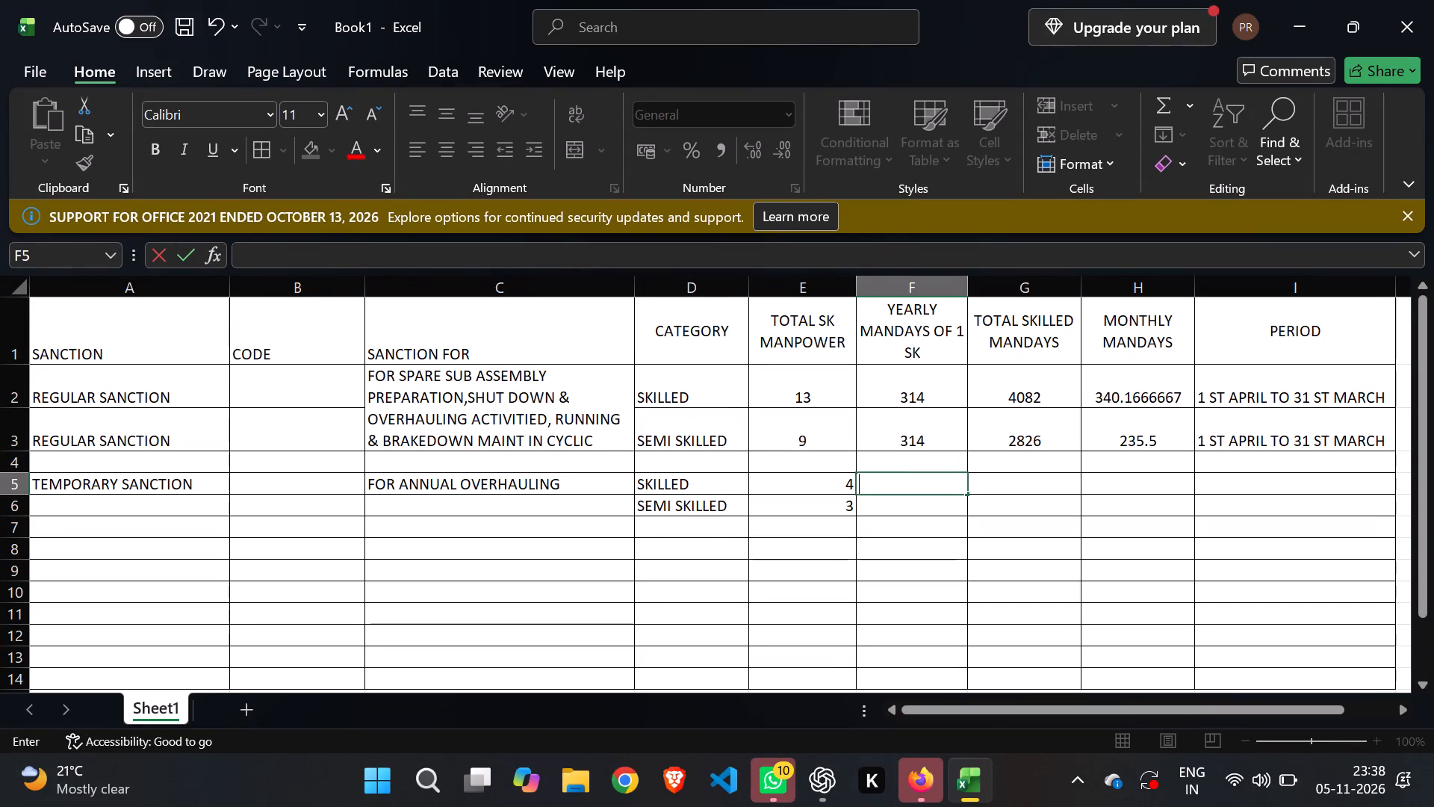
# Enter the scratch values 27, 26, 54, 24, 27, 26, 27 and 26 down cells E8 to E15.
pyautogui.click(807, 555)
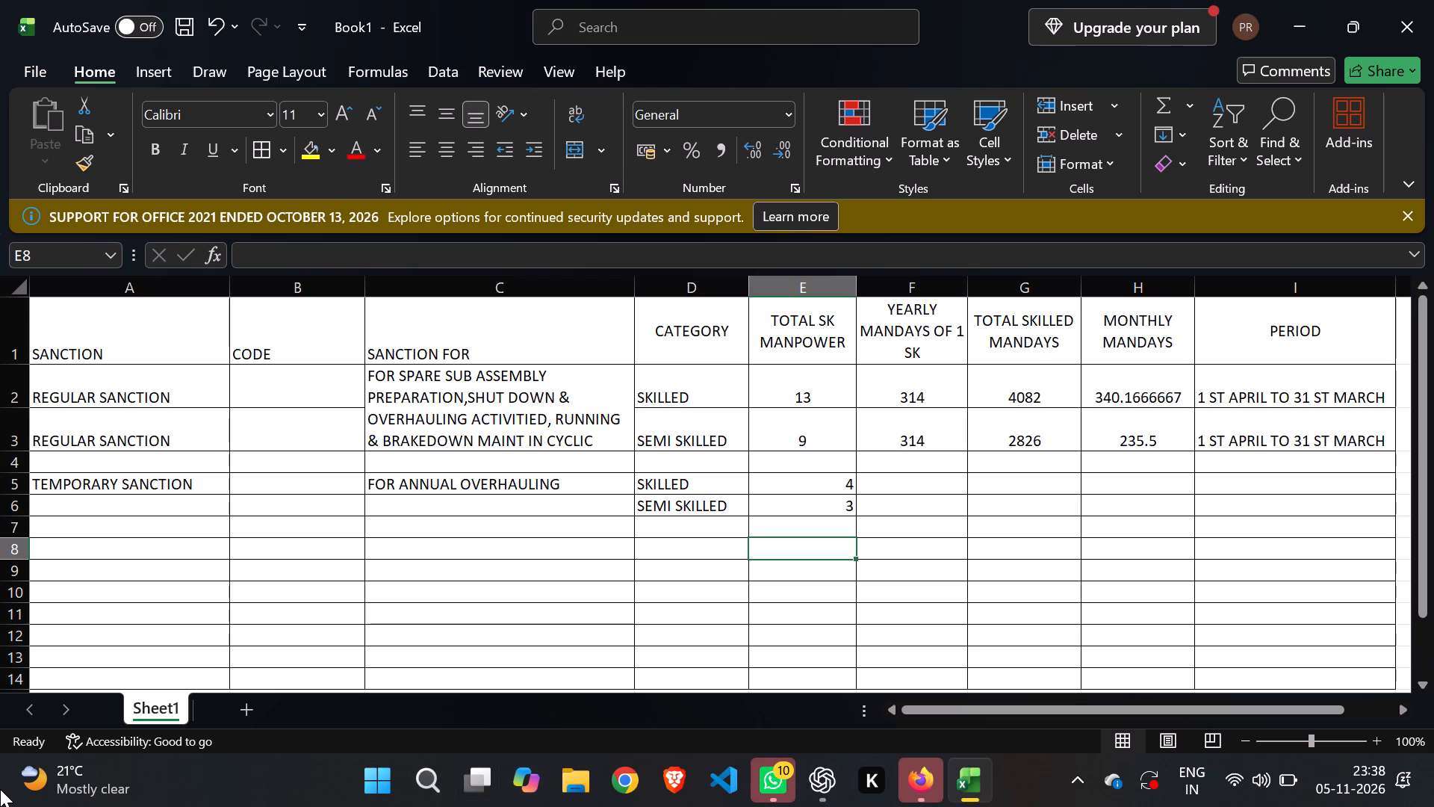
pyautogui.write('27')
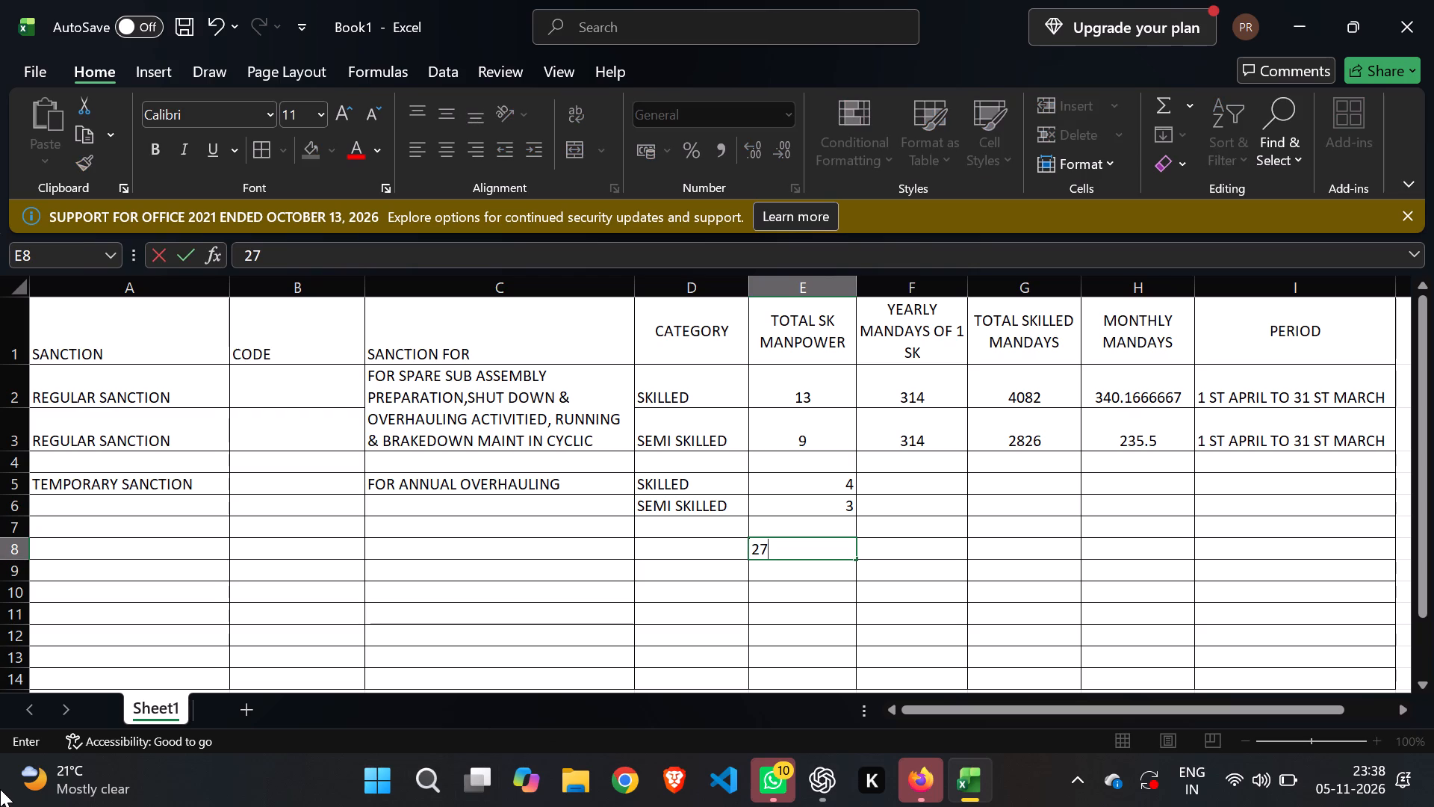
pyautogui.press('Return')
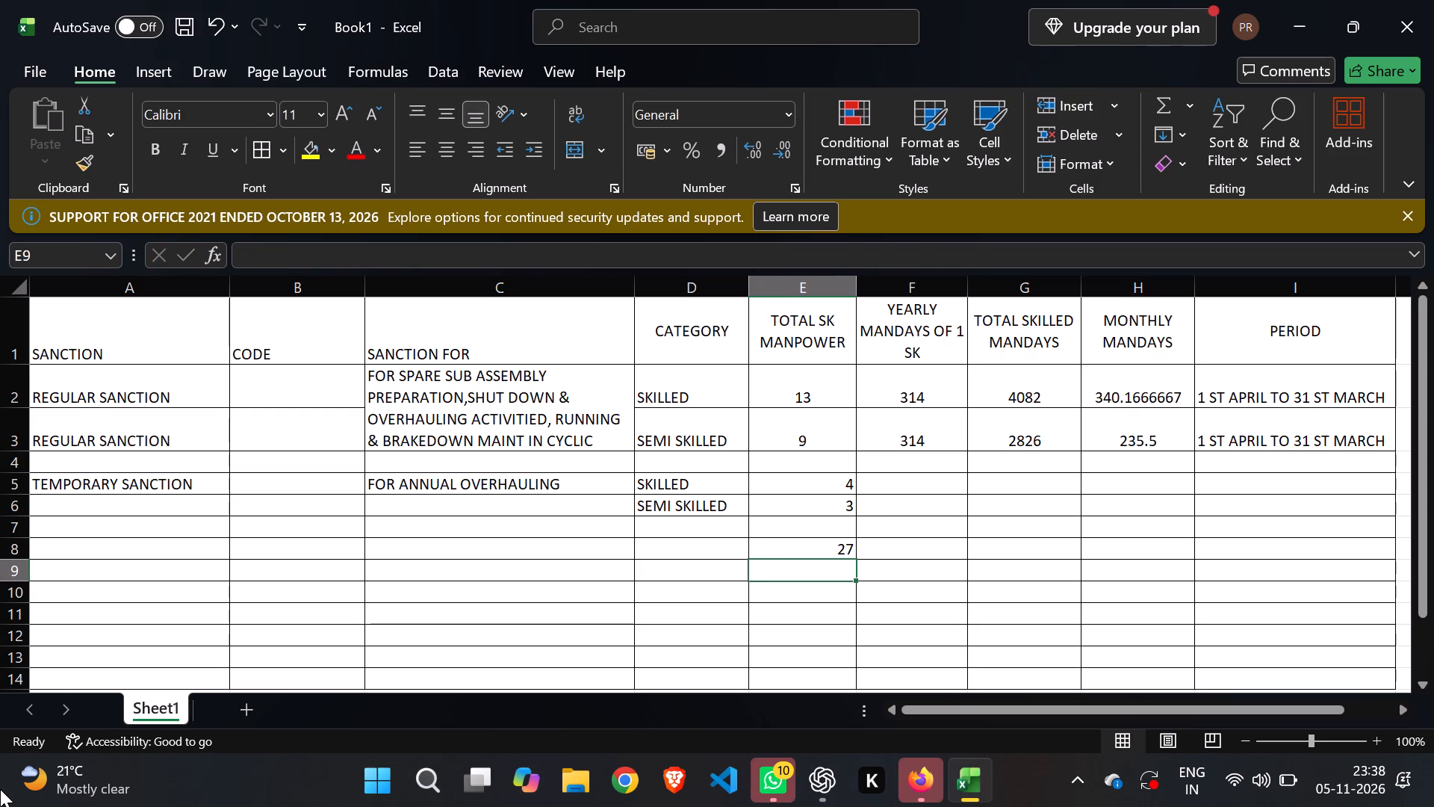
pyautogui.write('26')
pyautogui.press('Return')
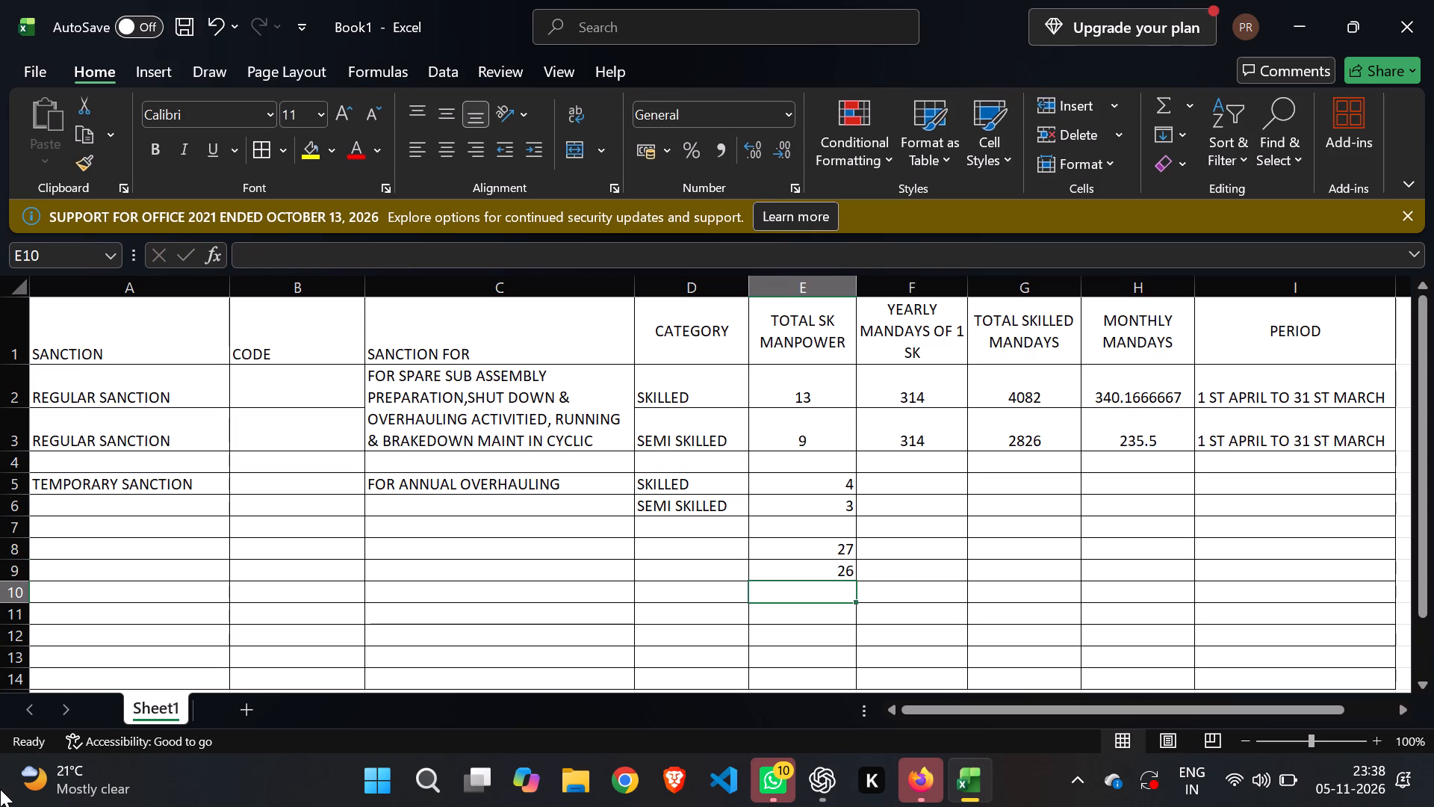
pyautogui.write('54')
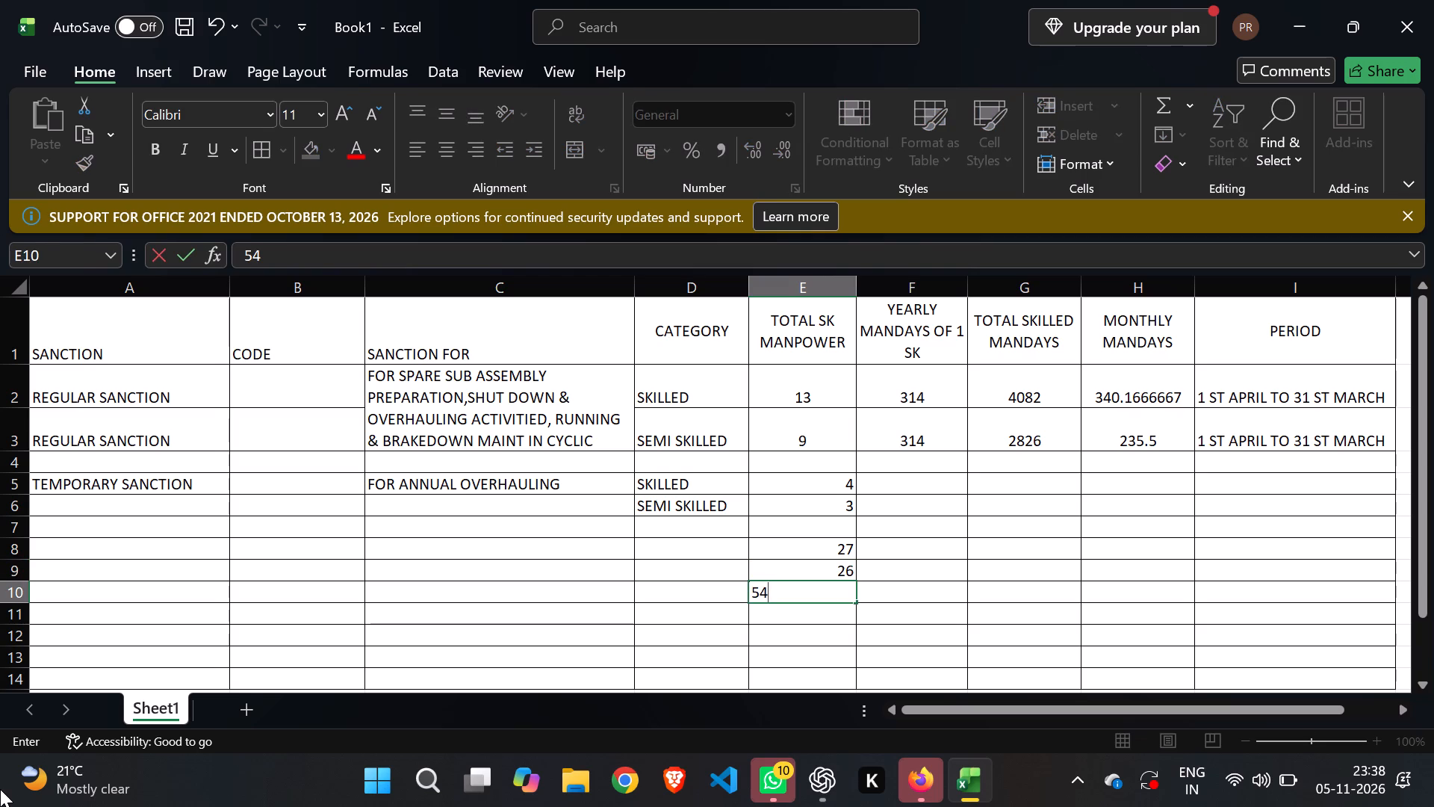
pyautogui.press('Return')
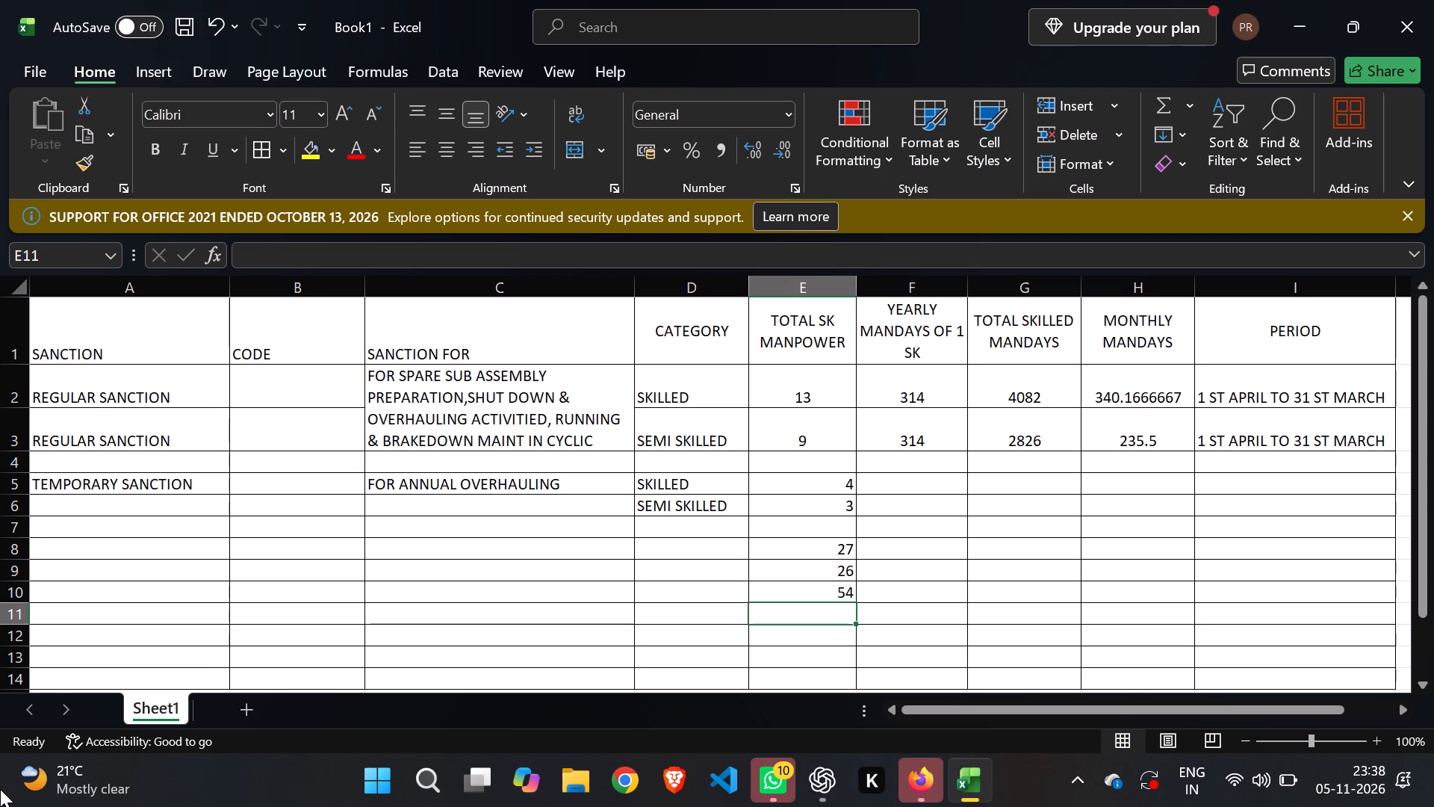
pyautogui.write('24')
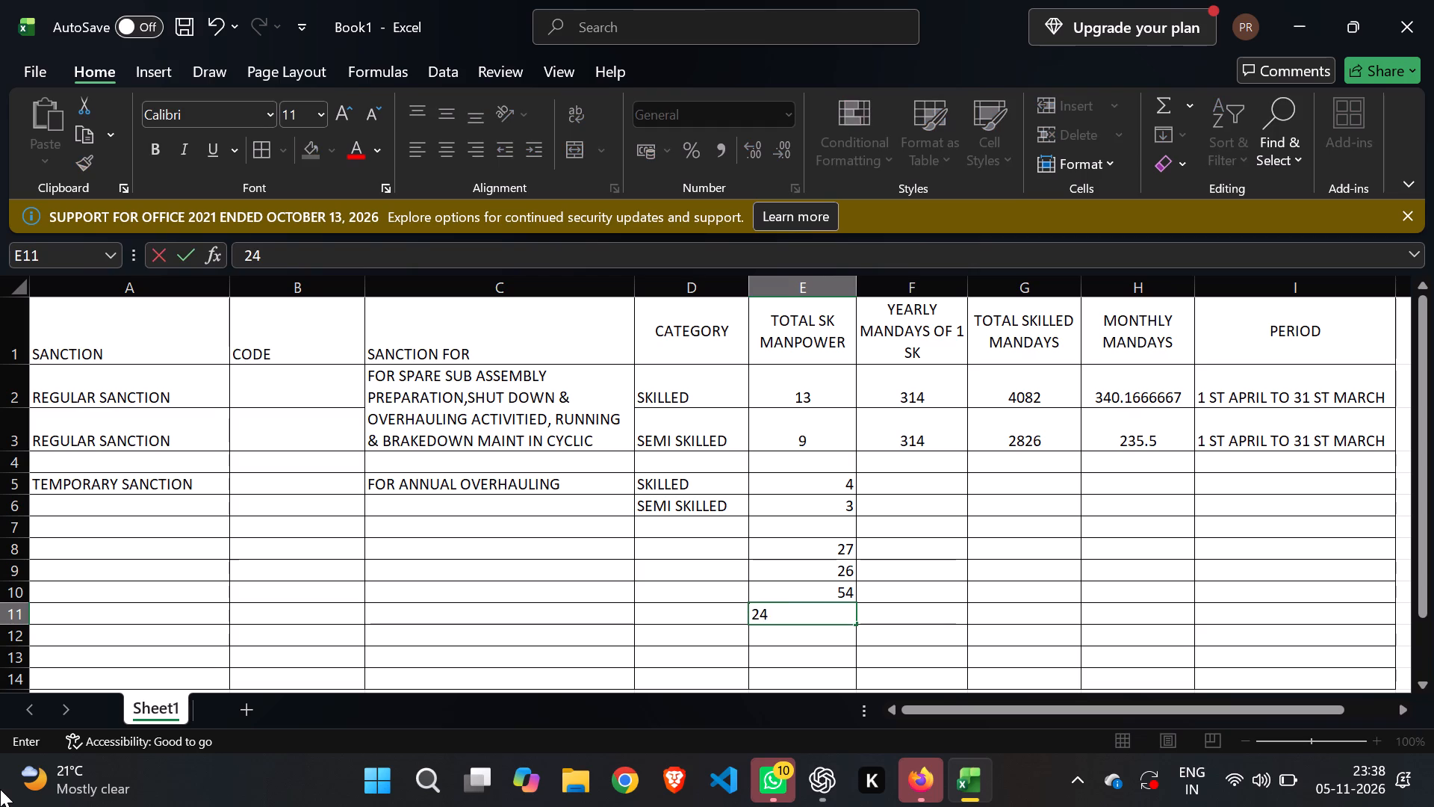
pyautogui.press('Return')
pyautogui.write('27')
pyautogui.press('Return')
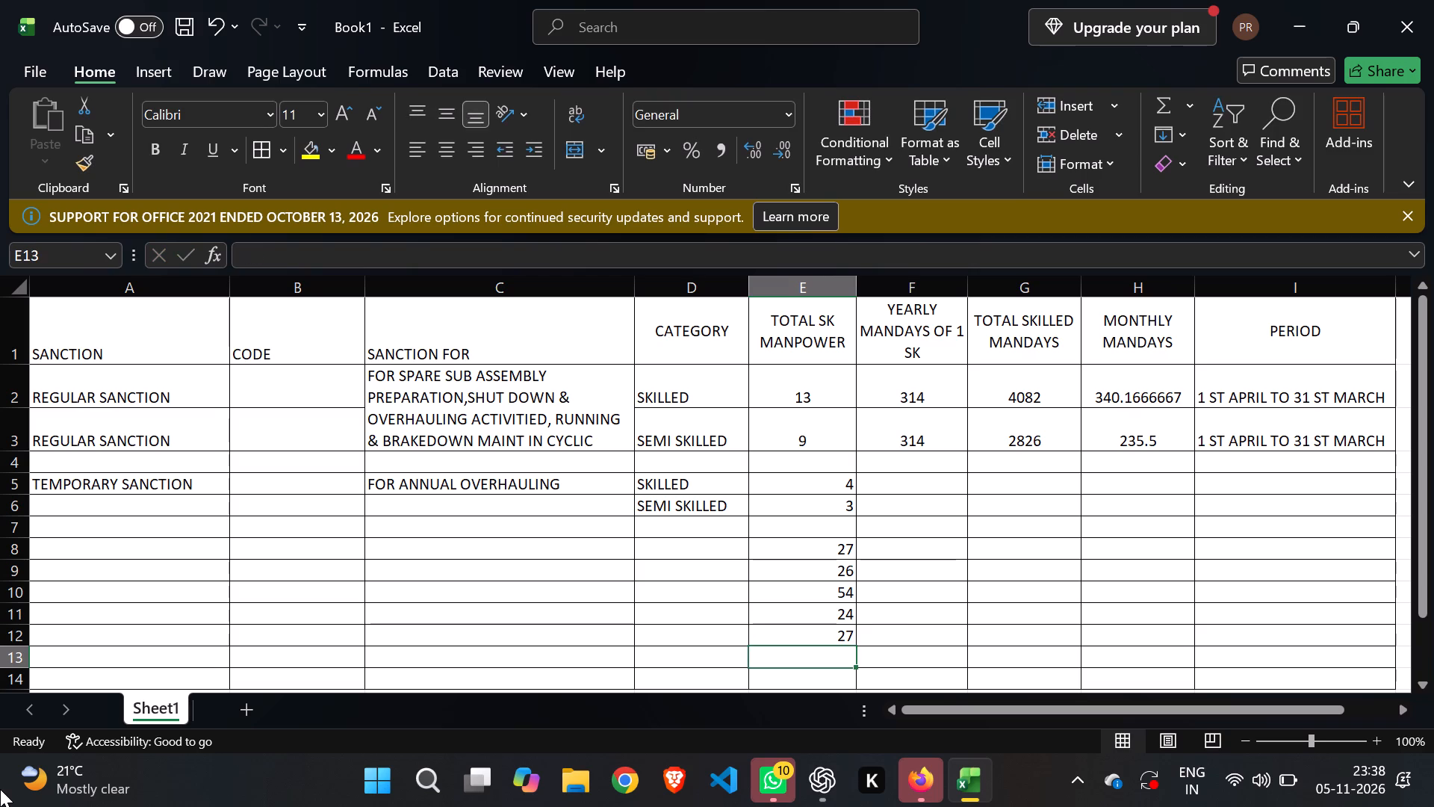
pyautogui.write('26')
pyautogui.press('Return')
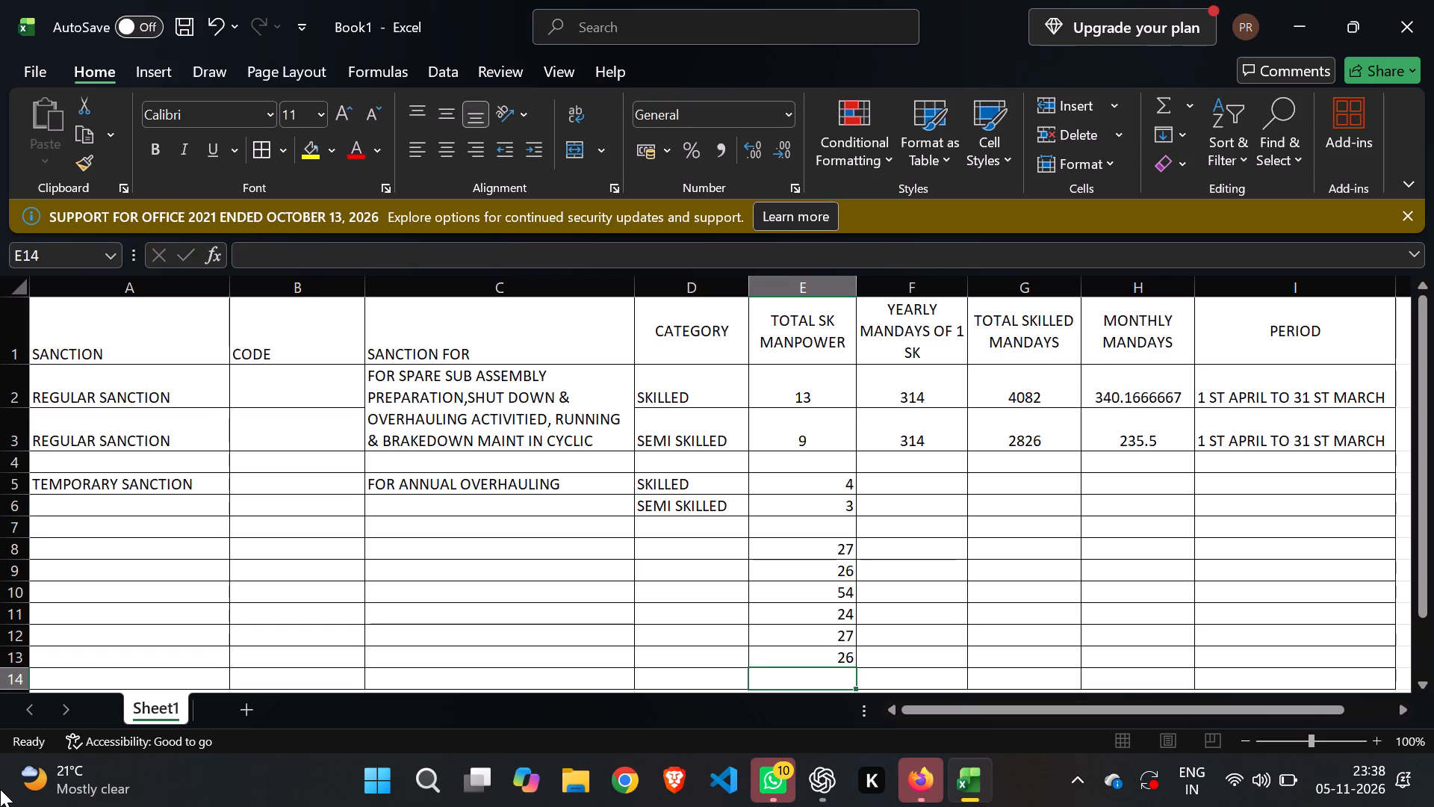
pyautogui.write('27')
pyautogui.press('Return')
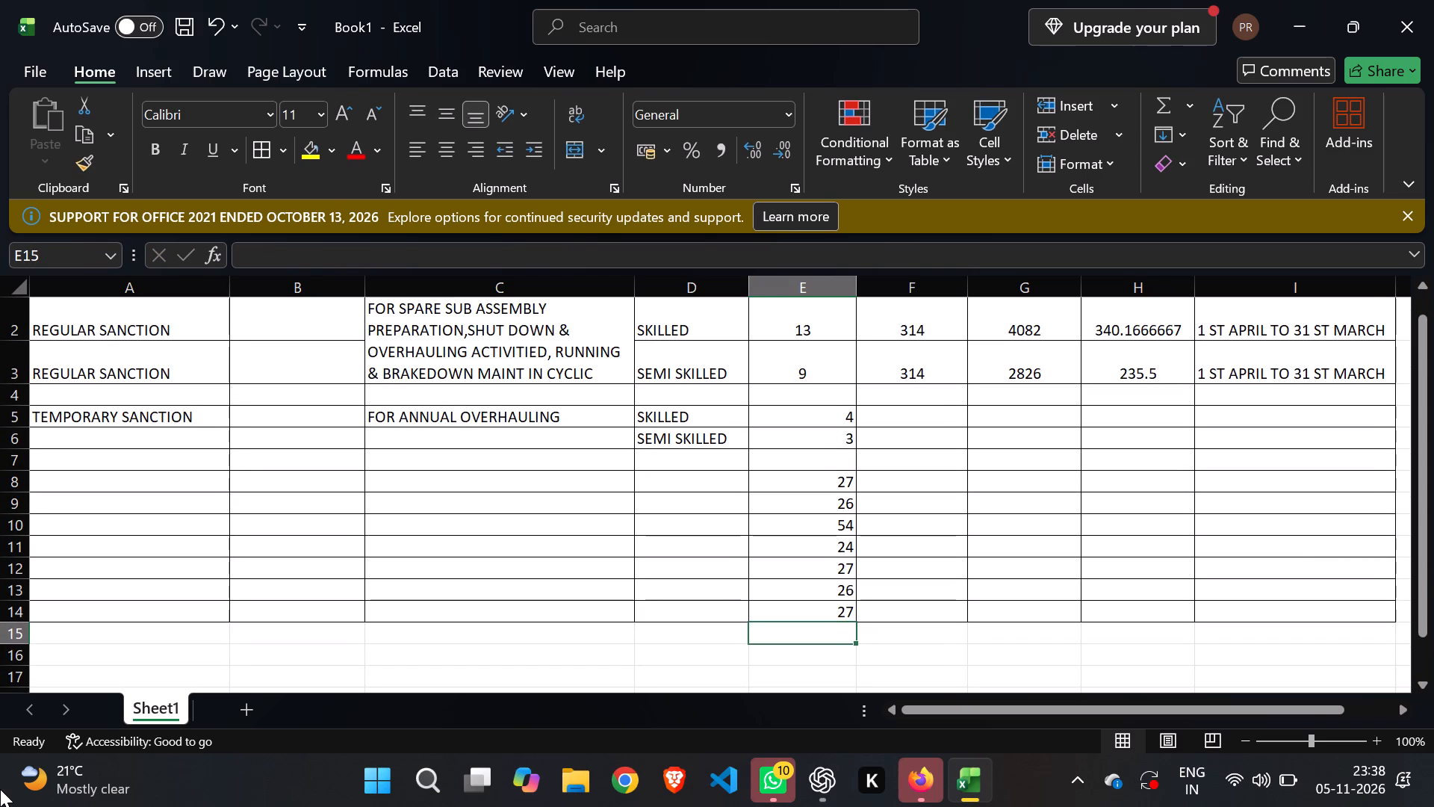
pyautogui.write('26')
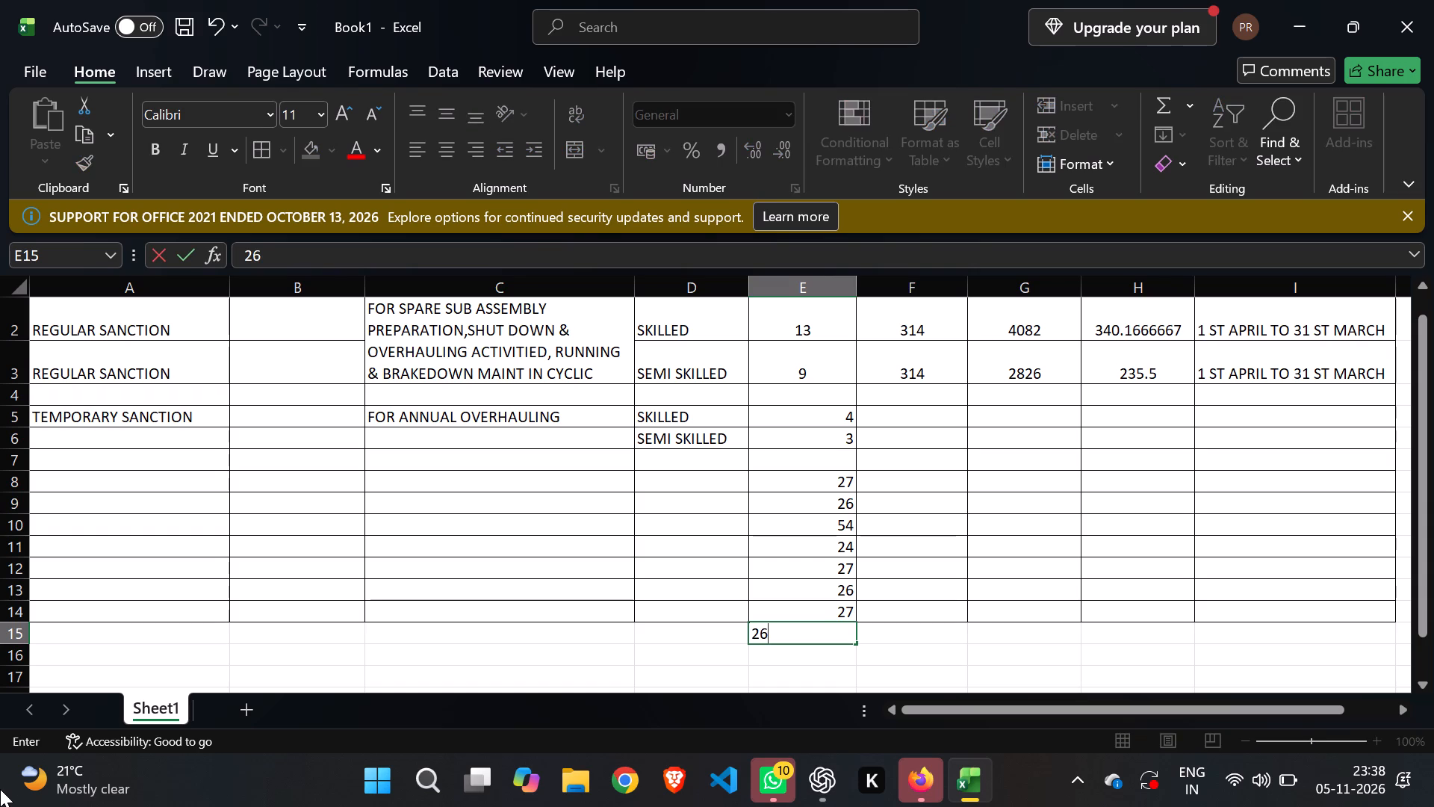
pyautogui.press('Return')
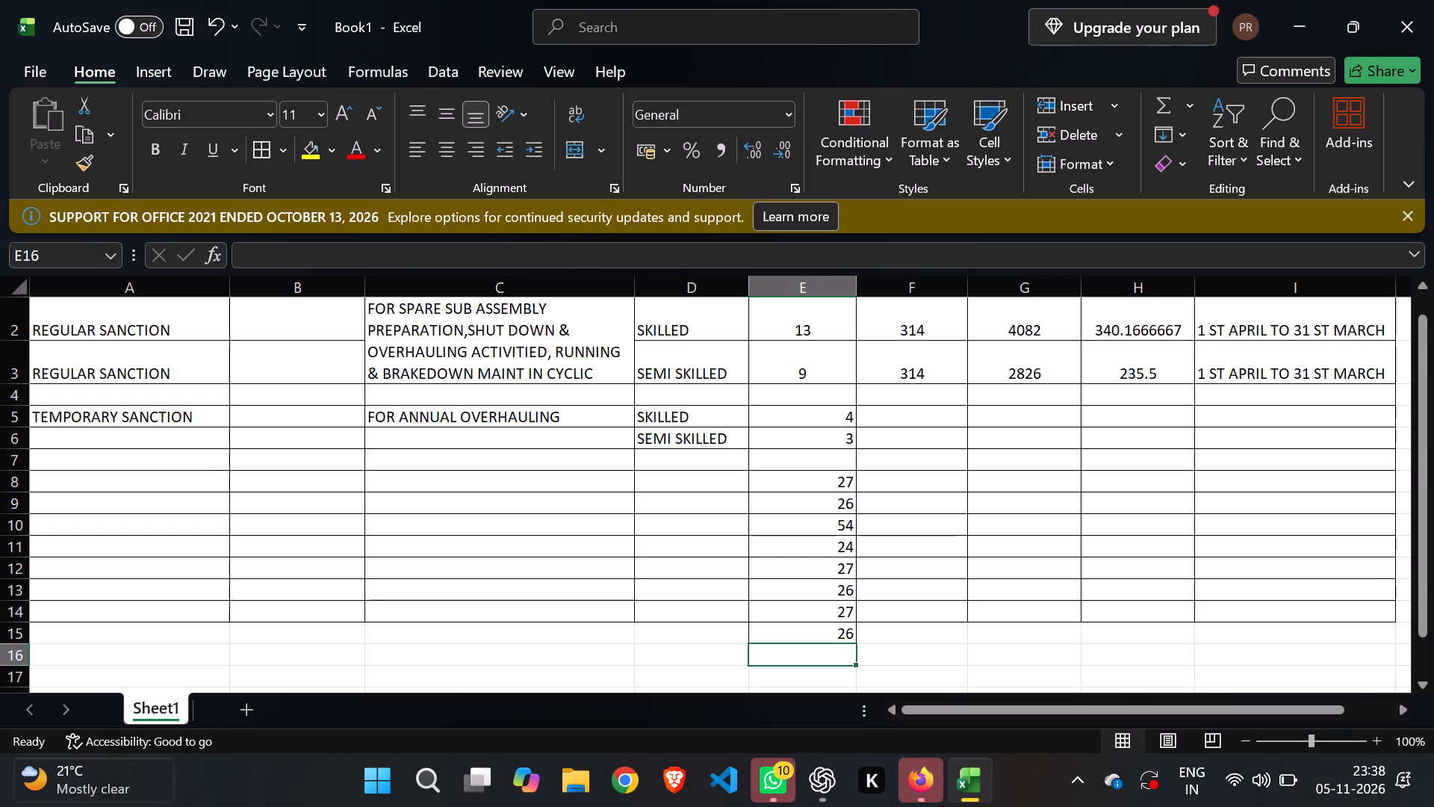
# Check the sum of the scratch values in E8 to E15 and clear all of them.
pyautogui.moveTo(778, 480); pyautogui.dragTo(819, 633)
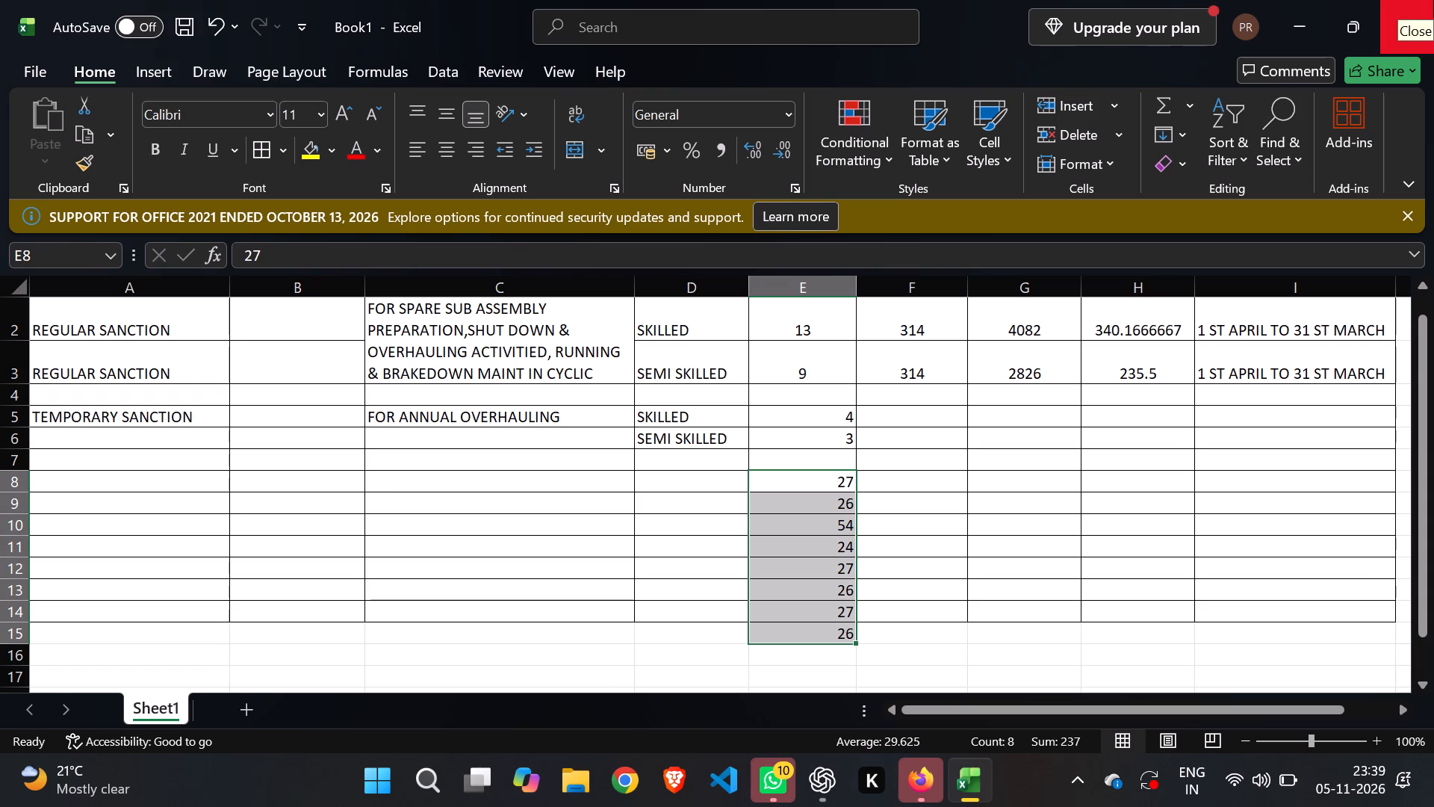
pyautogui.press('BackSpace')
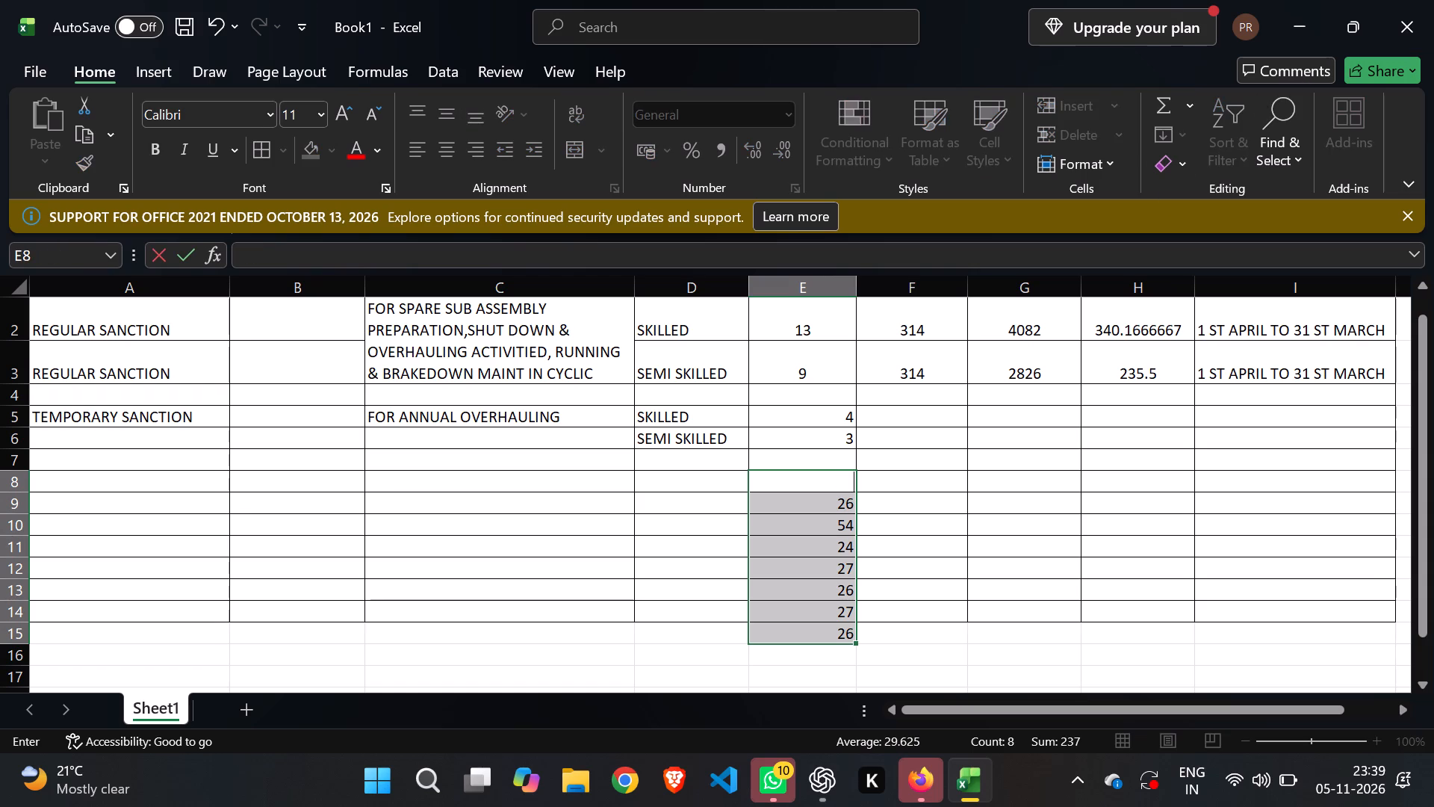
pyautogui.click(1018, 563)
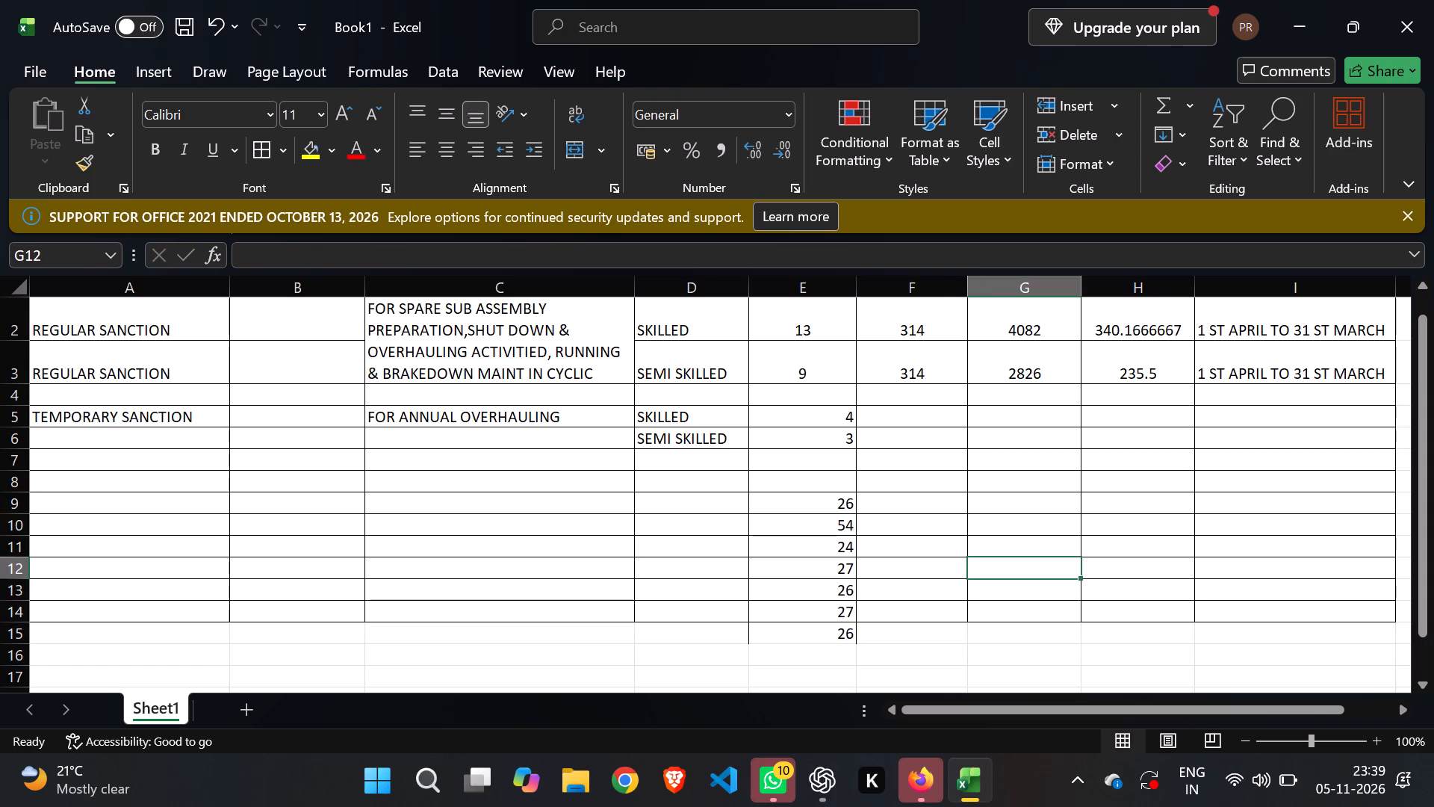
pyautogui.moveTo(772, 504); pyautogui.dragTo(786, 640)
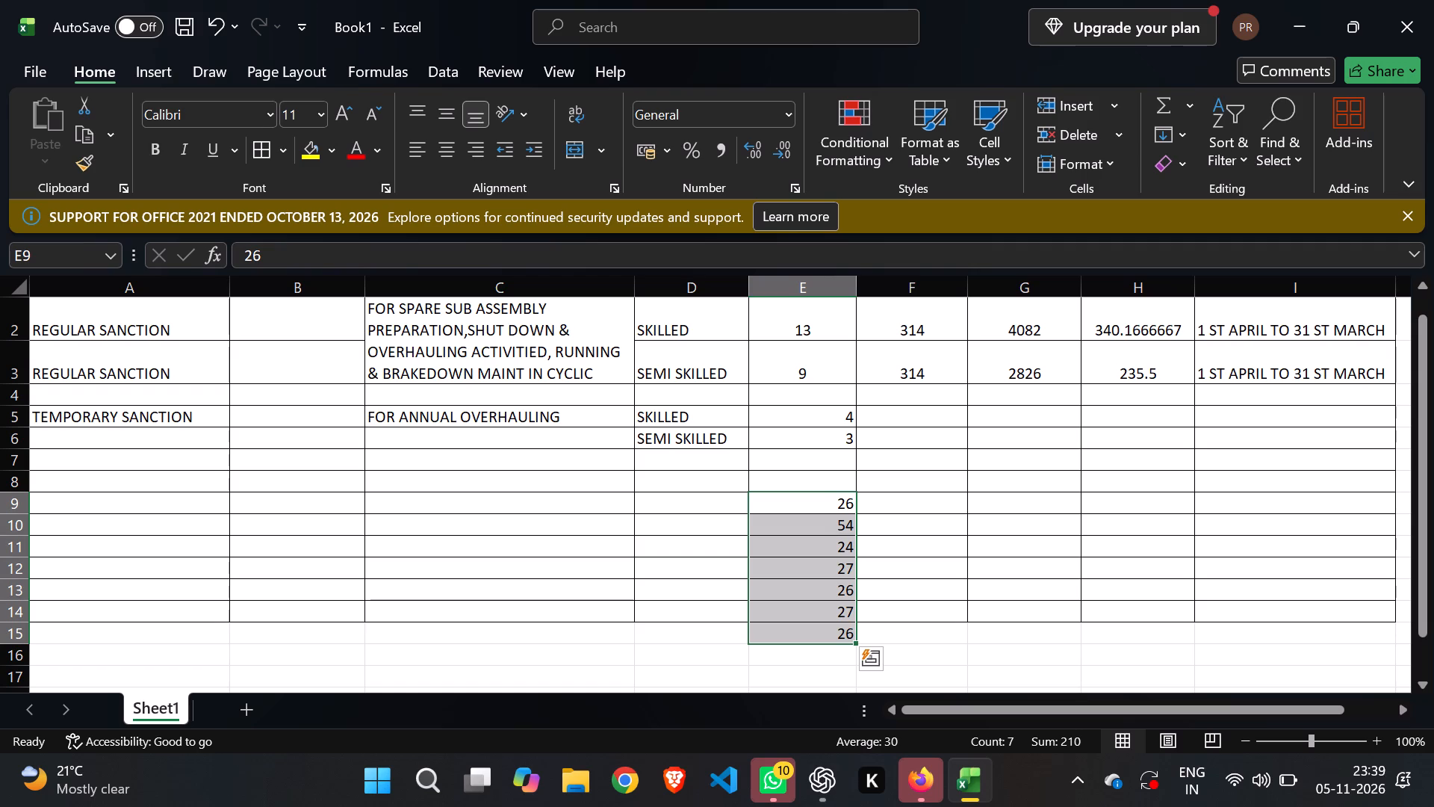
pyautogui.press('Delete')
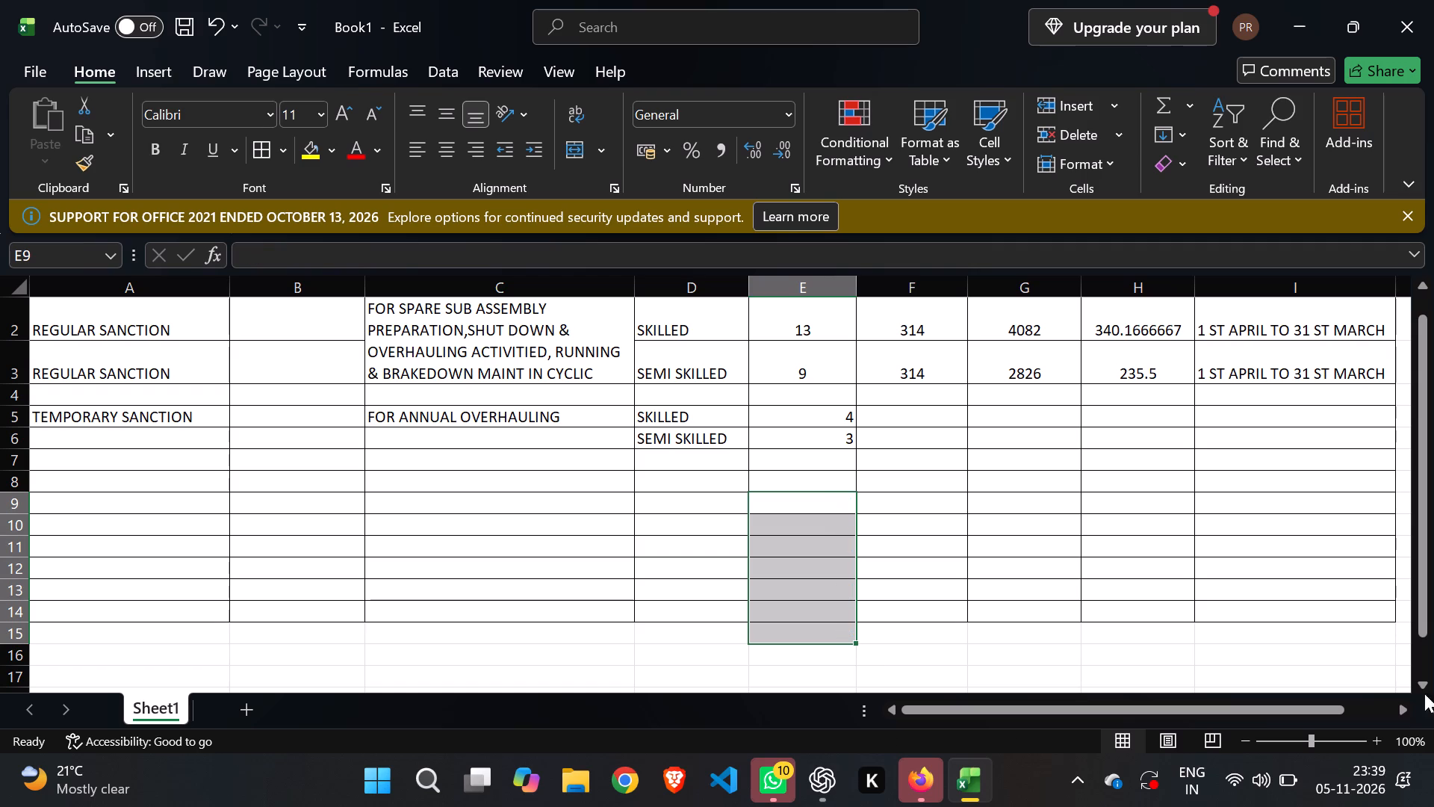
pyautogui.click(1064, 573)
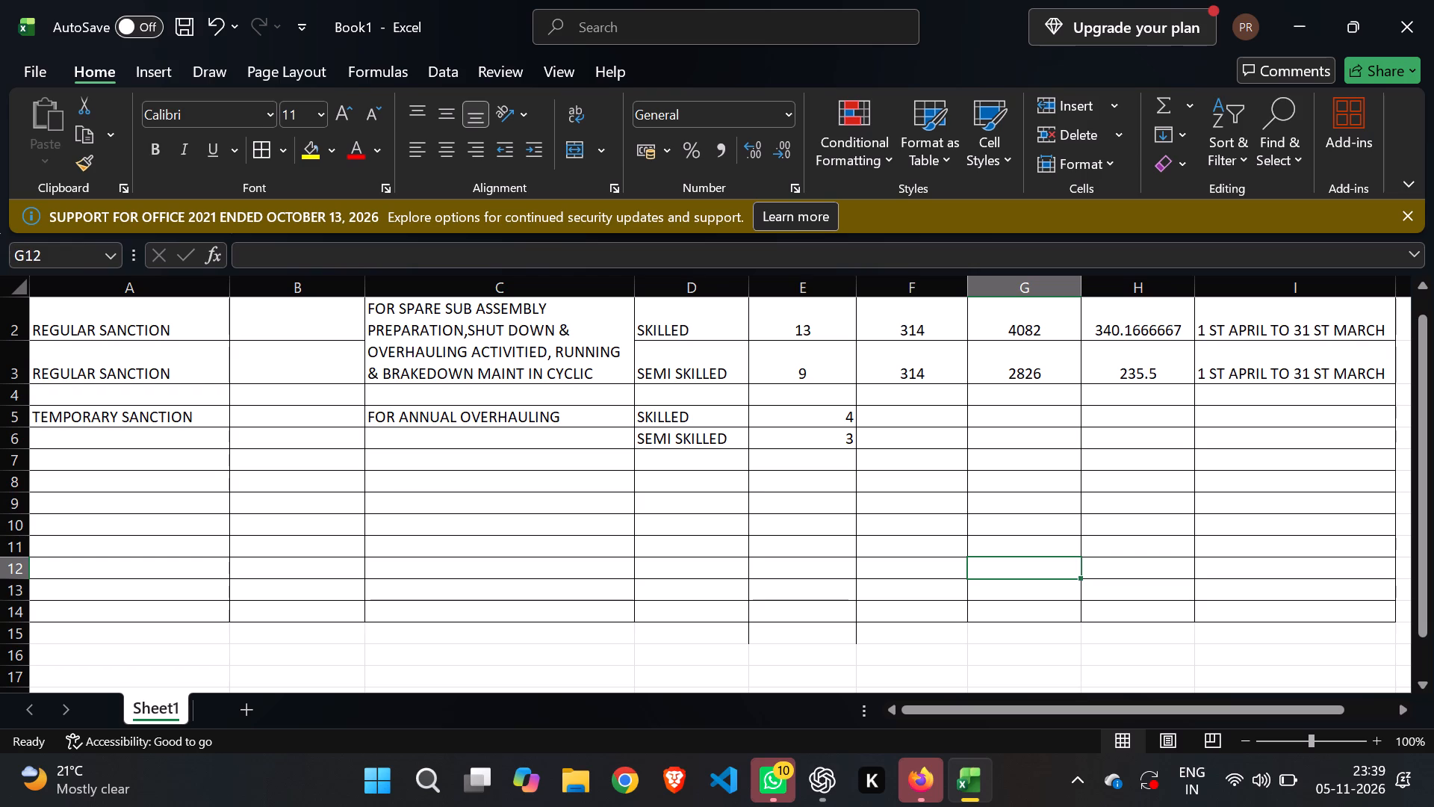
# Enter 237 under YEARLY MANDAYS OF 1 SK for both the skilled and semi-skilled rows of the temporary sanction.
pyautogui.click(910, 415)
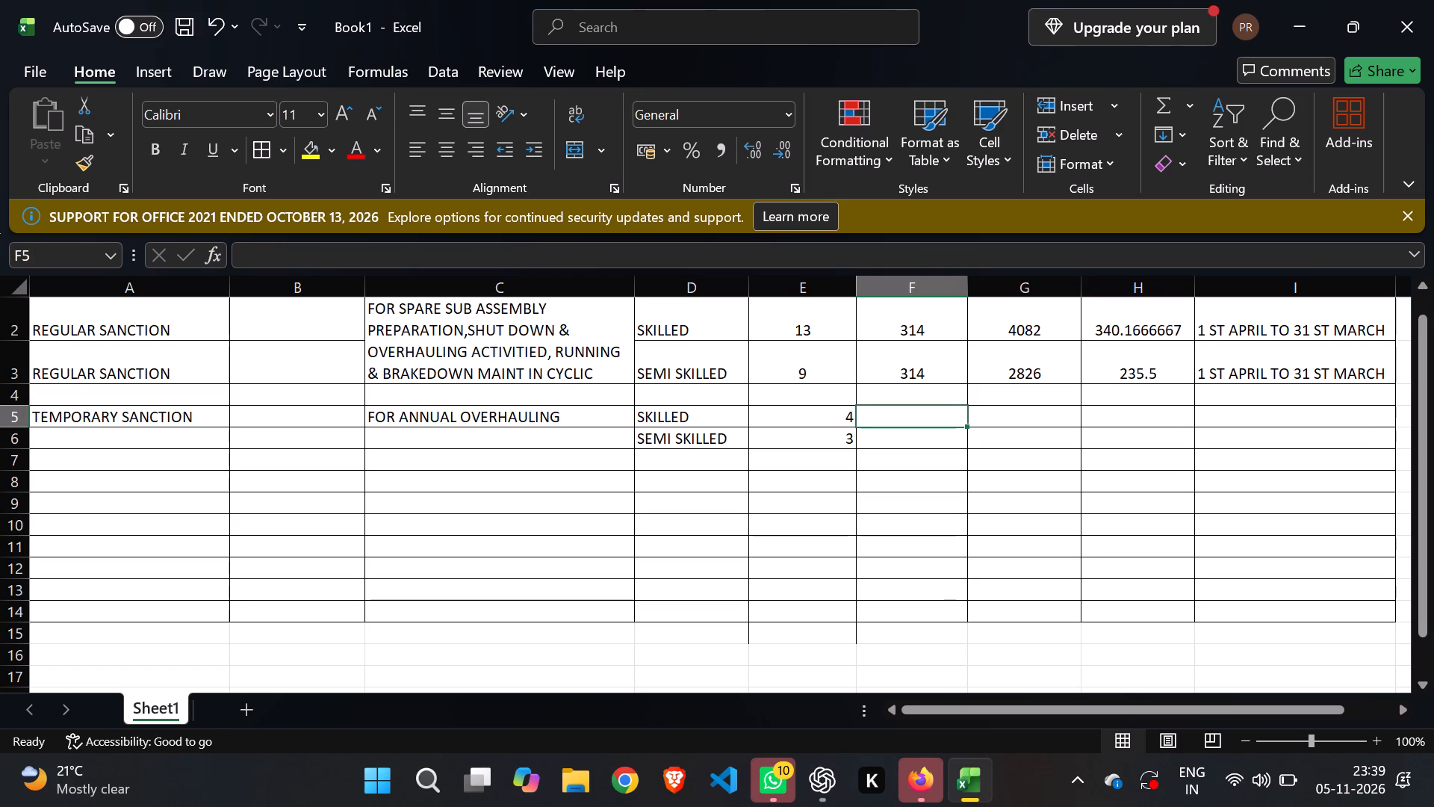
pyautogui.write('237')
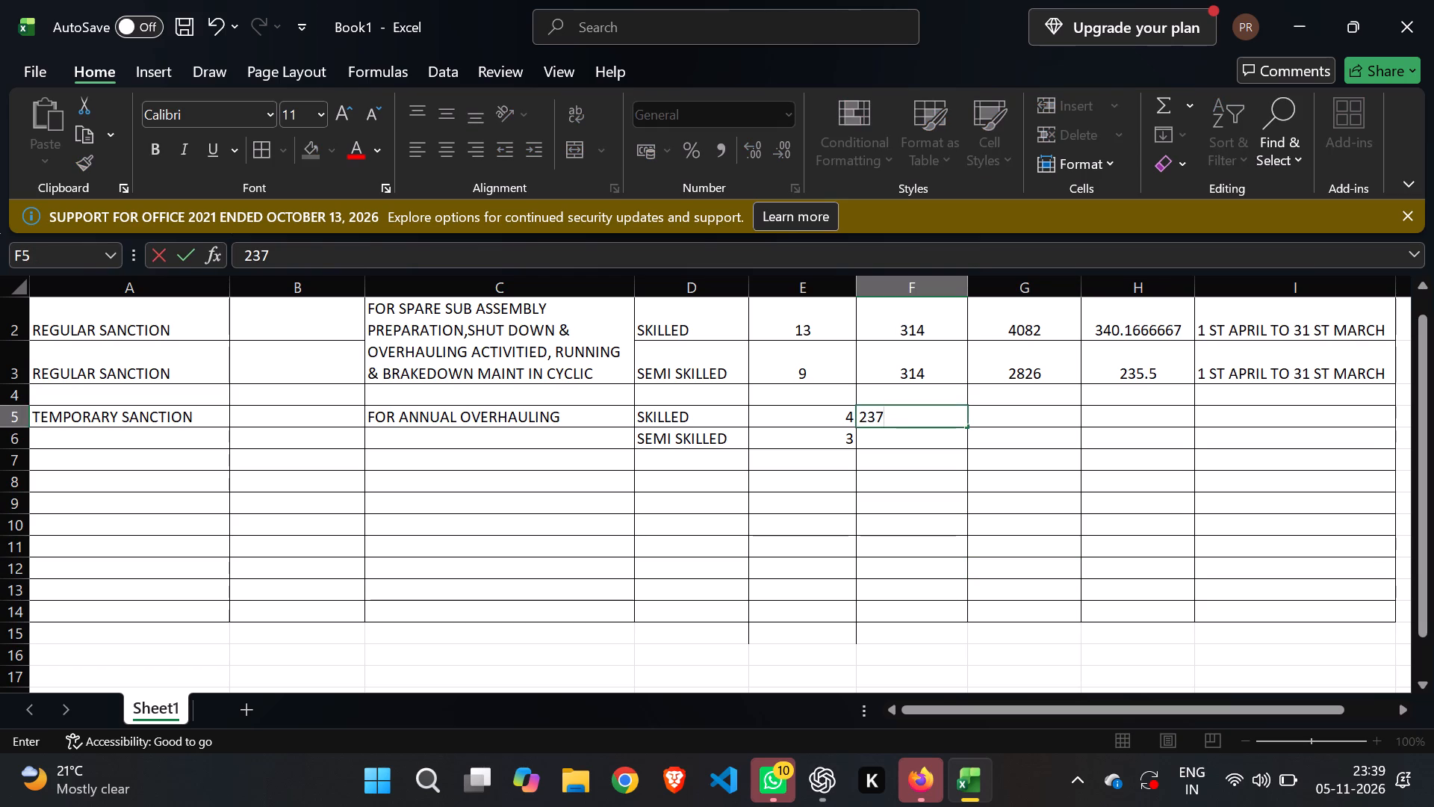
pyautogui.scroll(2, 918, 457)
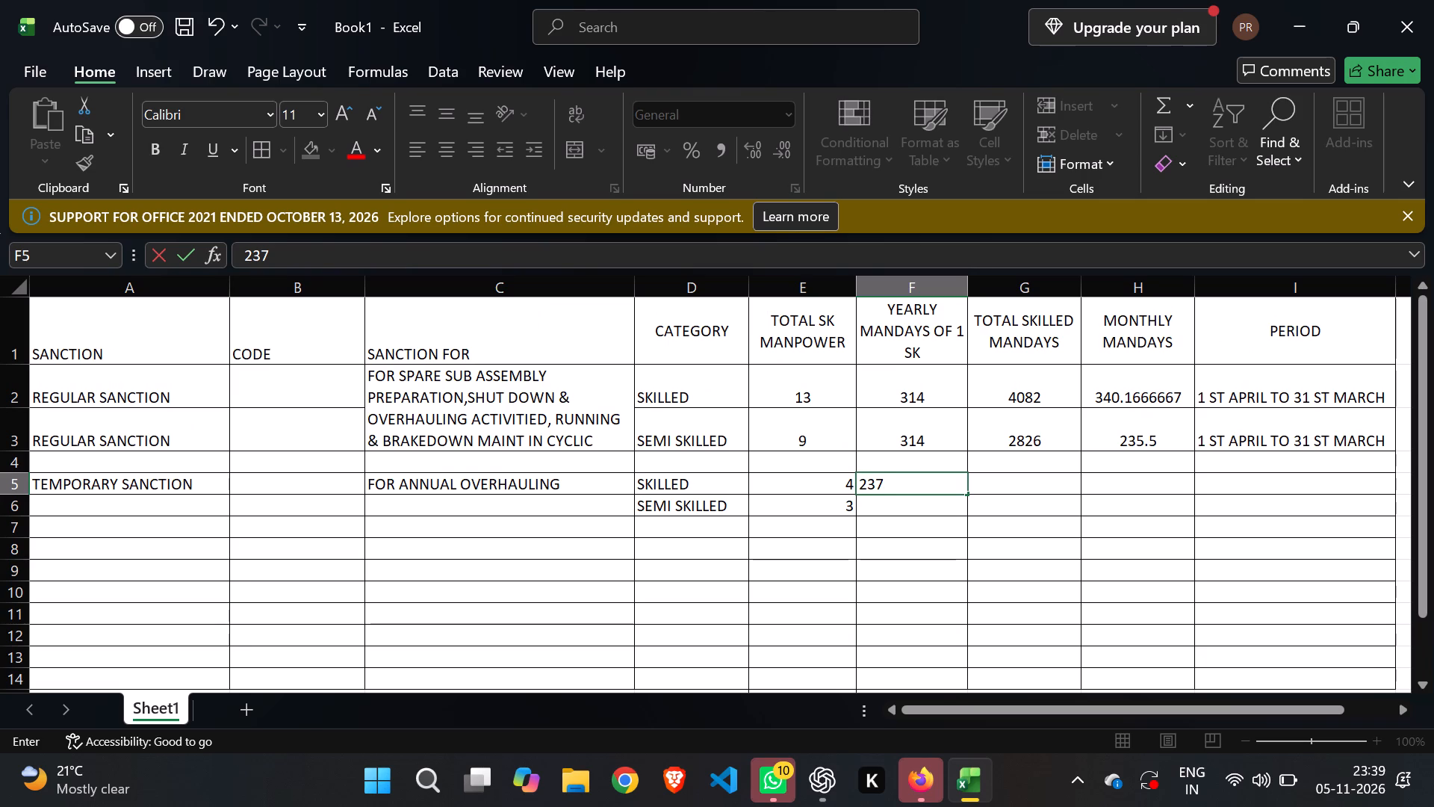
pyautogui.click(910, 501)
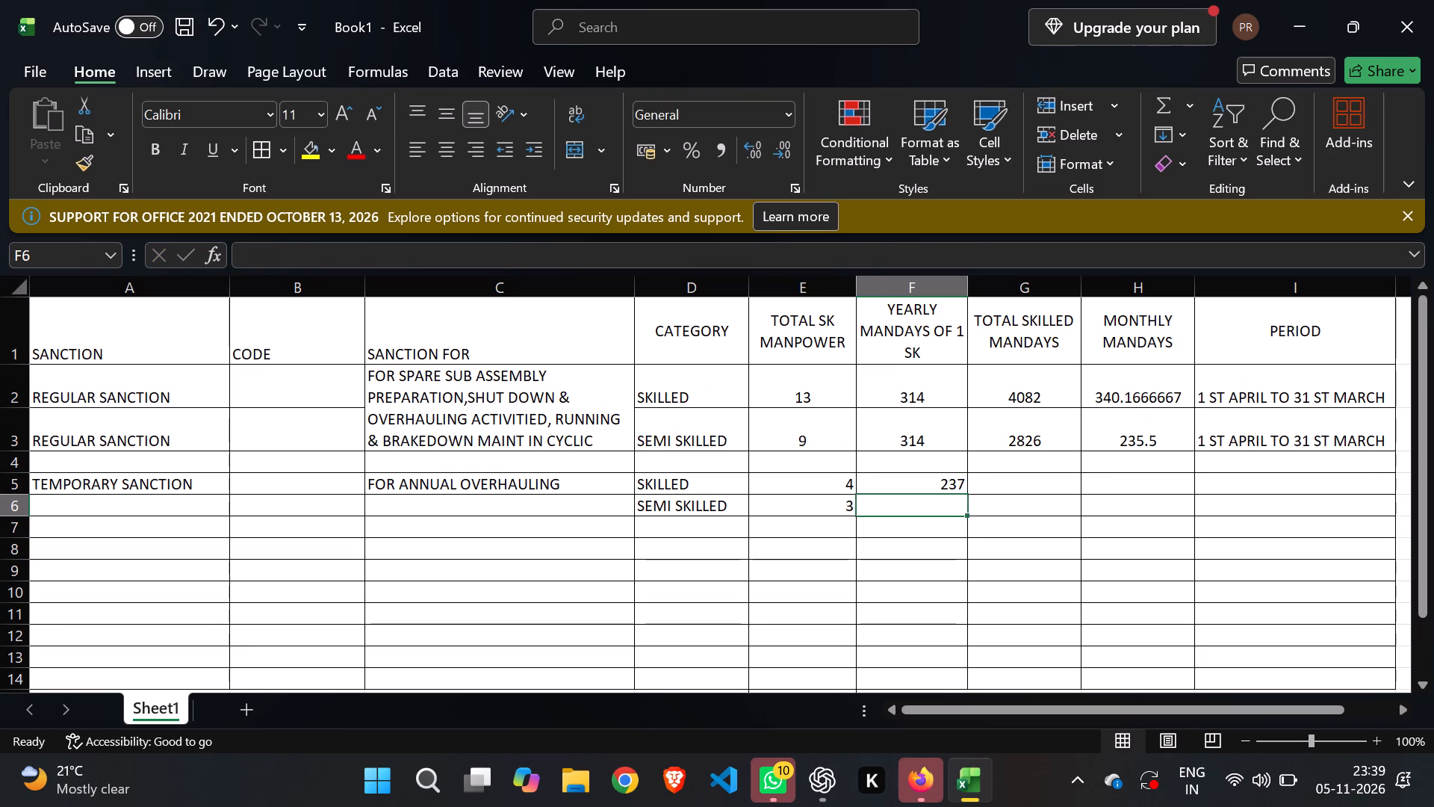
pyautogui.write('237')
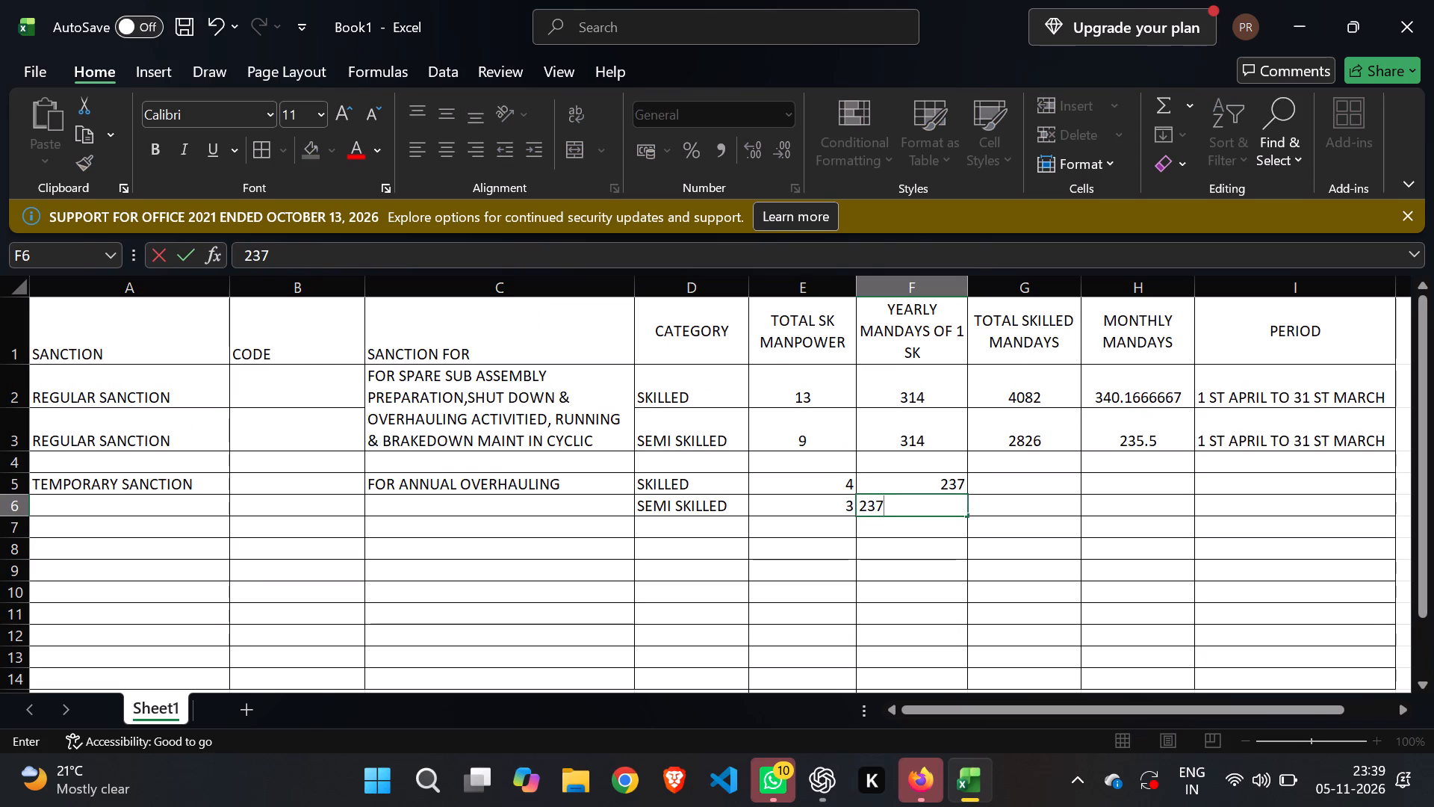
pyautogui.click(1096, 562)
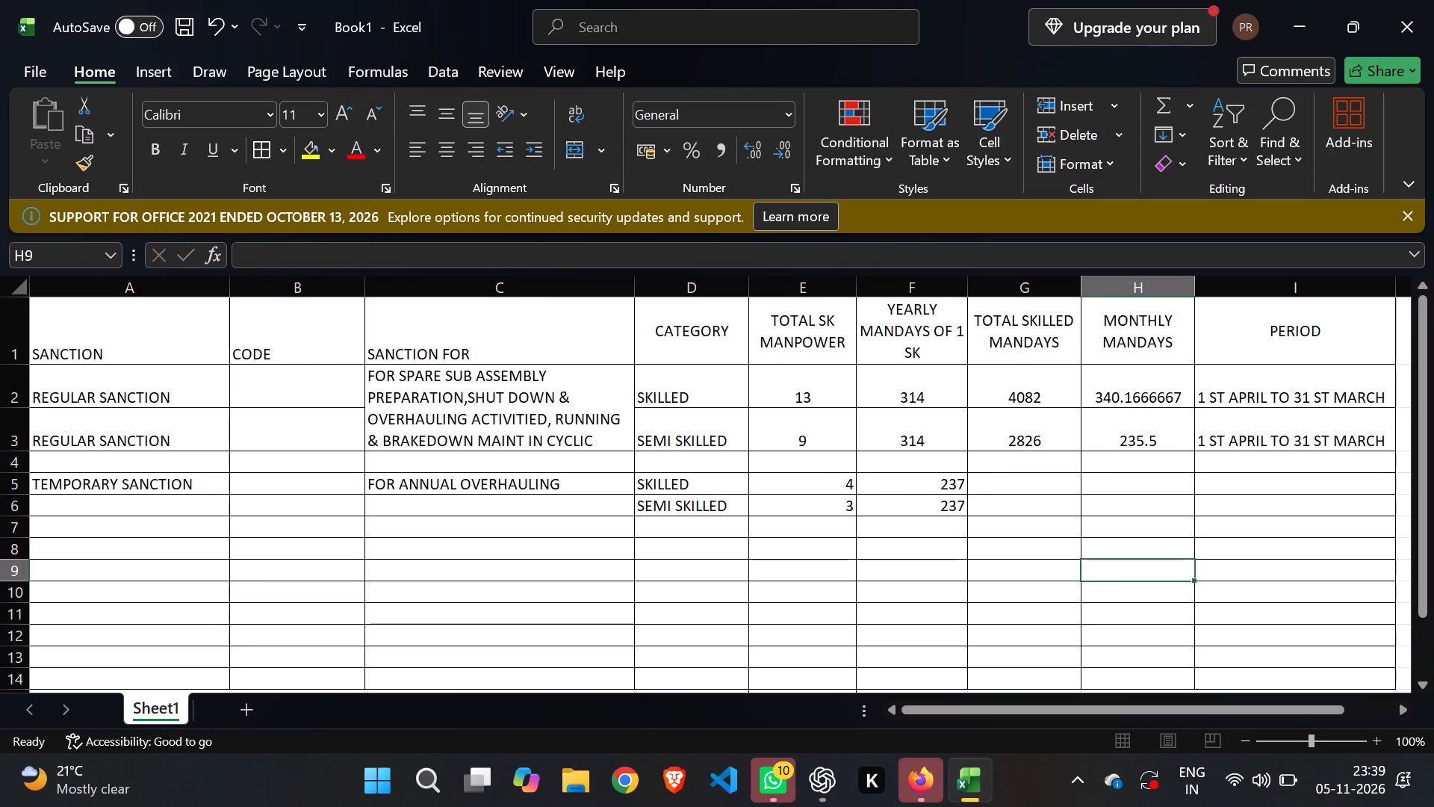
# Copy the TOTAL SKILLED MANDAYS formula from G3 into G5 and fill it down to G6 for the temporary sanction.
pyautogui.click(1021, 480)
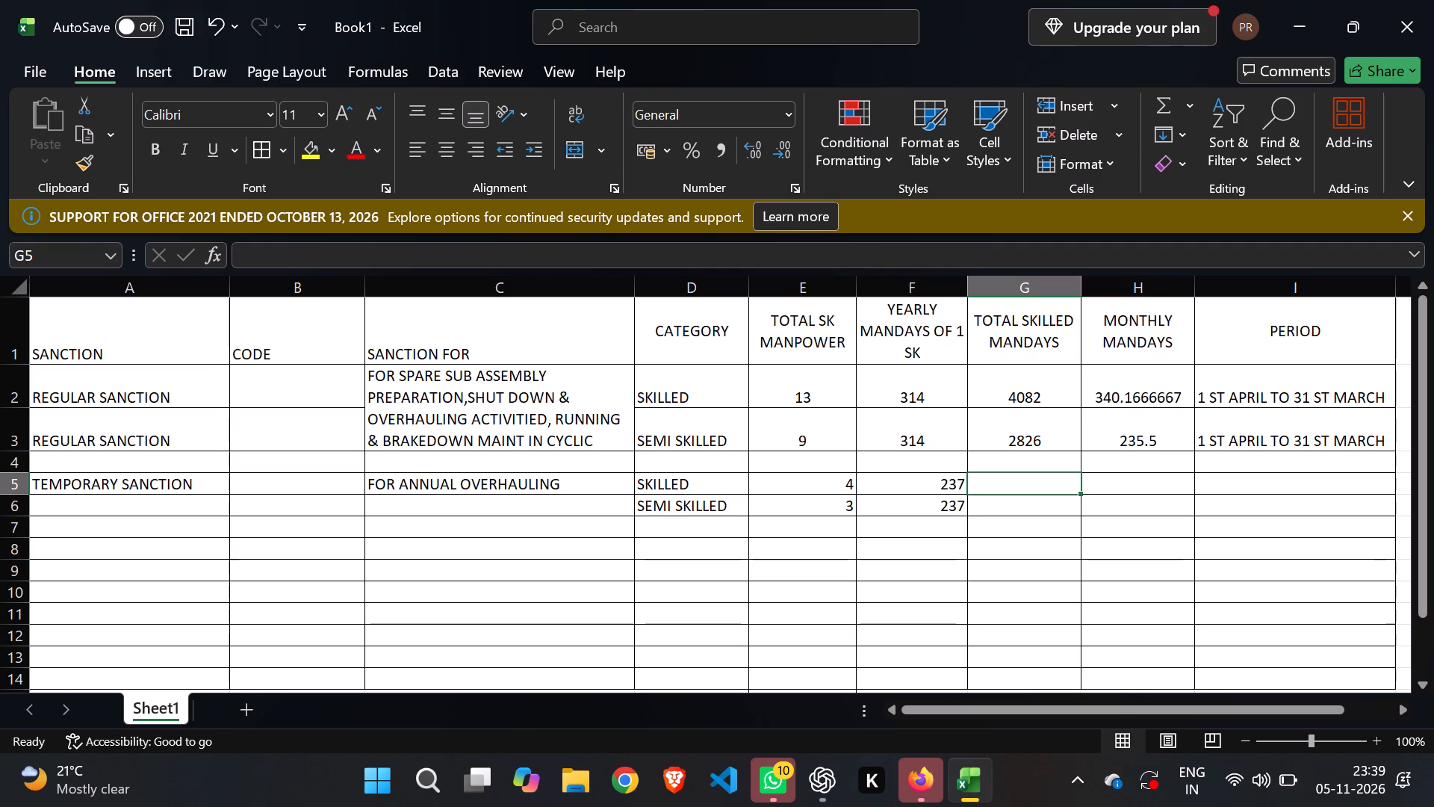
pyautogui.click(1025, 442)
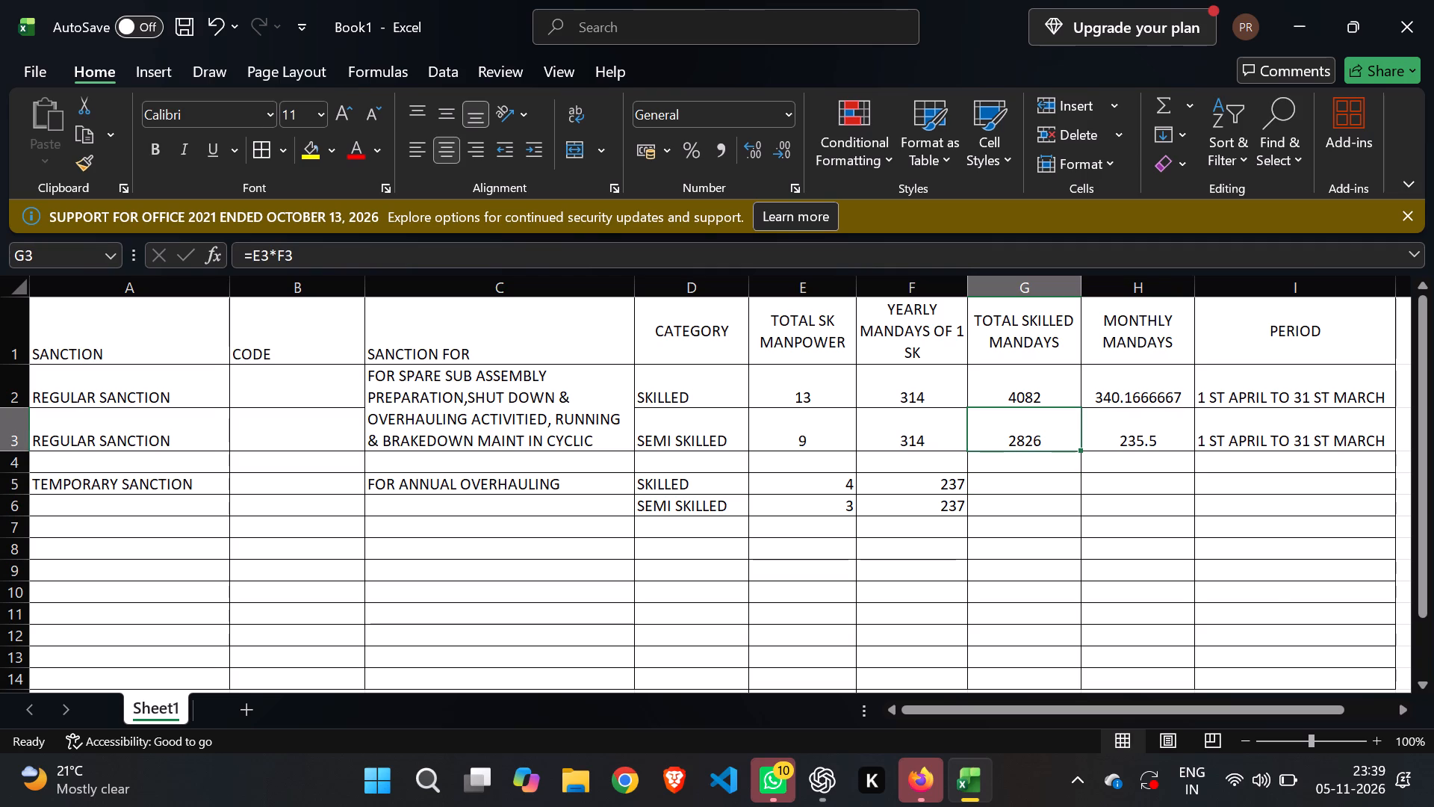
pyautogui.rightClick(1025, 442)
pyautogui.click(1084, 90)
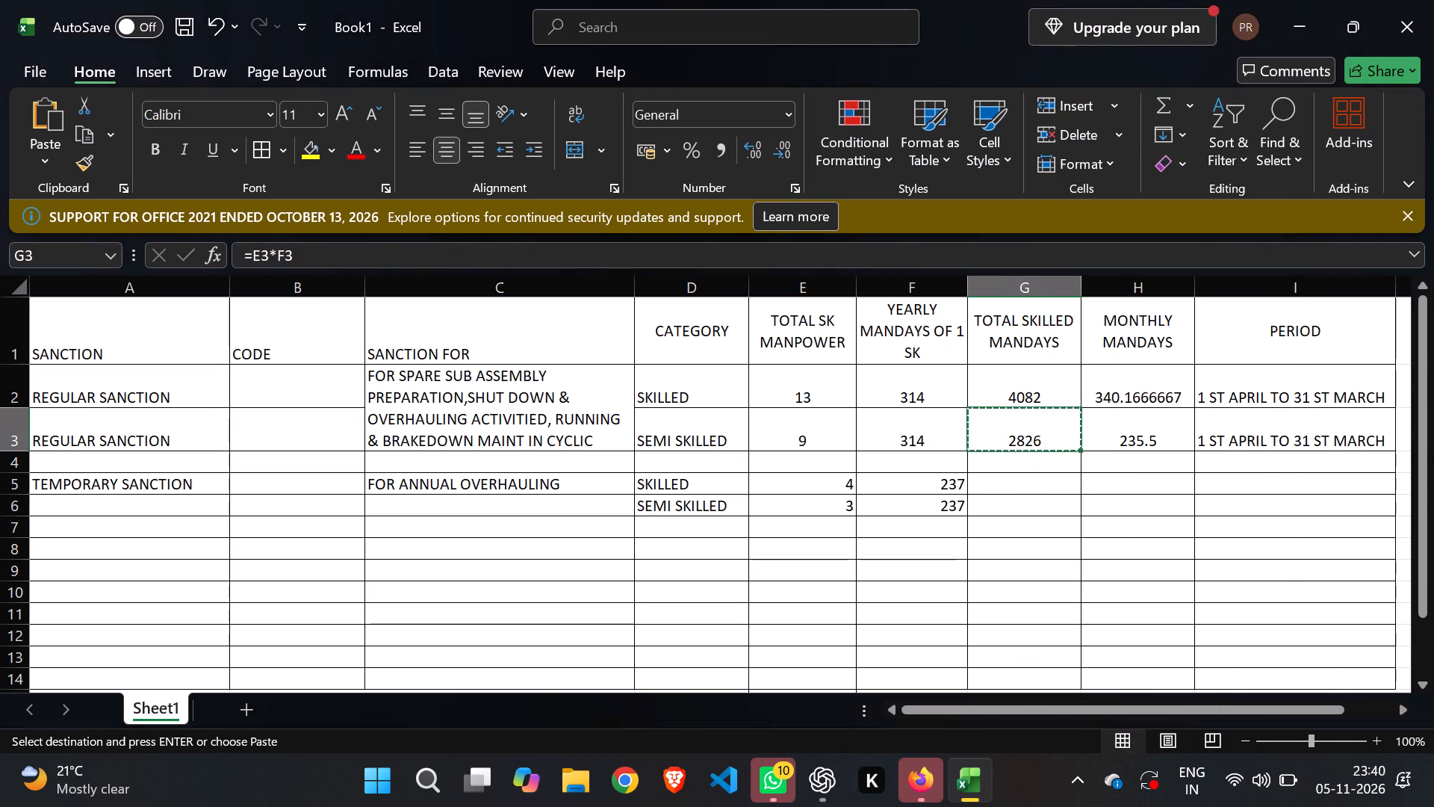
pyautogui.rightClick(999, 485)
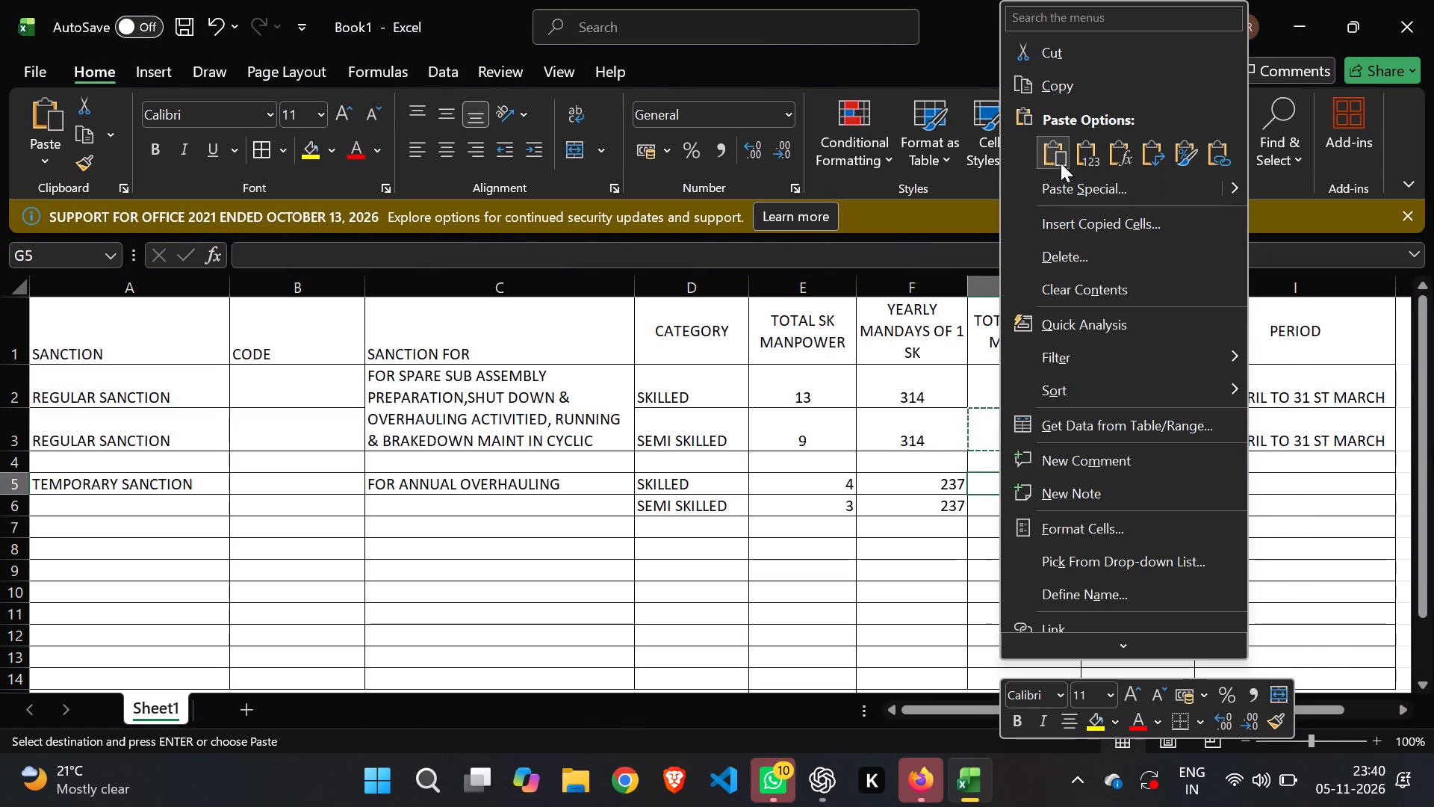
pyautogui.click(1061, 163)
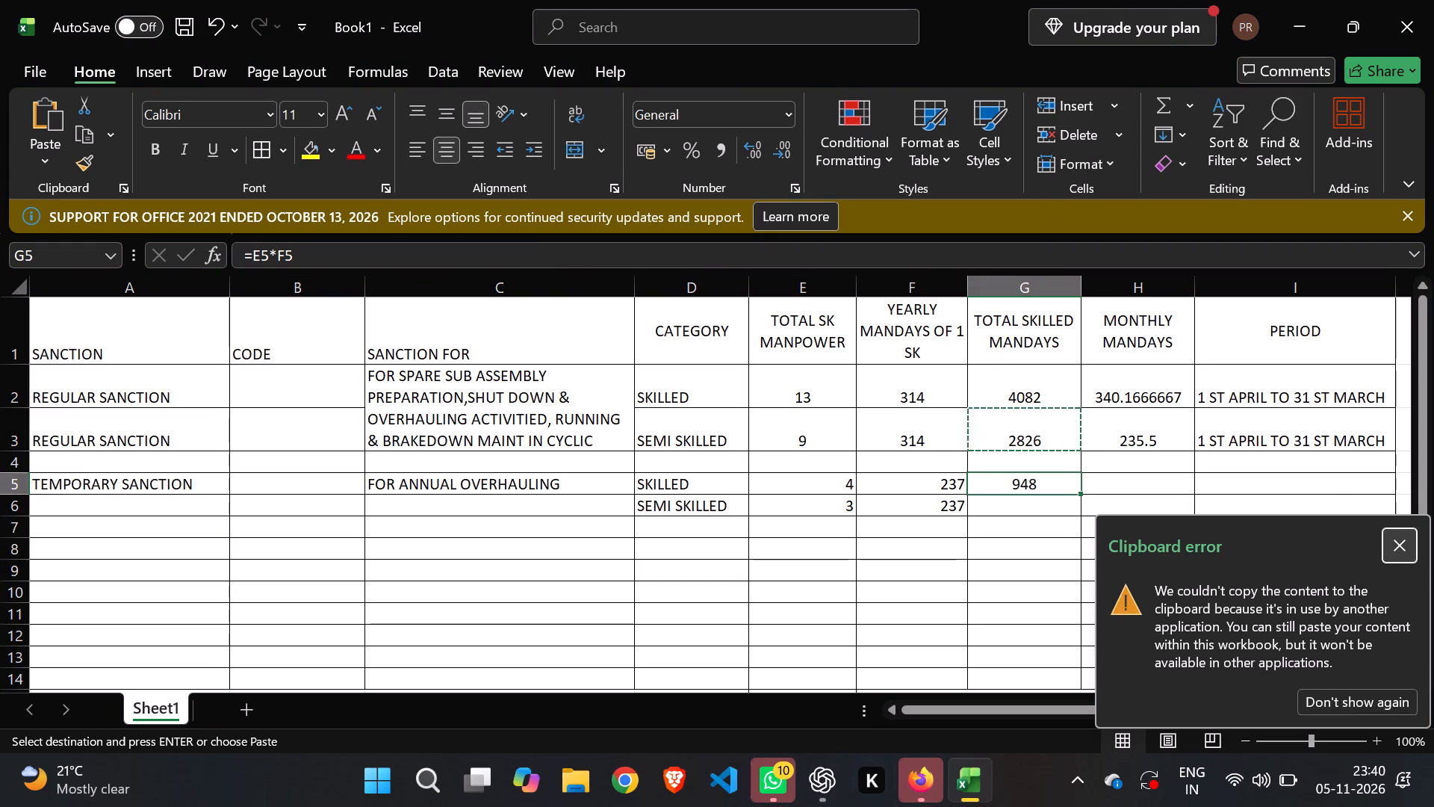
pyautogui.click(1028, 598)
pyautogui.click(1042, 503)
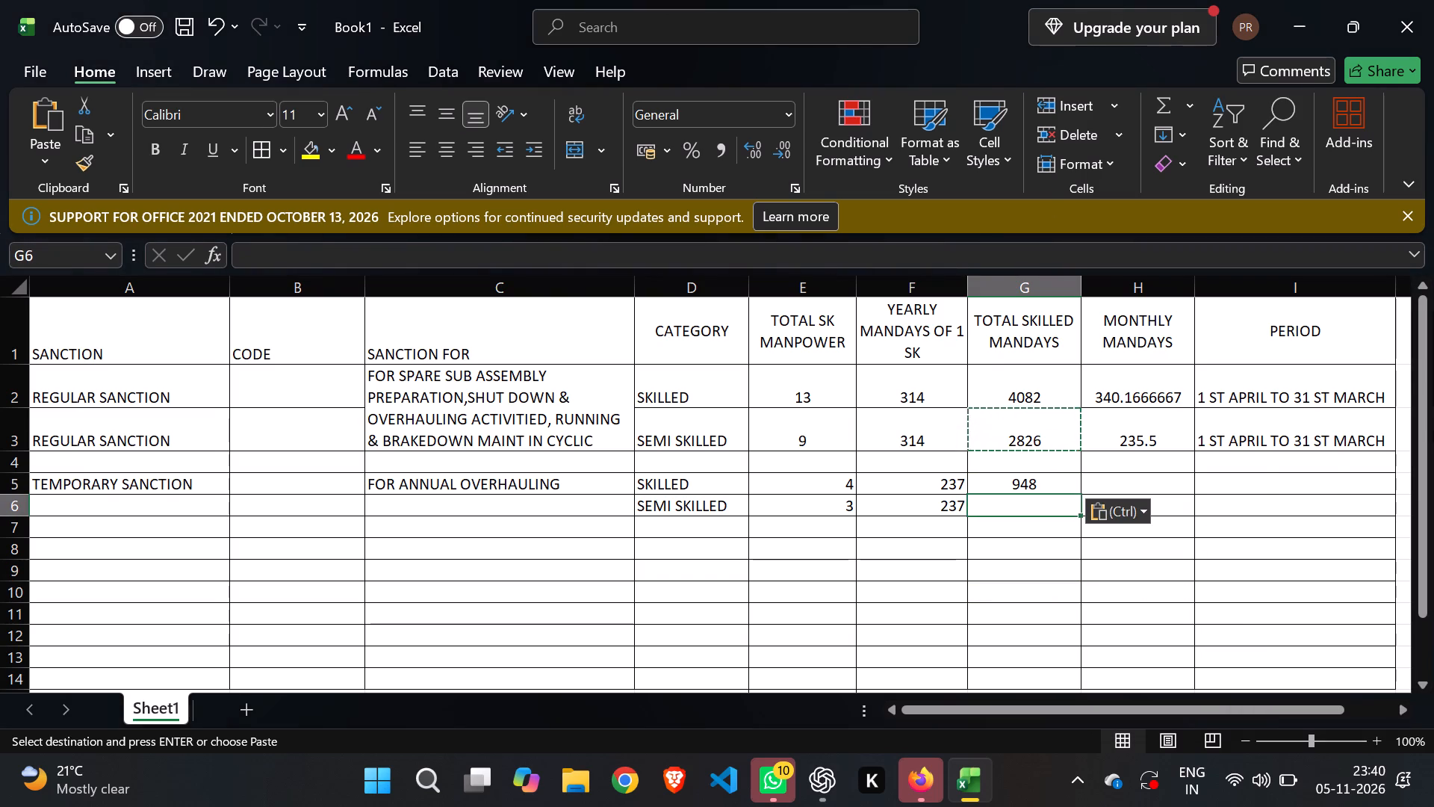
pyautogui.click(1040, 489)
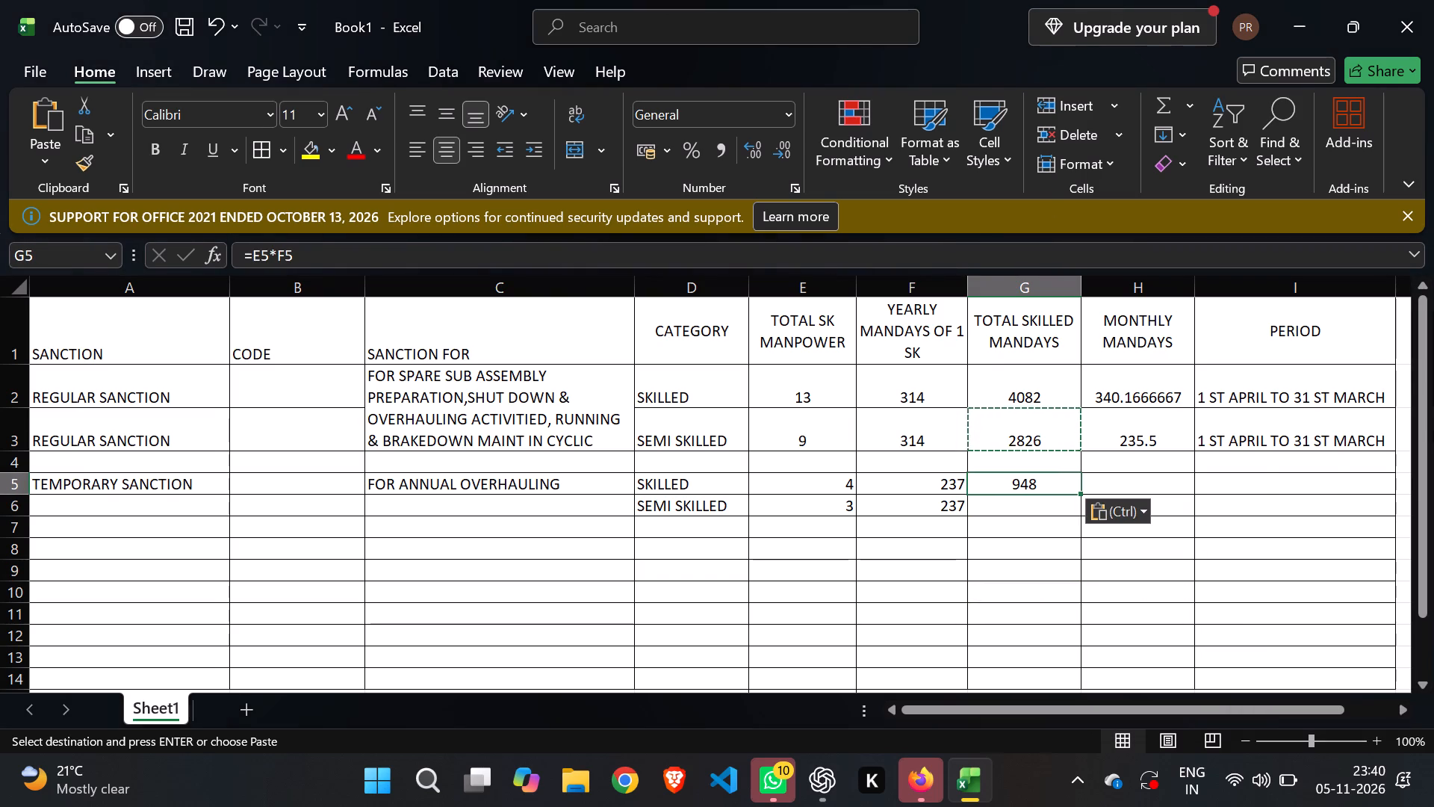
pyautogui.moveTo(1084, 495); pyautogui.dragTo(1082, 508)
pyautogui.click(1031, 559)
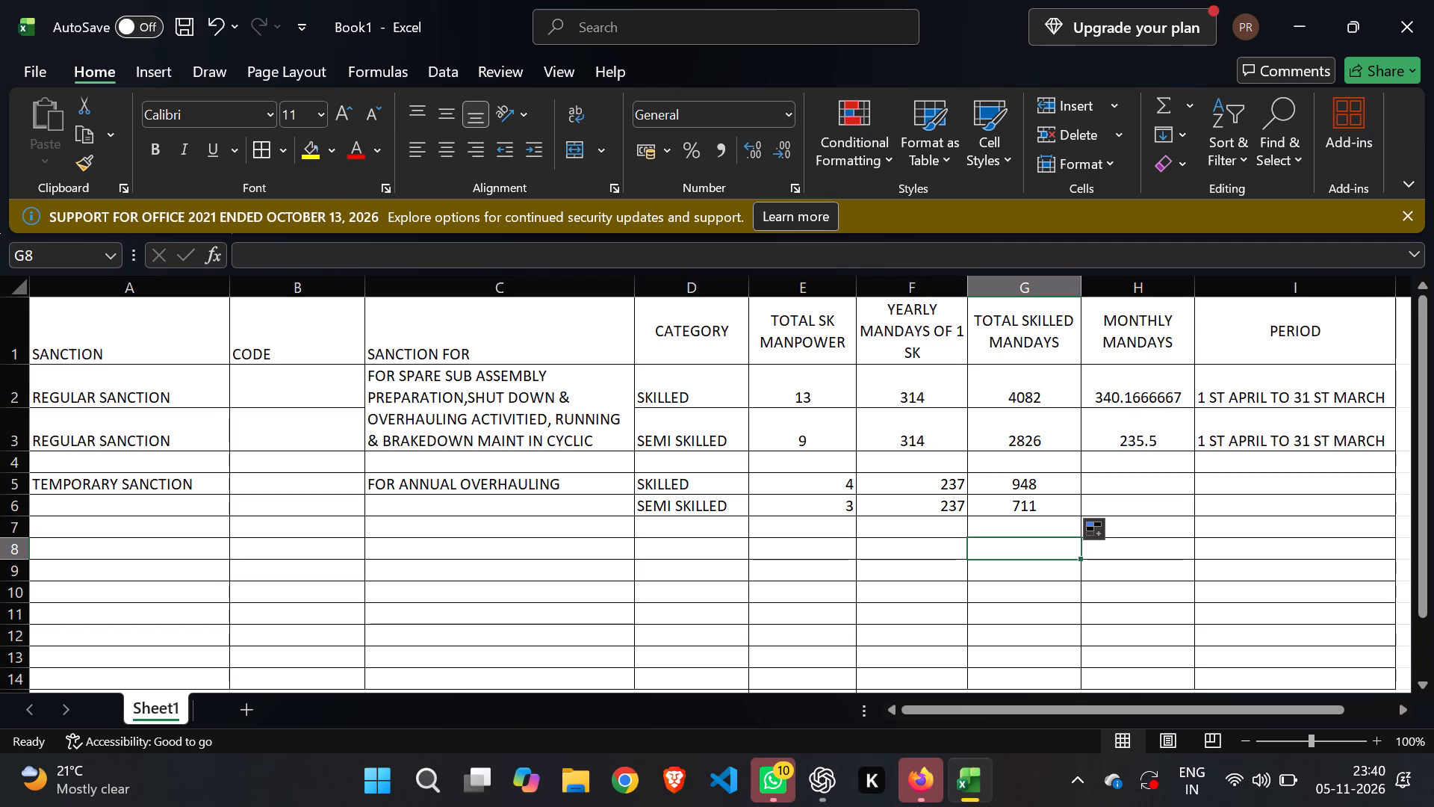
# Calculate MONTHLY MANDAYS for the temporary sanction's skilled row in H5 with the formula =G5/9.
pyautogui.click(1113, 483)
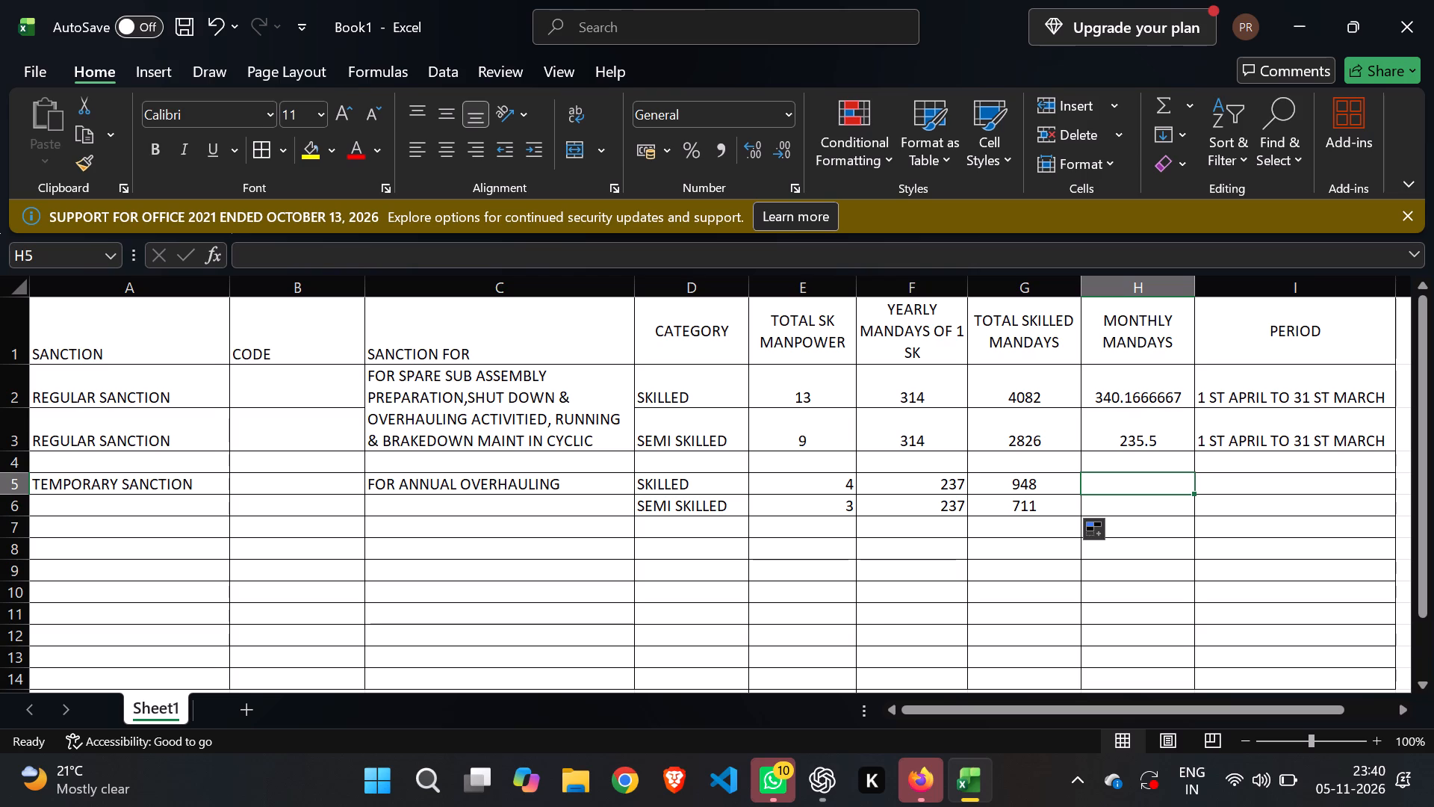
pyautogui.press('=')
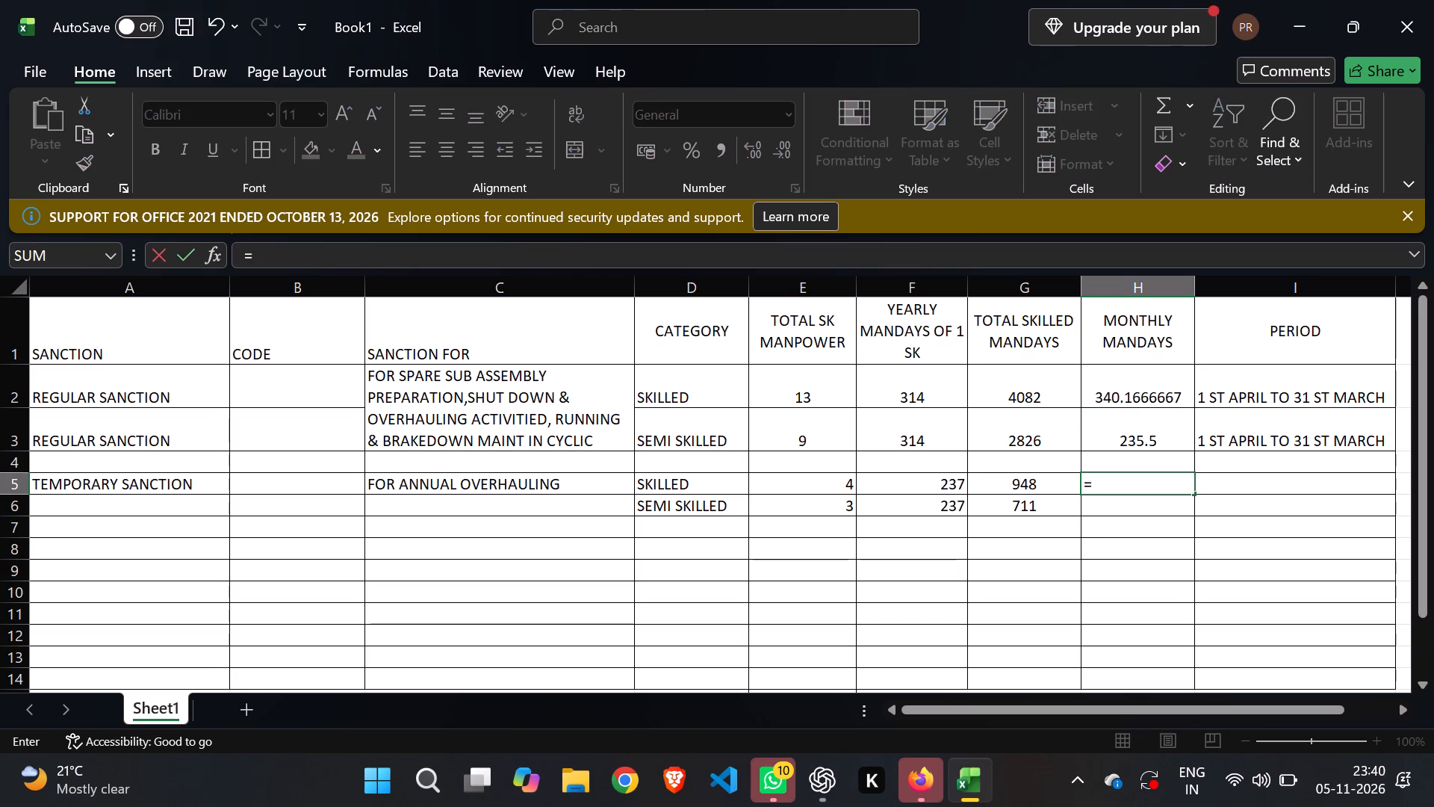
pyautogui.click(1027, 485)
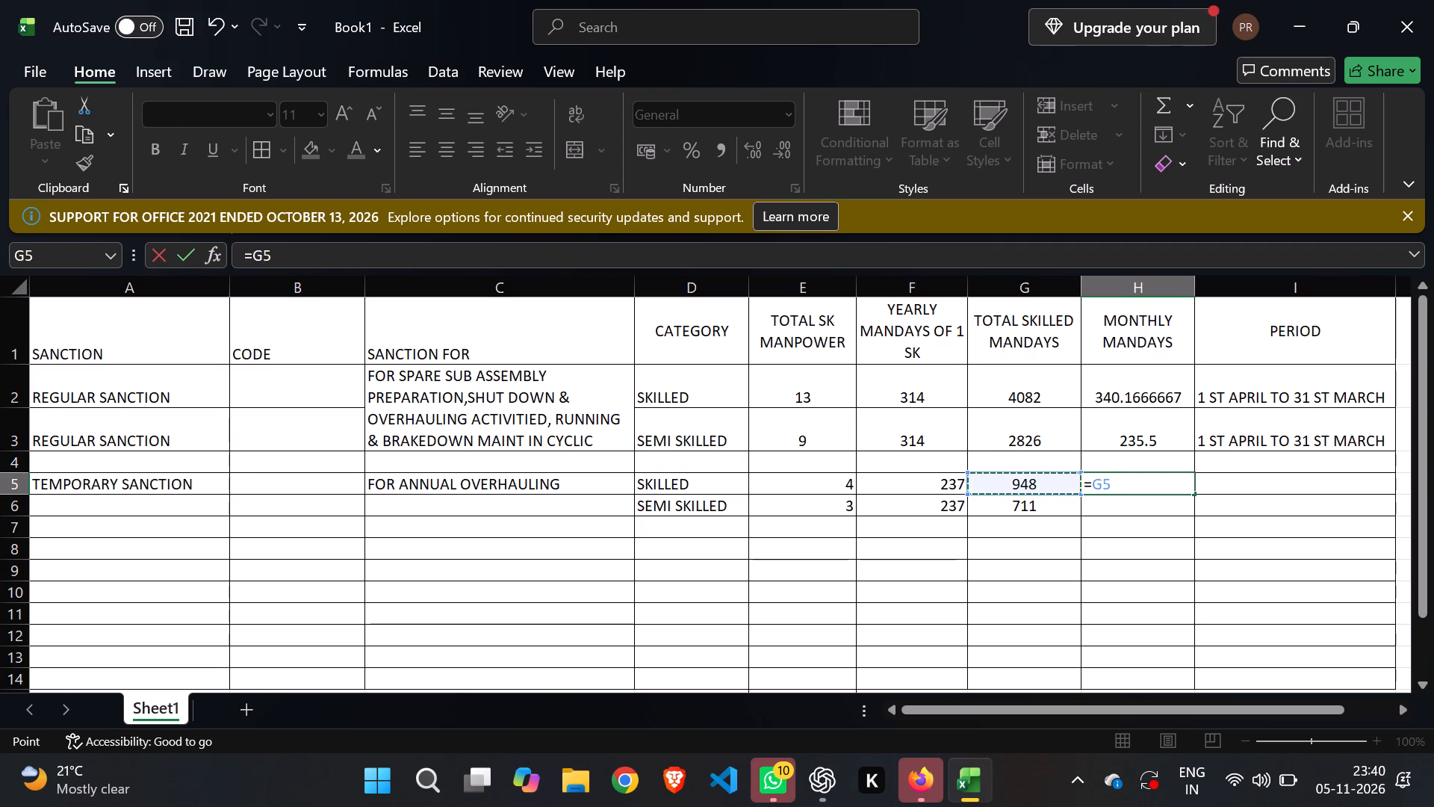
pyautogui.press('/')
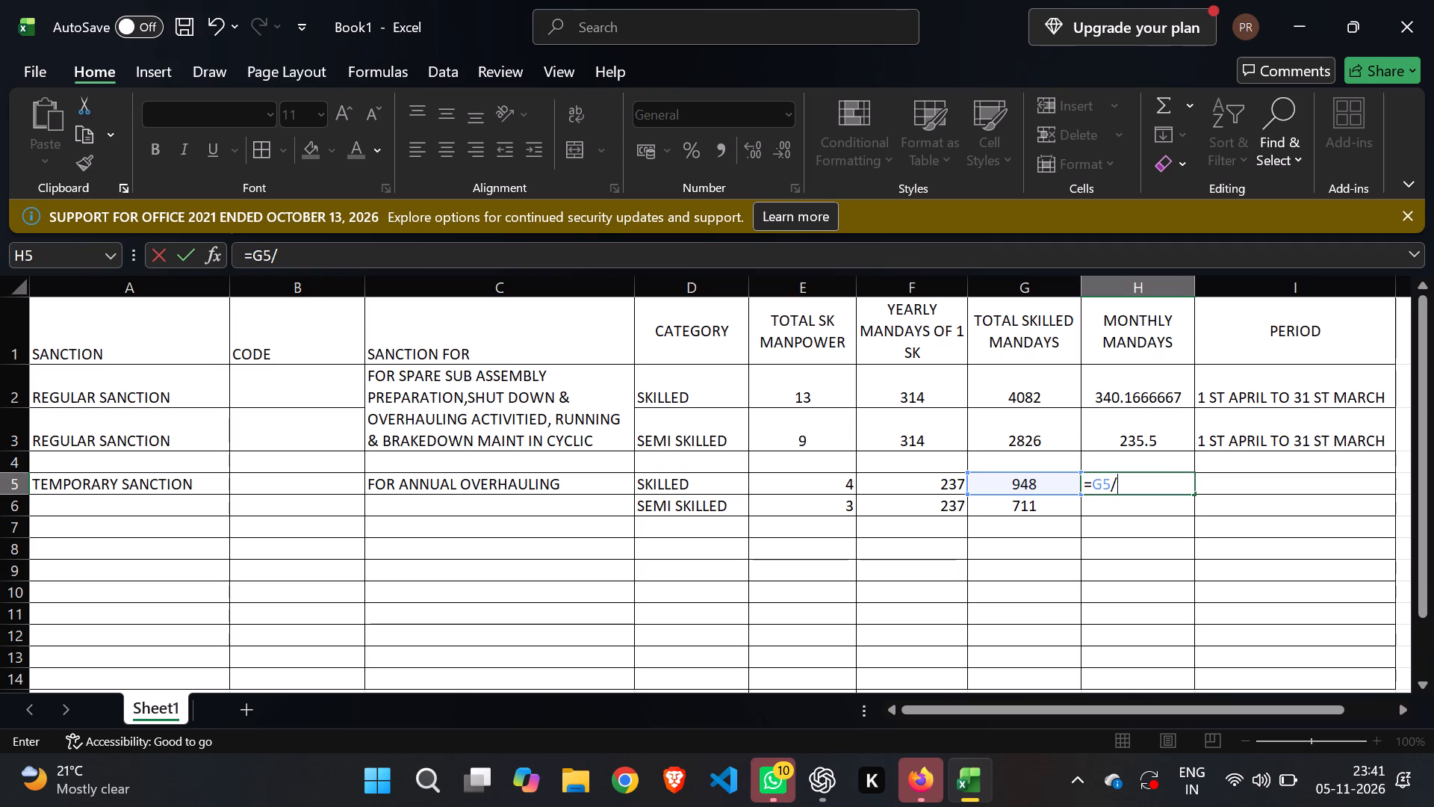
pyautogui.press('9')
pyautogui.press('Return')
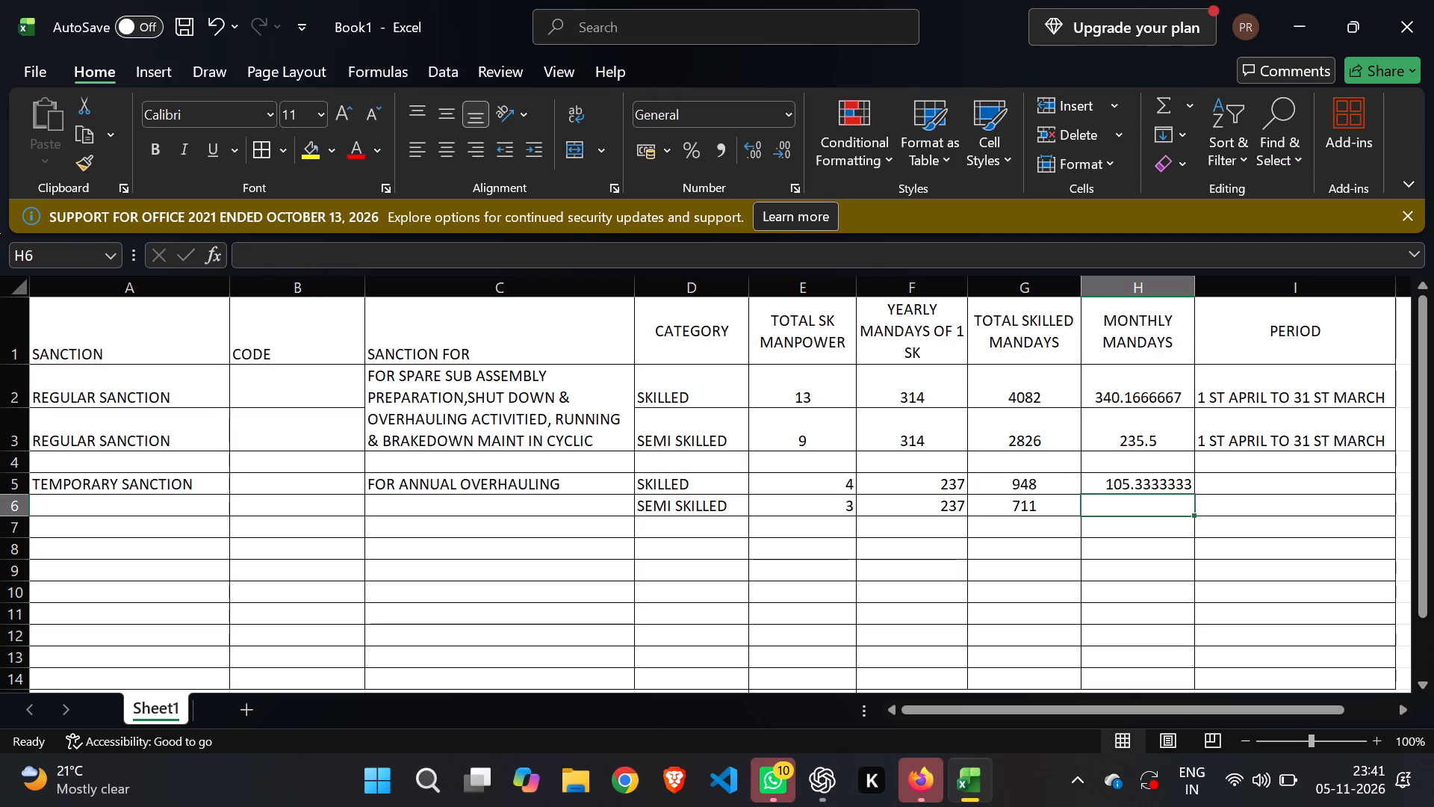
pyautogui.click(1126, 528)
pyautogui.click(1155, 482)
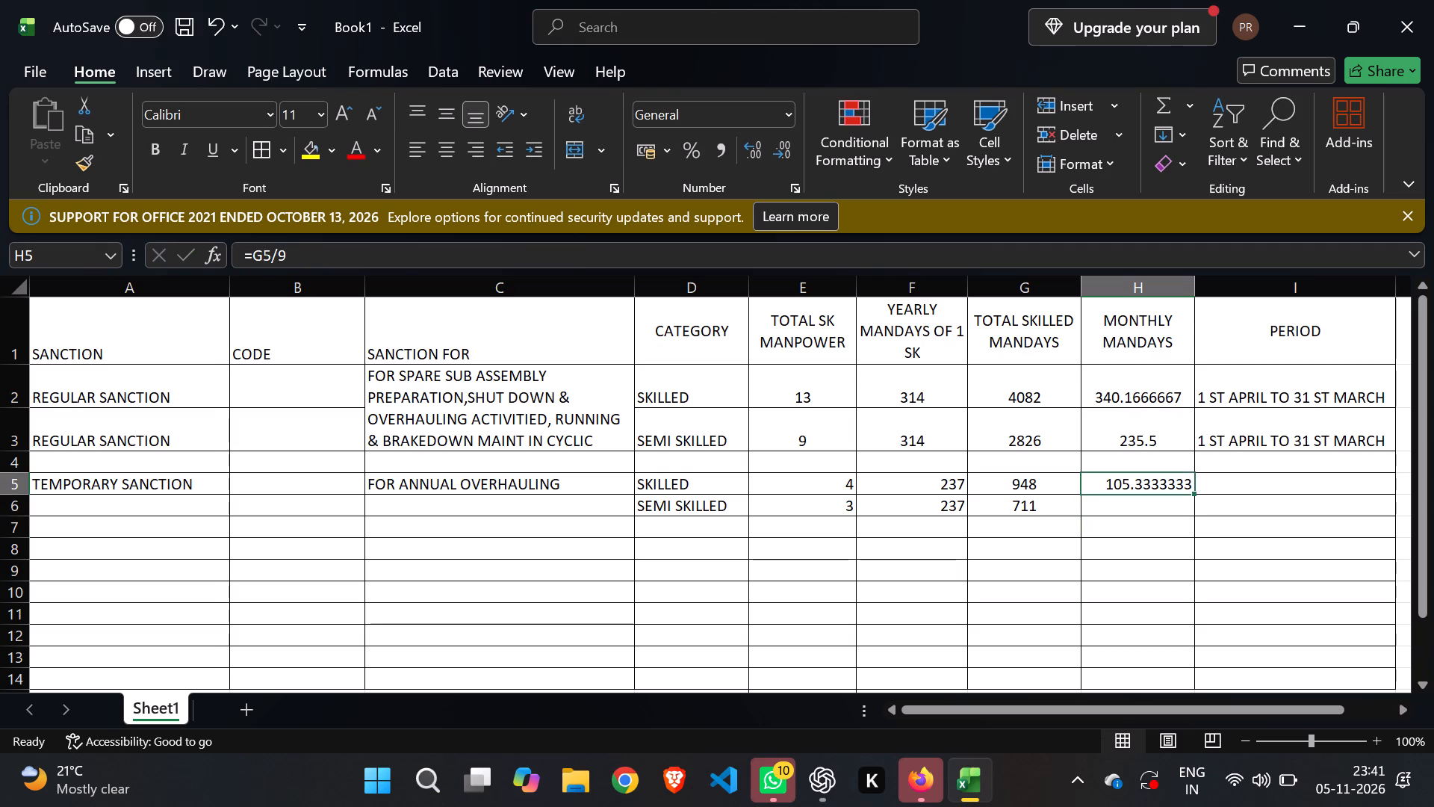
# Calculate MONTHLY MANDAYS for the temporary sanction's semi-skilled row in H6 with the formula =G6/9.
pyautogui.click(1165, 512)
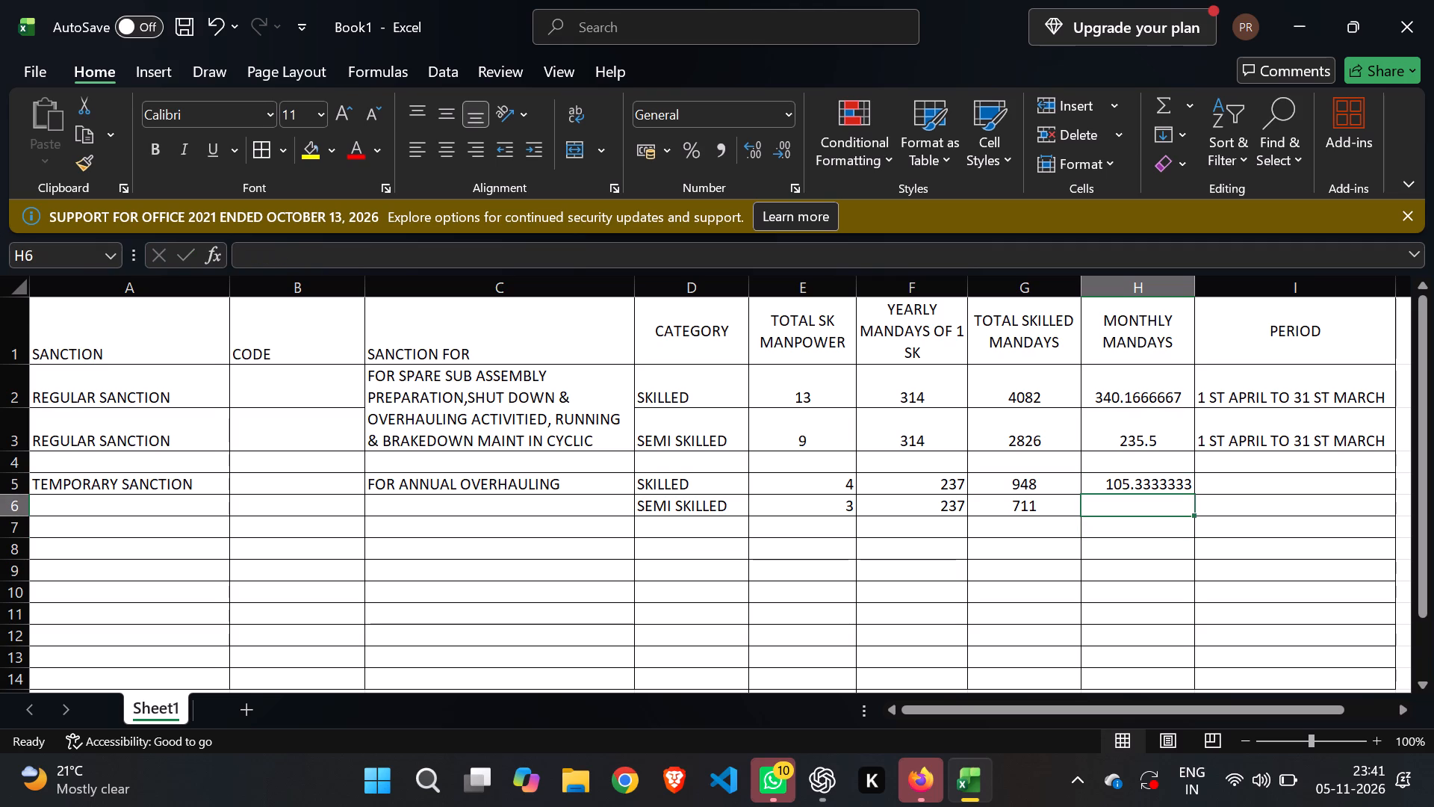
pyautogui.press('=')
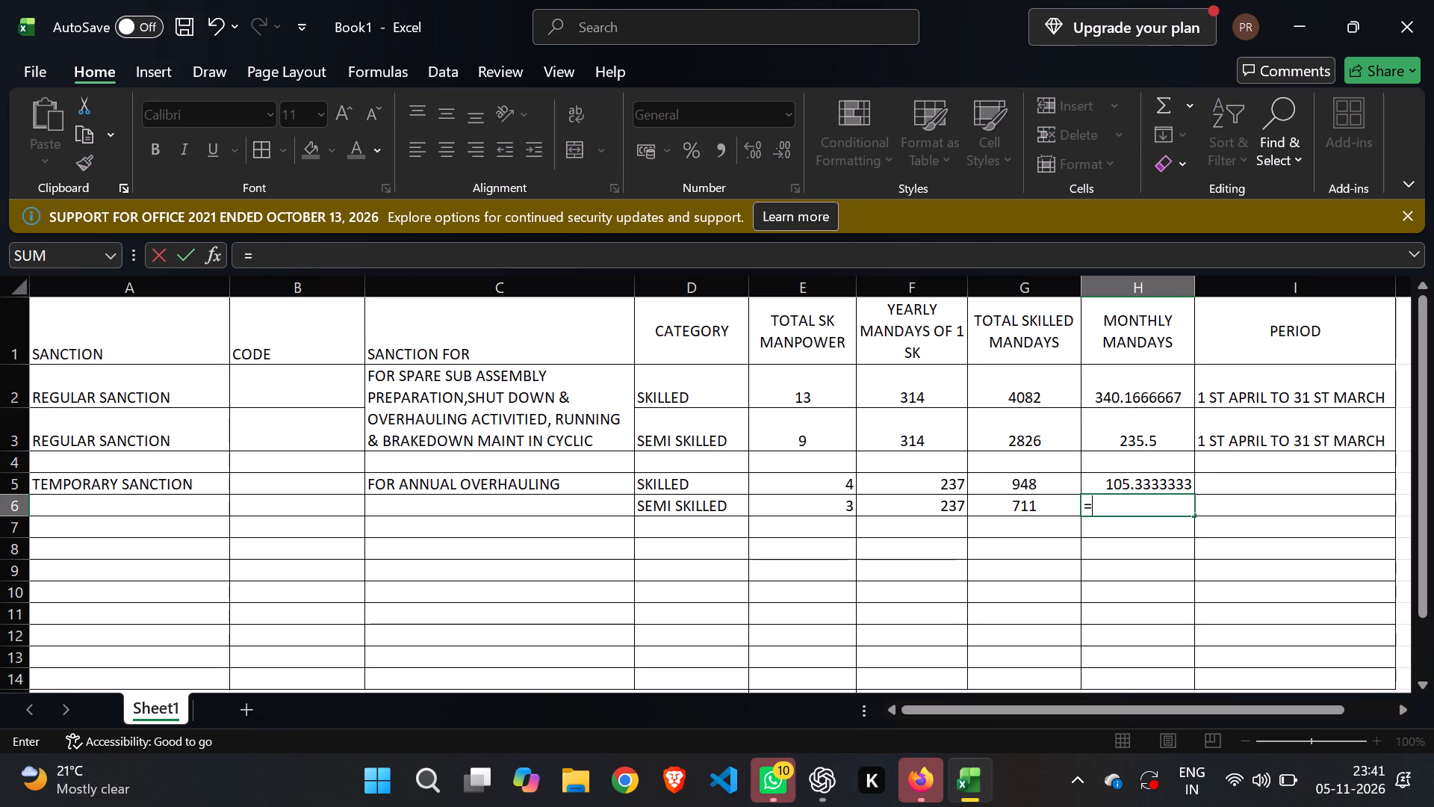
pyautogui.click(992, 507)
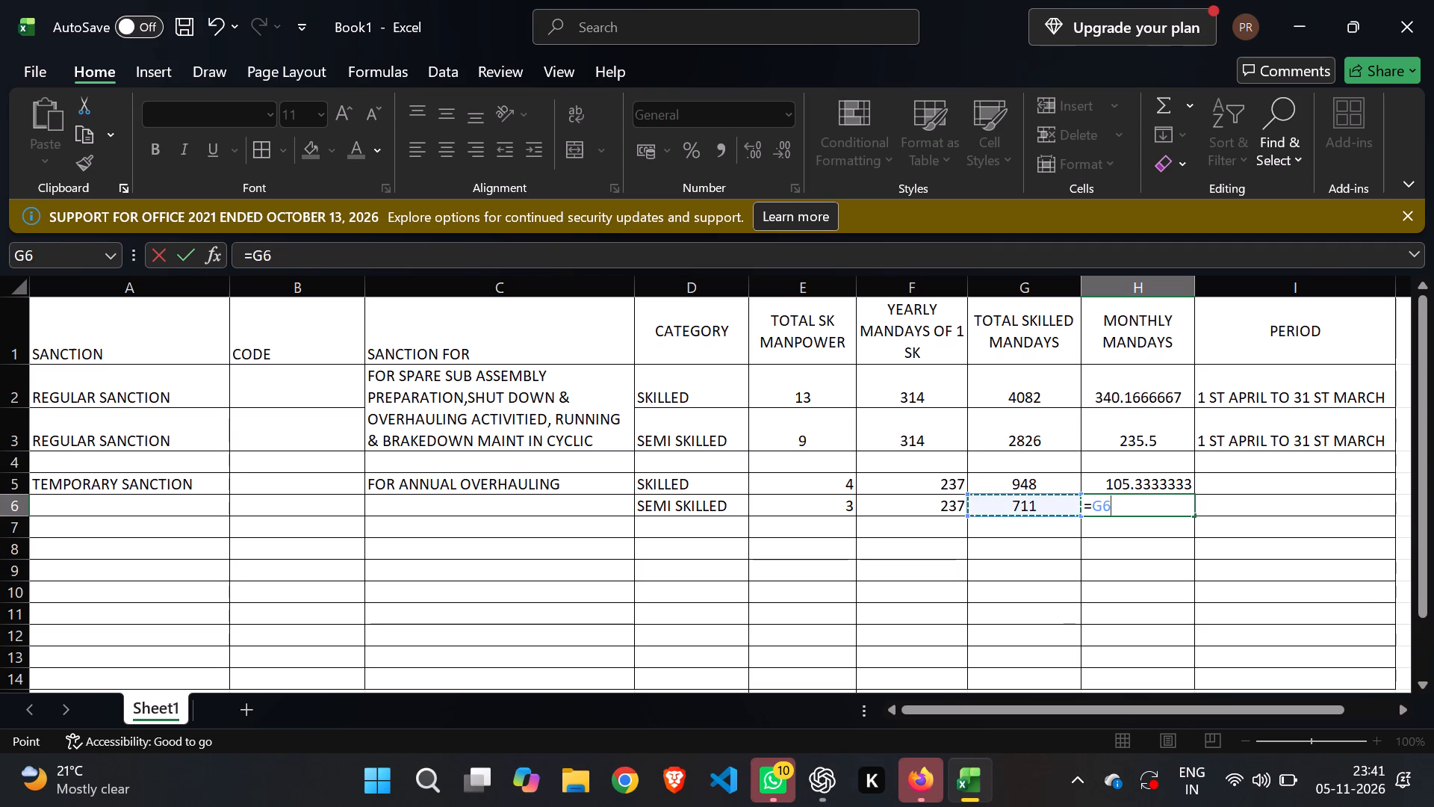
pyautogui.press('/')
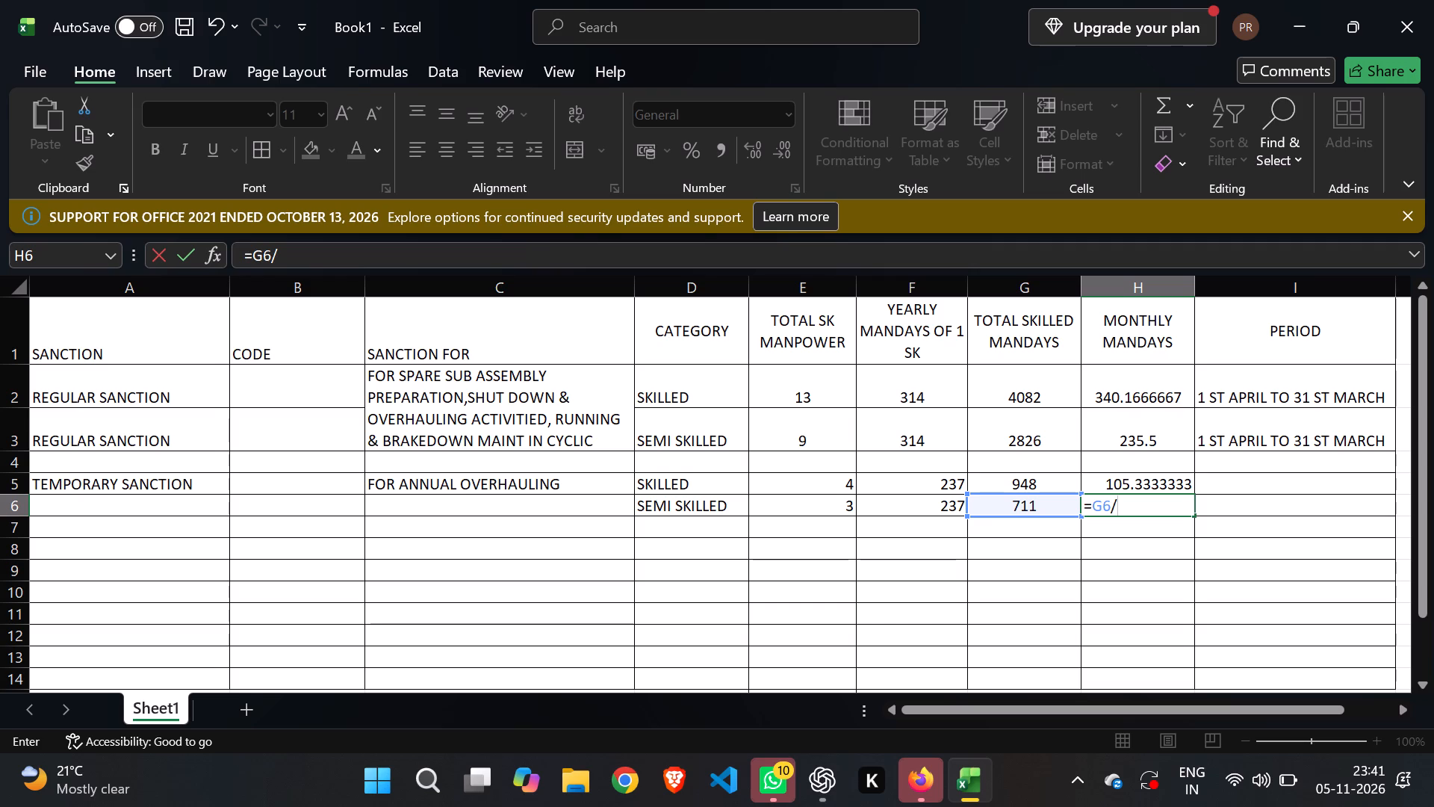
pyautogui.press('9')
pyautogui.press('Return')
pyautogui.click(1155, 582)
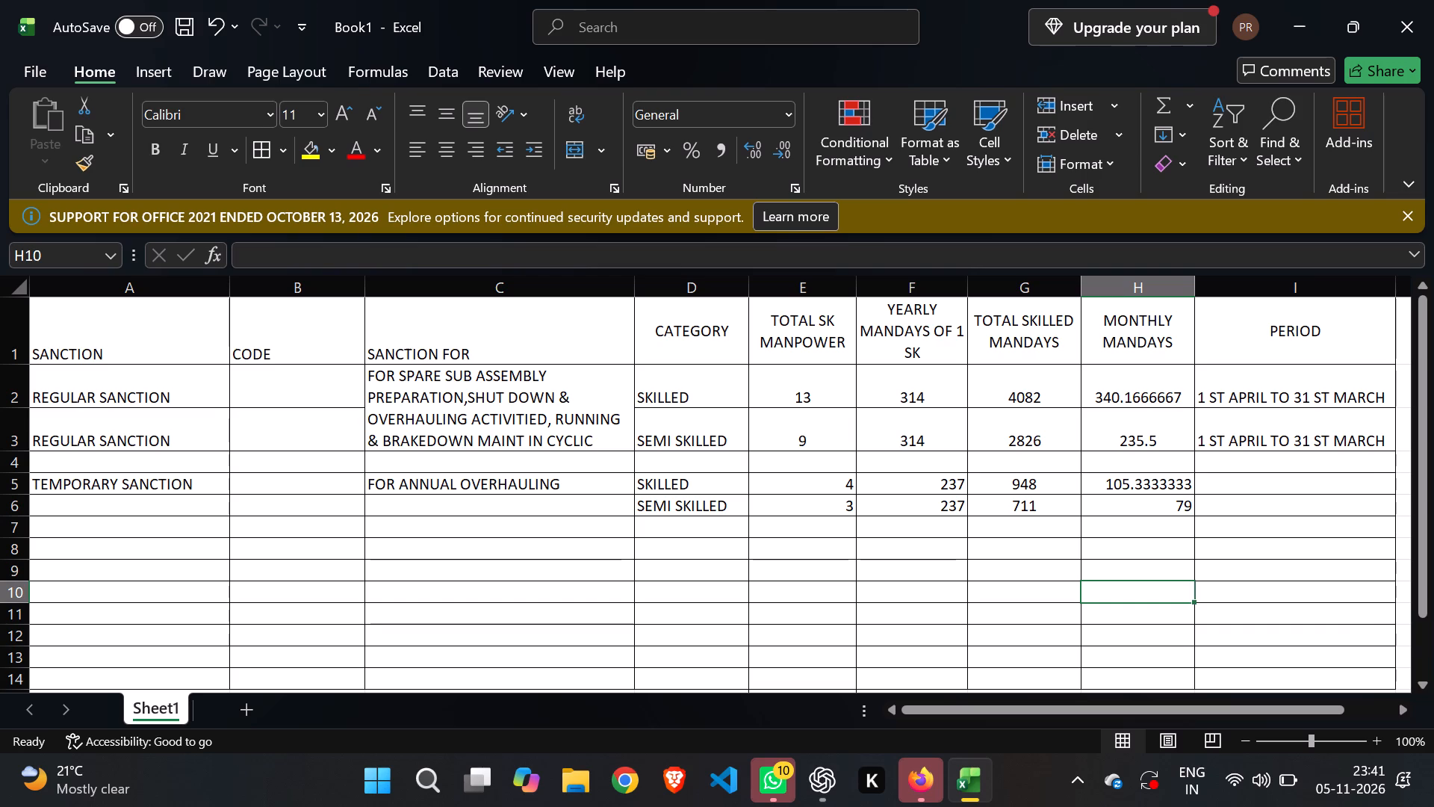
# Center the MONTHLY MANDAYS values in H5 and H6 horizontally.
pyautogui.moveTo(1111, 486); pyautogui.dragTo(1111, 495)
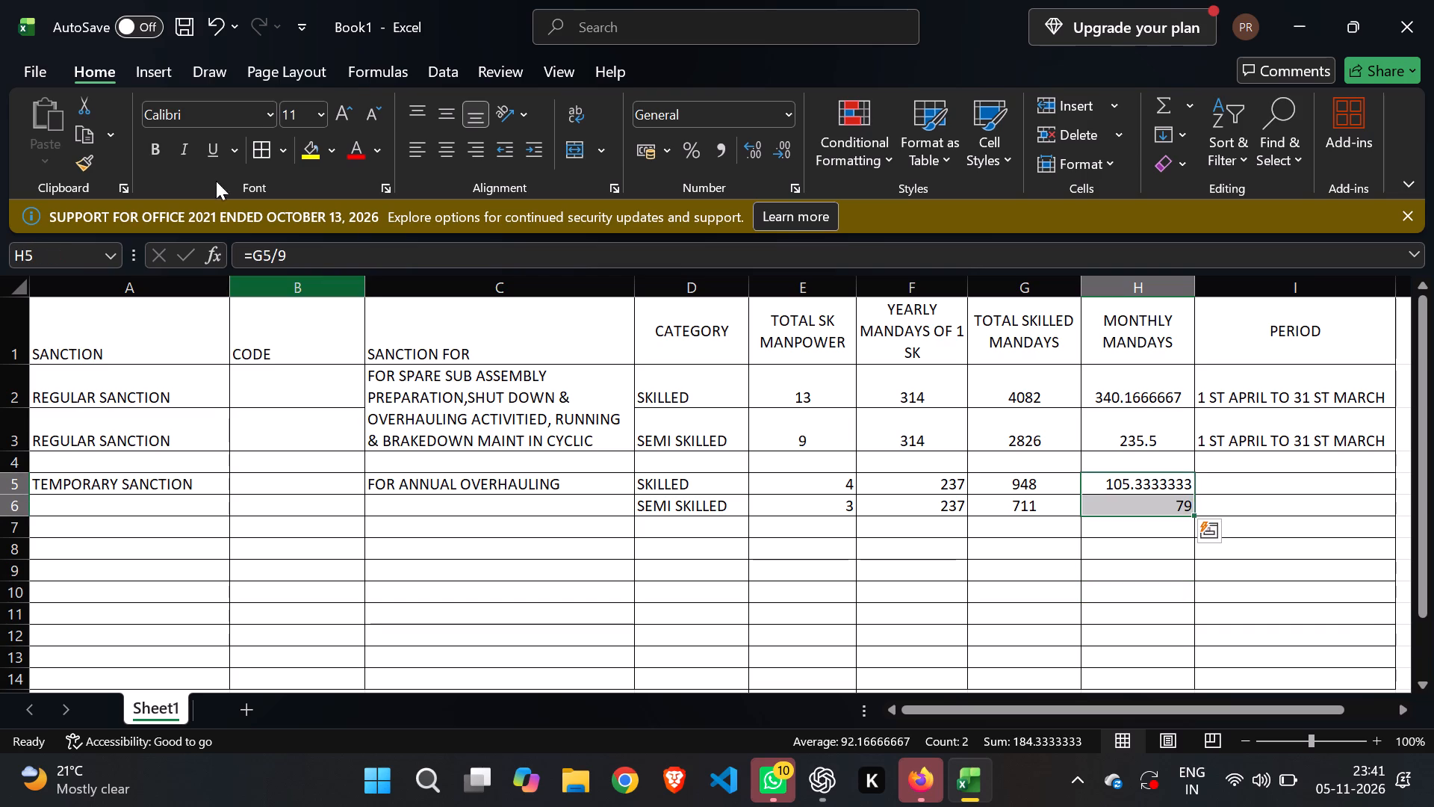
pyautogui.click(454, 155)
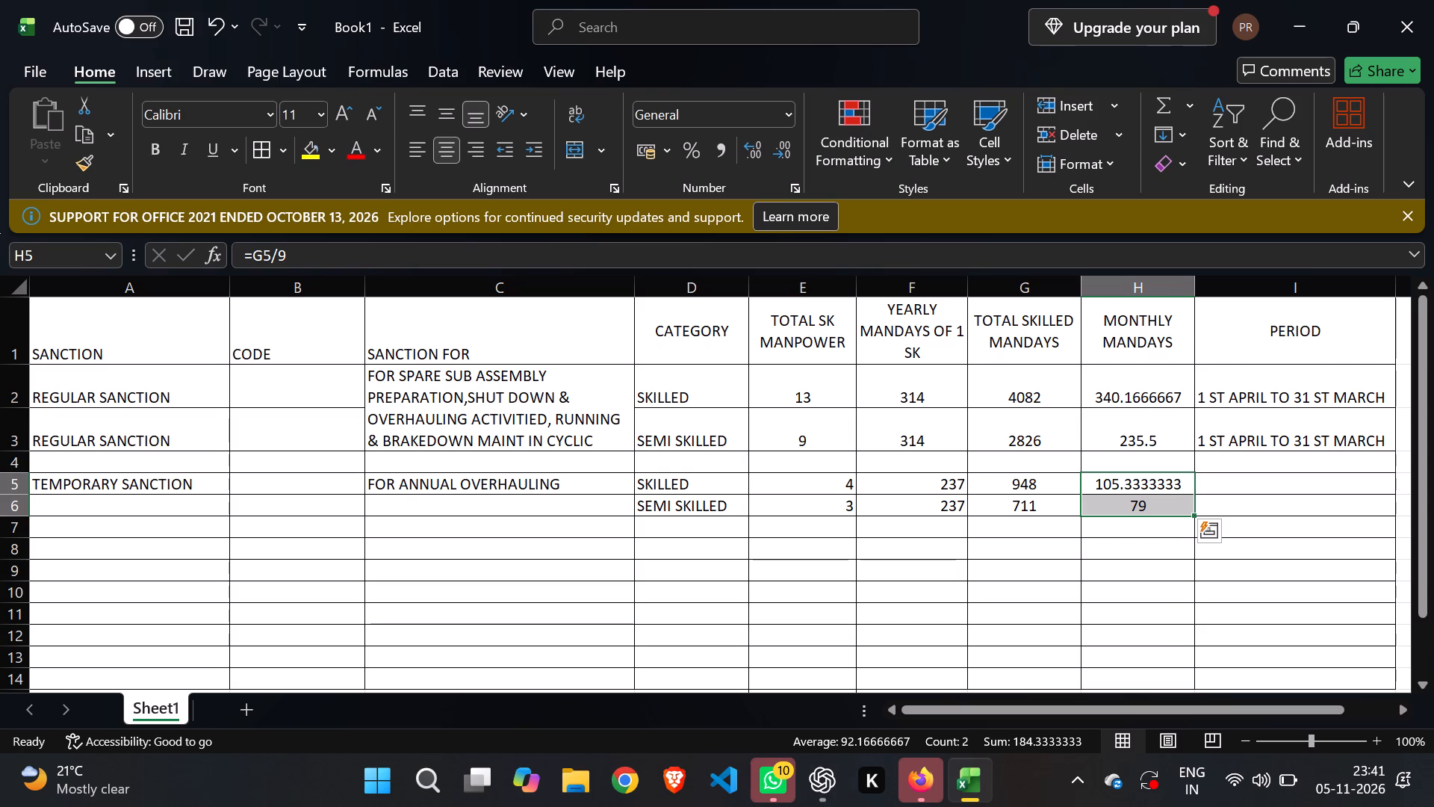
# Enter the period 1ST OCT TO 30 JUNE in I5 for the temporary sanction's skilled row.
pyautogui.click(1223, 488)
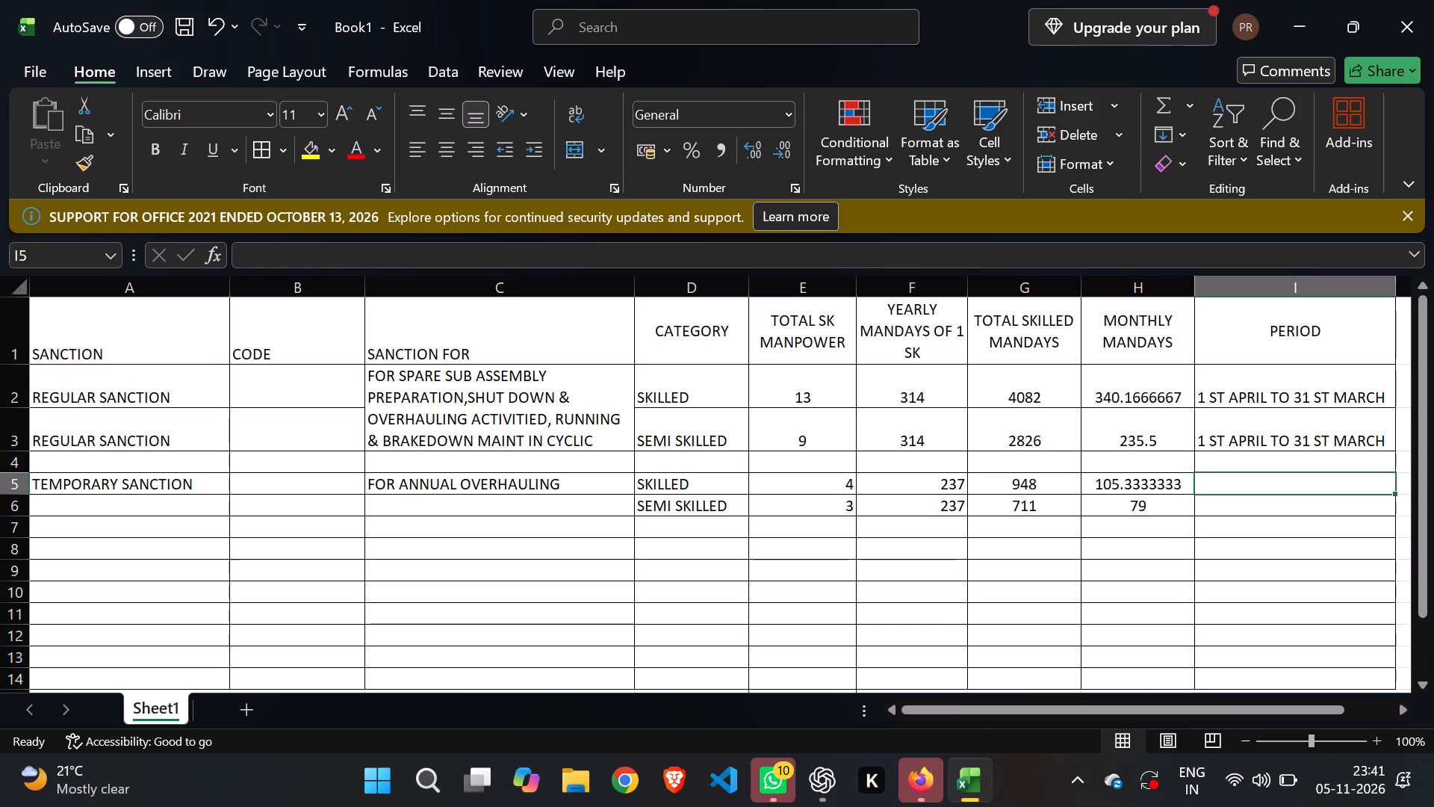
pyautogui.press('1')
pyautogui.write('ST')
pyautogui.press('space')
pyautogui.write('OCT')
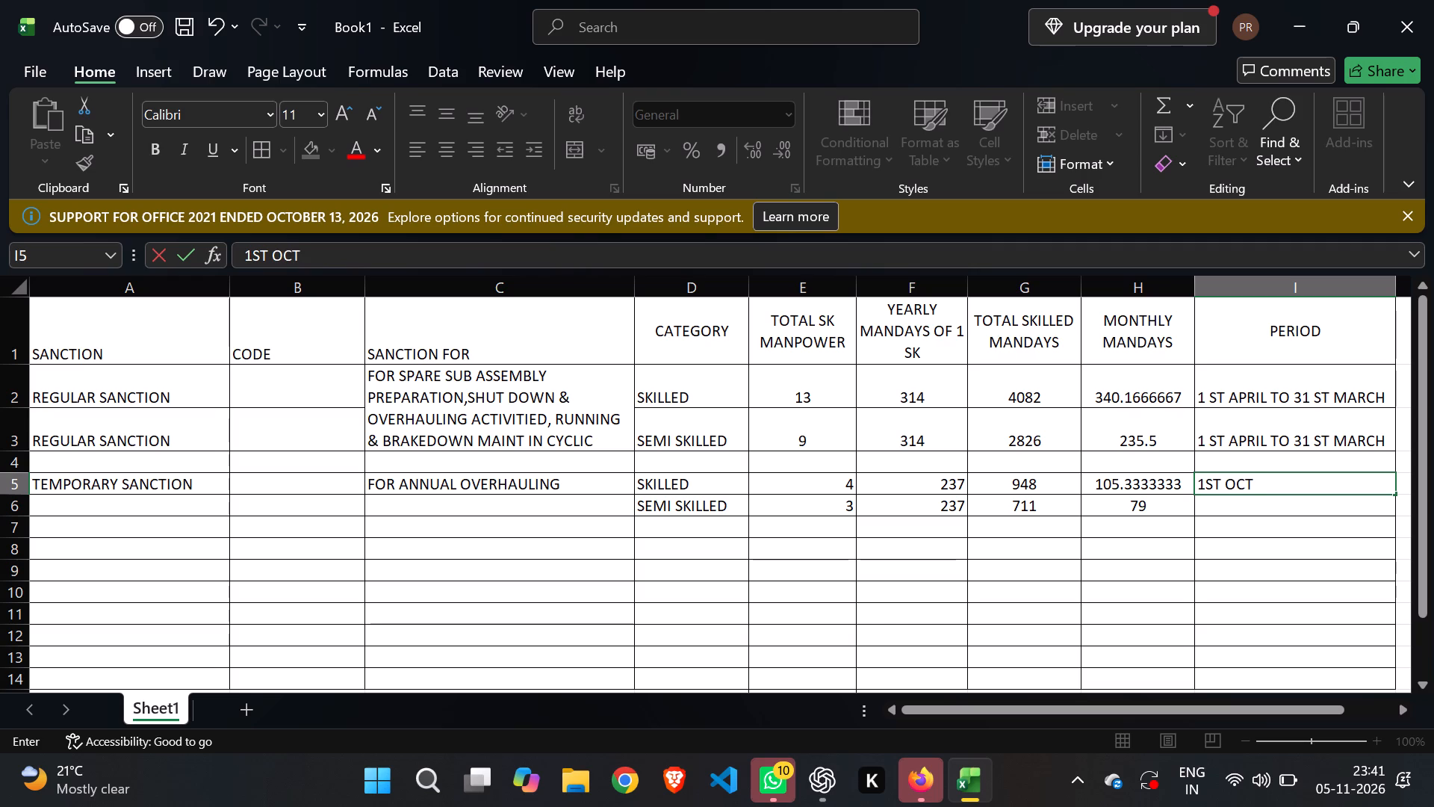
pyautogui.press('space')
pyautogui.write('T')
pyautogui.press('o')
pyautogui.press('space')
pyautogui.write('30')
pyautogui.press('space')
pyautogui.write('JUNE')
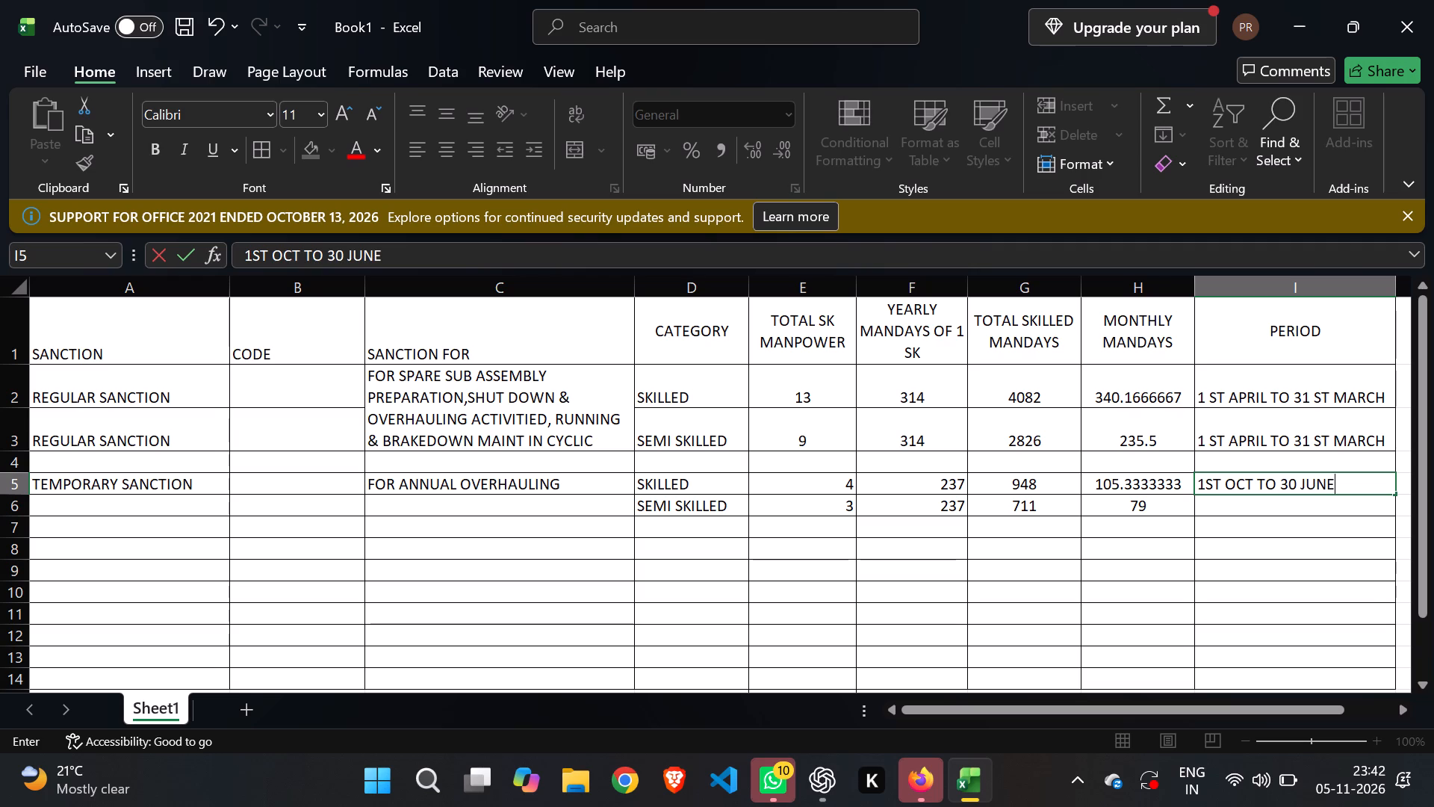
pyautogui.click(1264, 555)
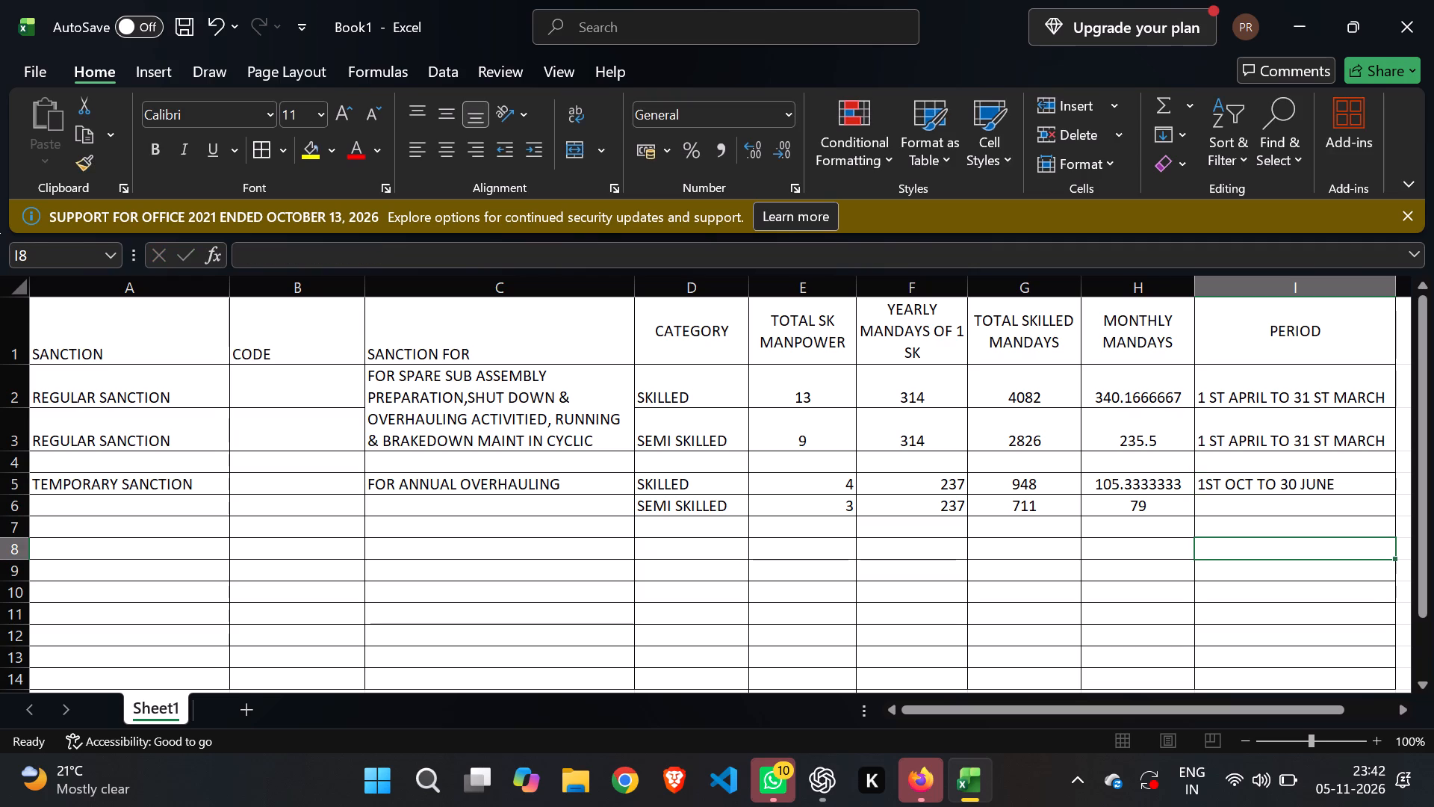
# Copy the period from I5 into I6 for the temporary sanction's semi-skilled row.
pyautogui.click(1265, 495)
pyautogui.rightClick(1256, 484)
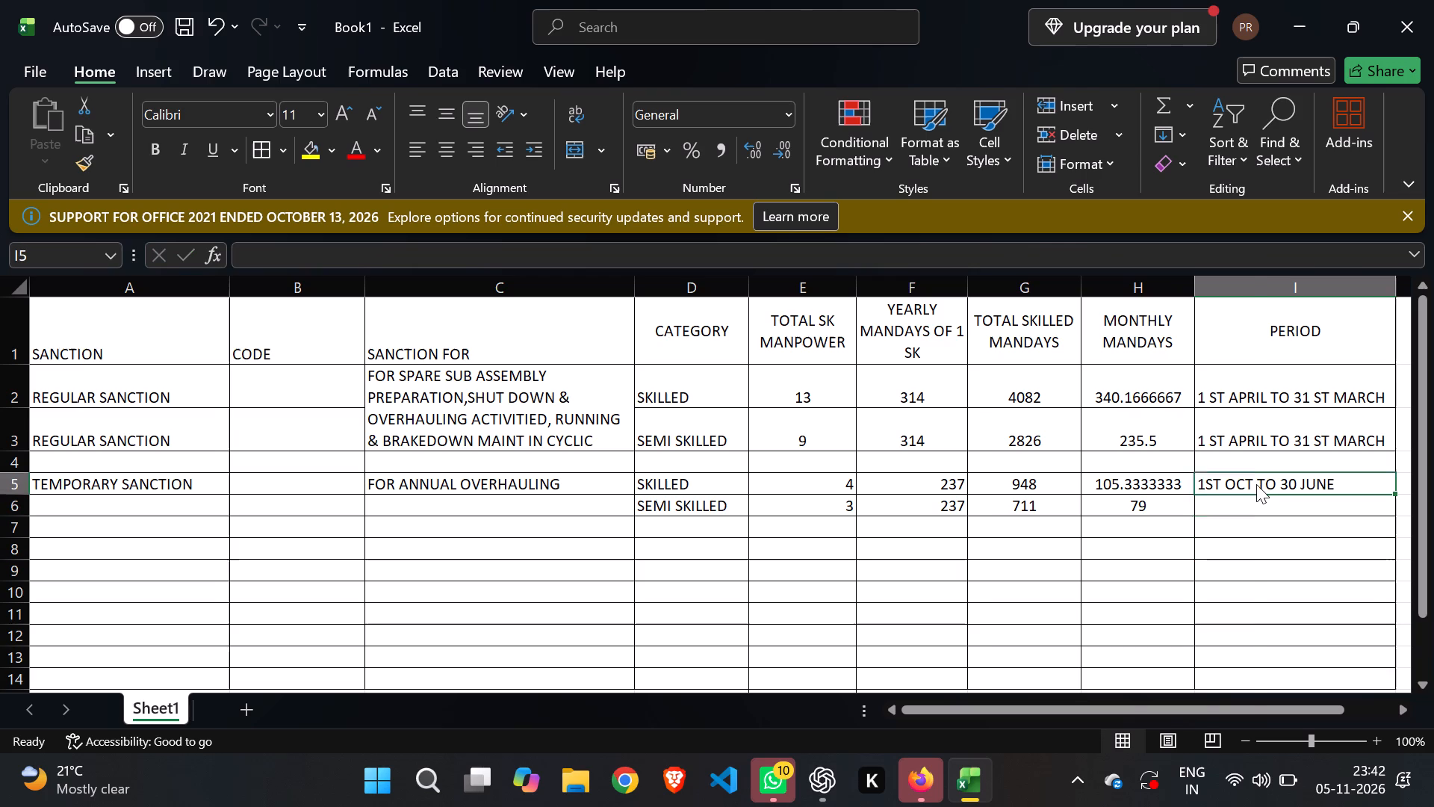
pyautogui.click(1055, 81)
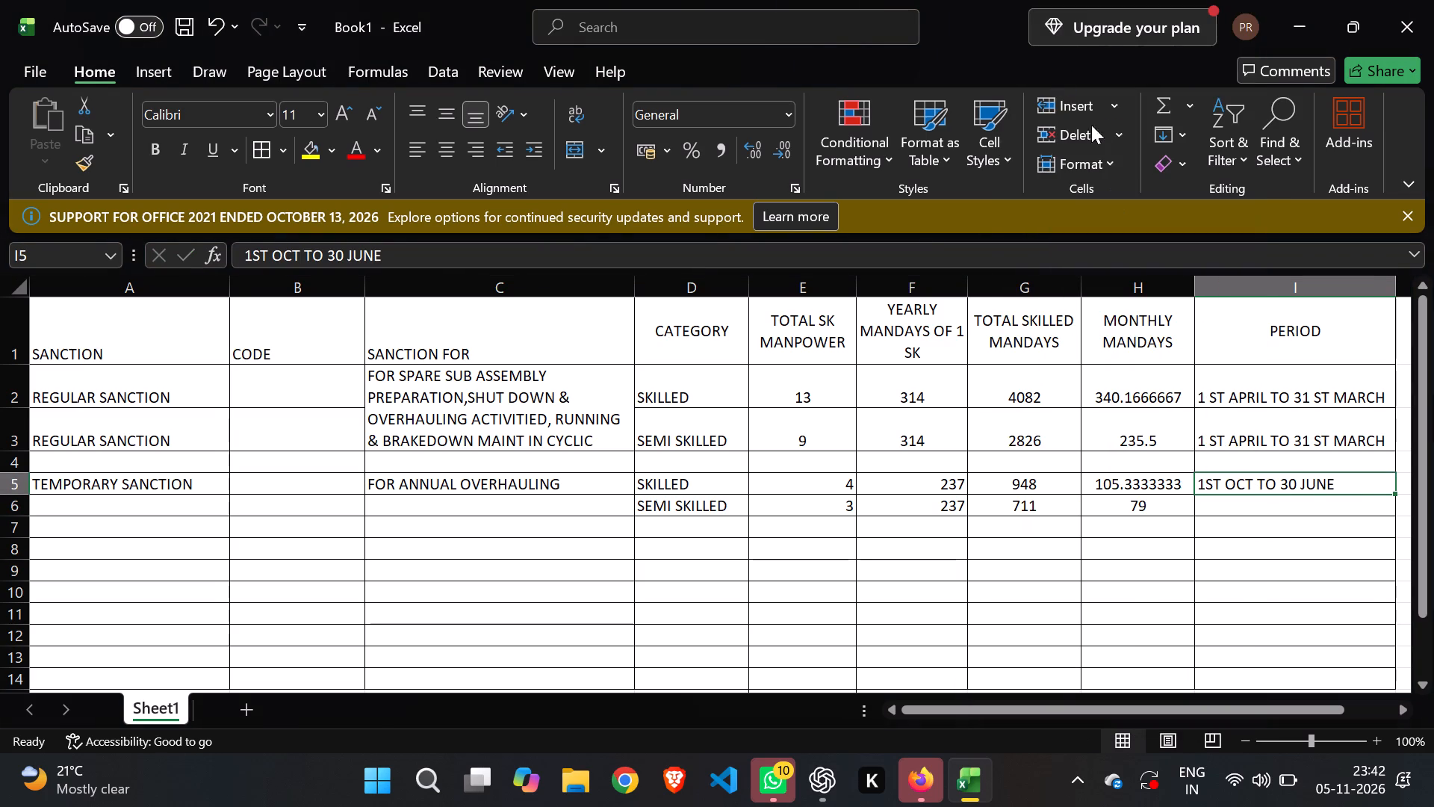
pyautogui.rightClick(1226, 505)
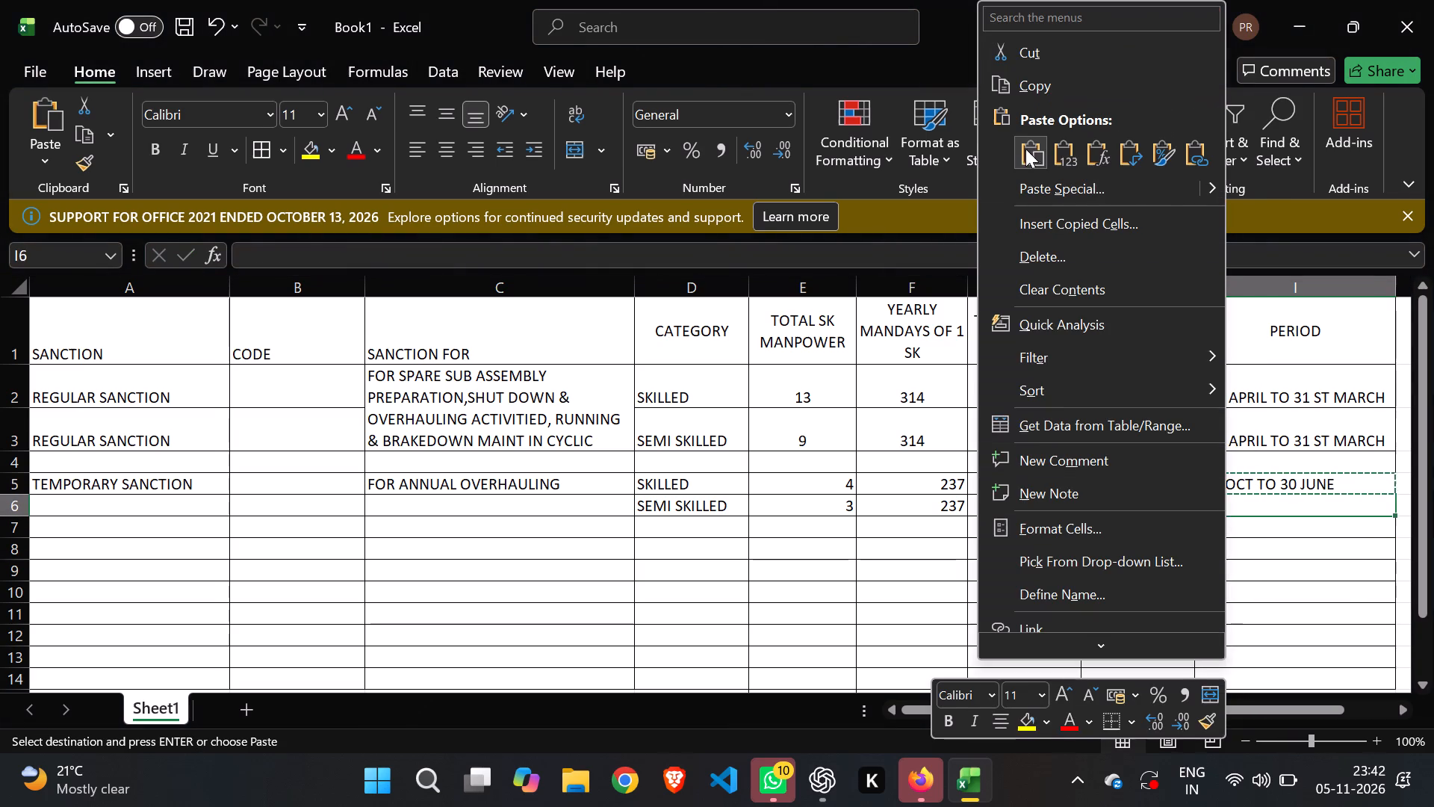
pyautogui.click(1024, 149)
pyautogui.click(981, 581)
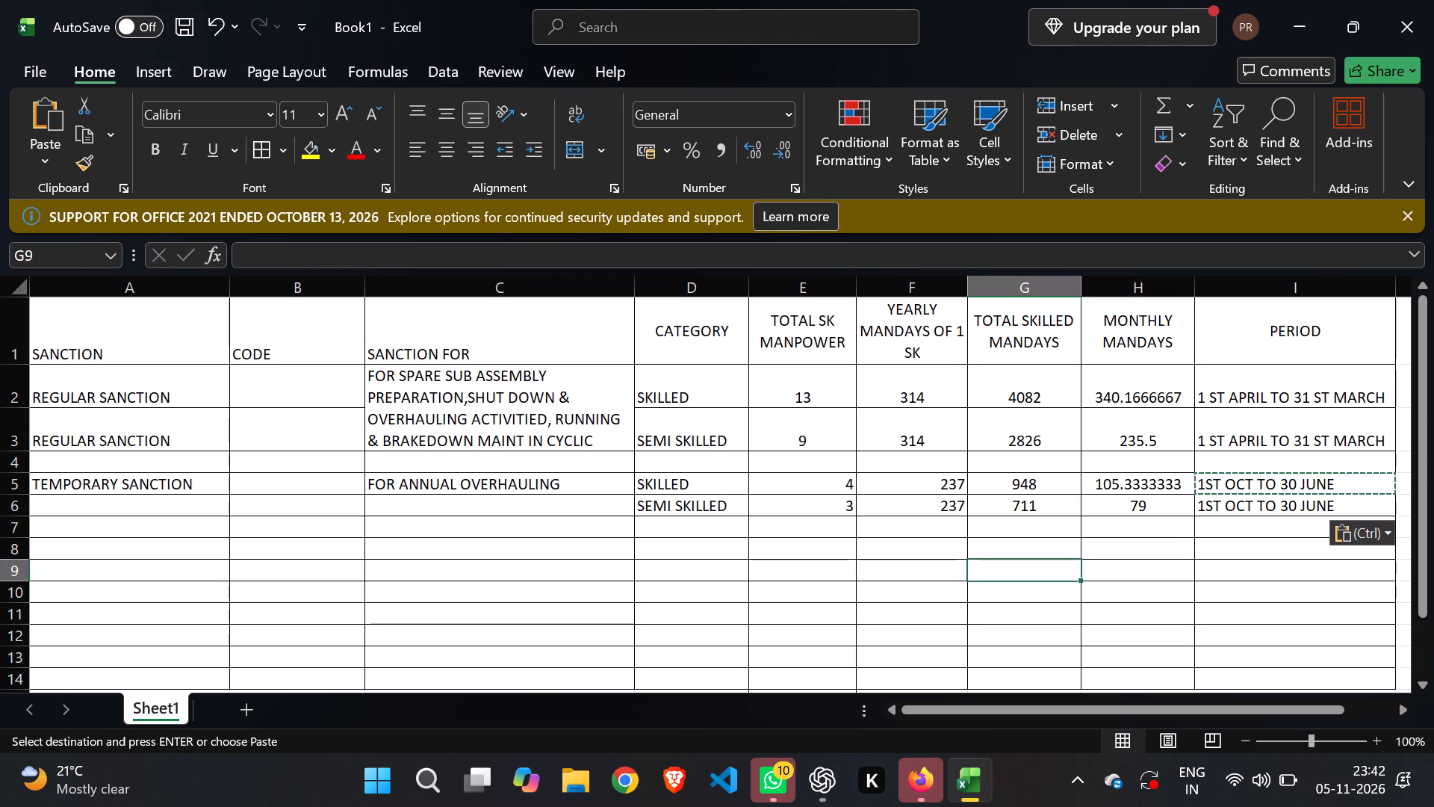
# Copy the TEMPORARY SANCTION label from A5 into A8 to start another temporary sanction entry.
pyautogui.click(131, 549)
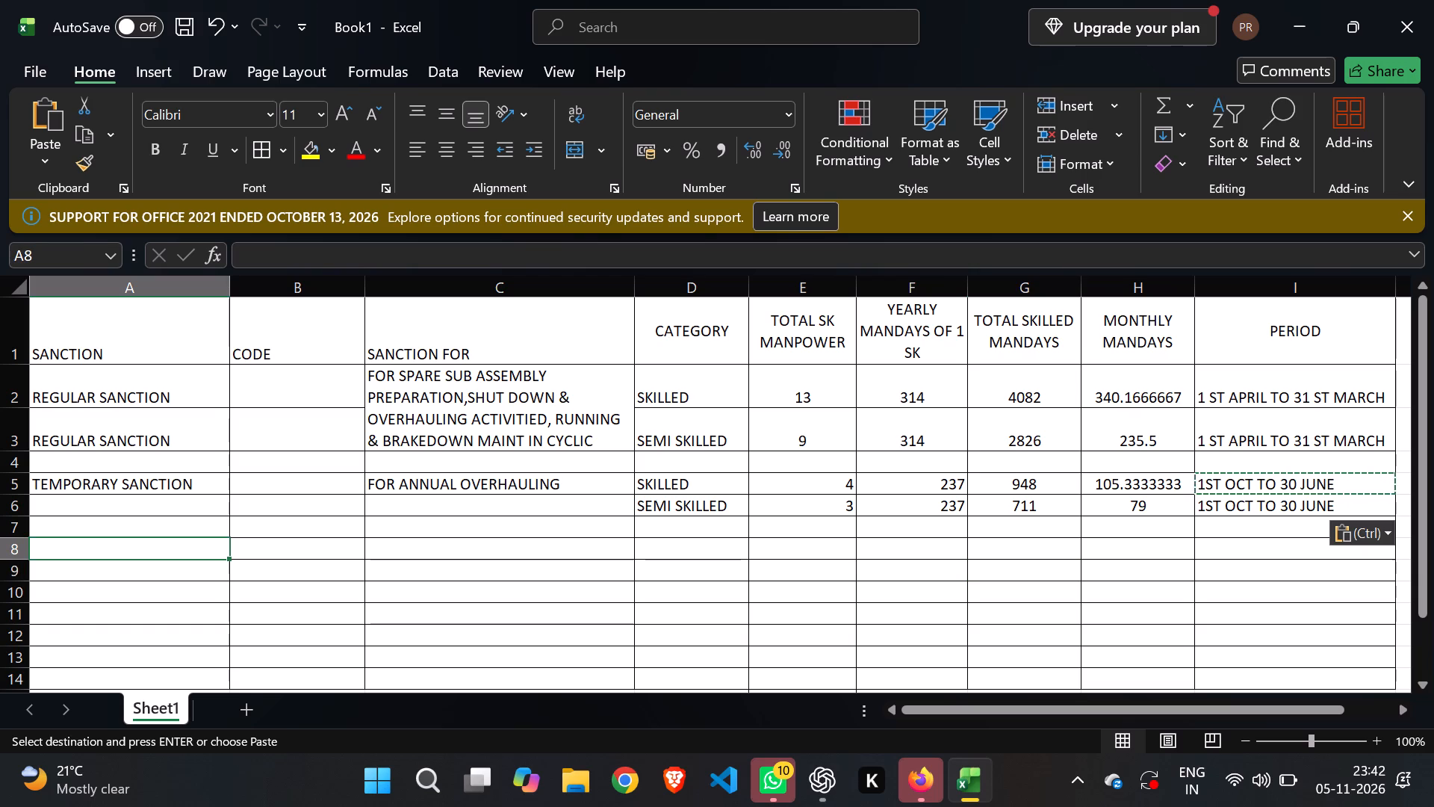
pyautogui.click(144, 480)
pyautogui.rightClick(144, 480)
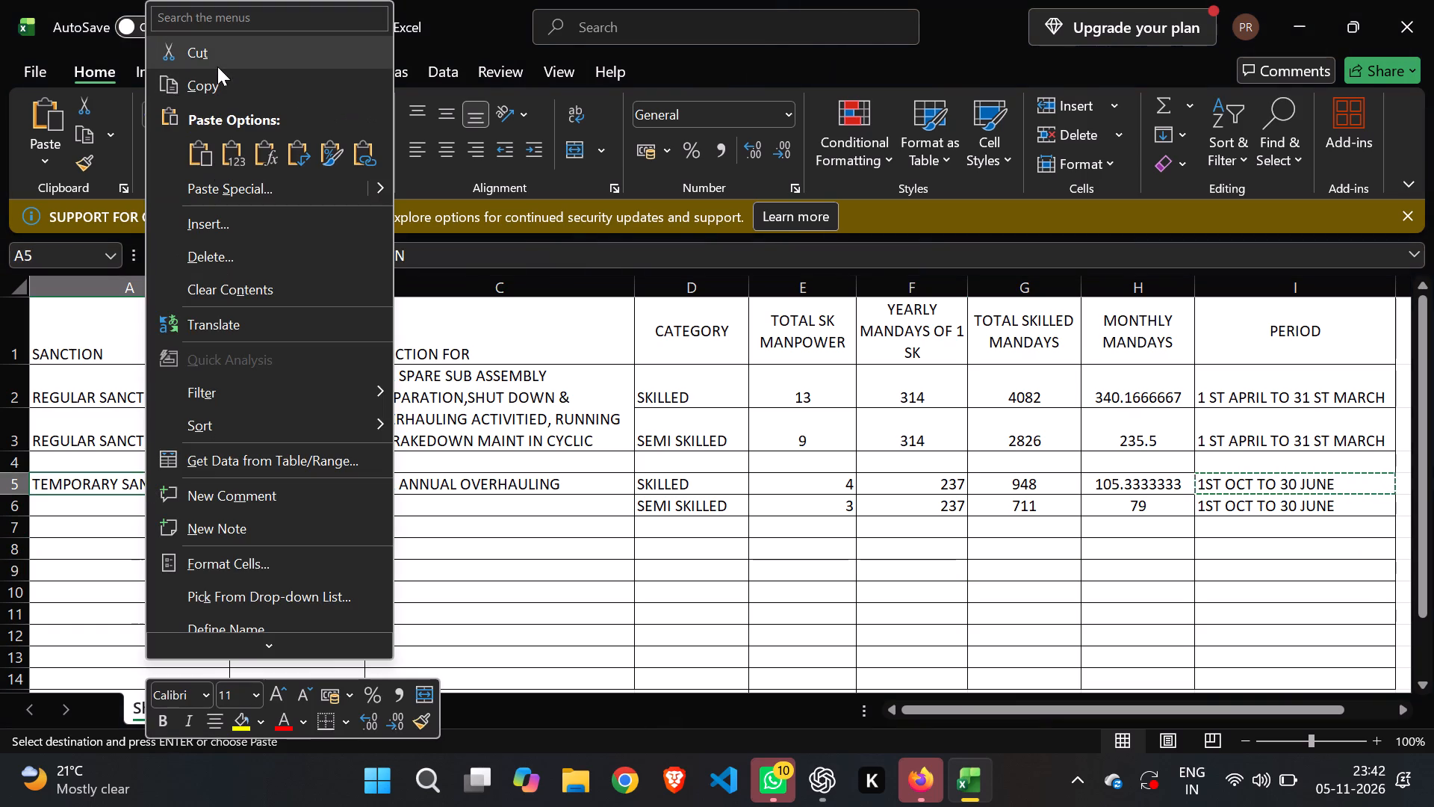
pyautogui.click(220, 81)
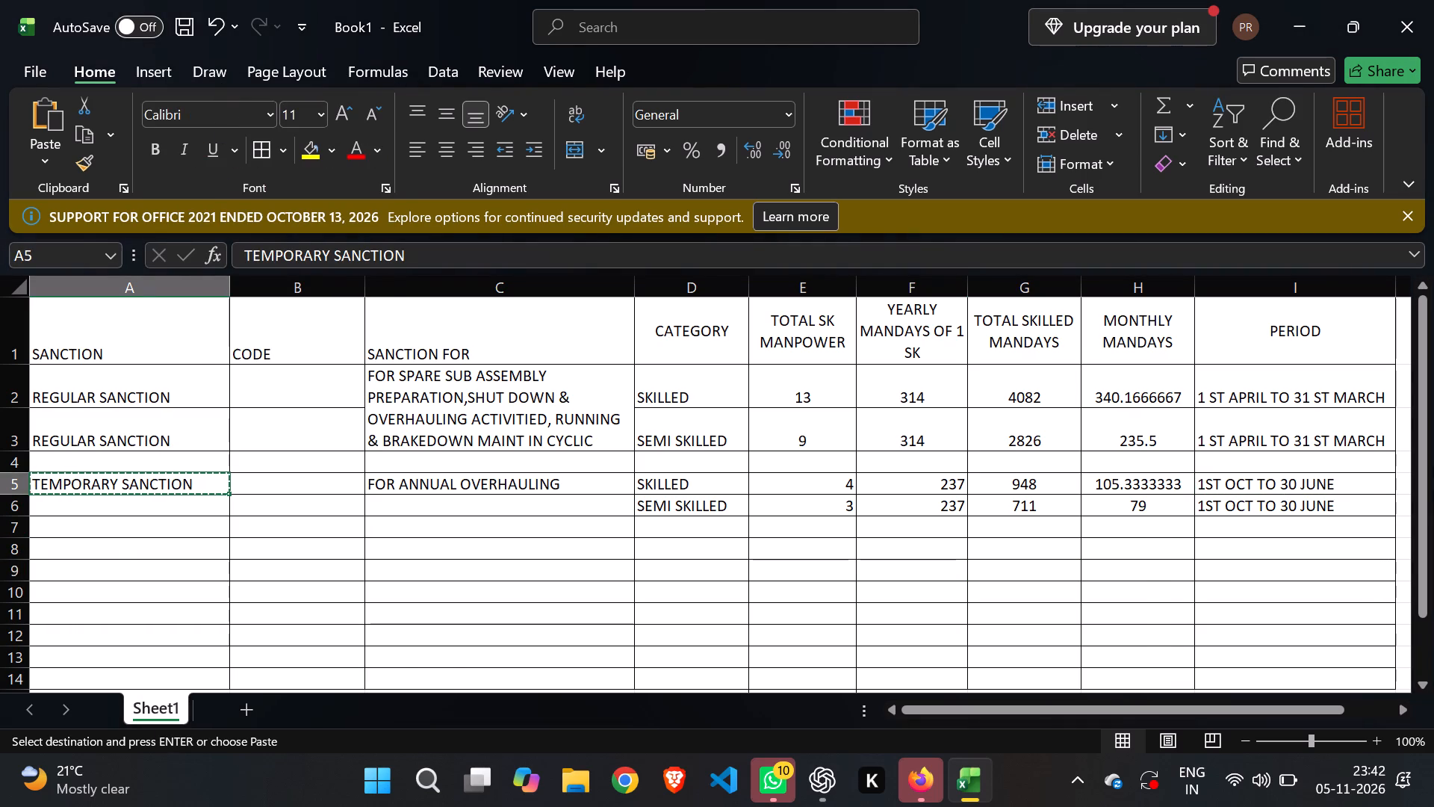
pyautogui.click(170, 550)
pyautogui.rightClick(170, 550)
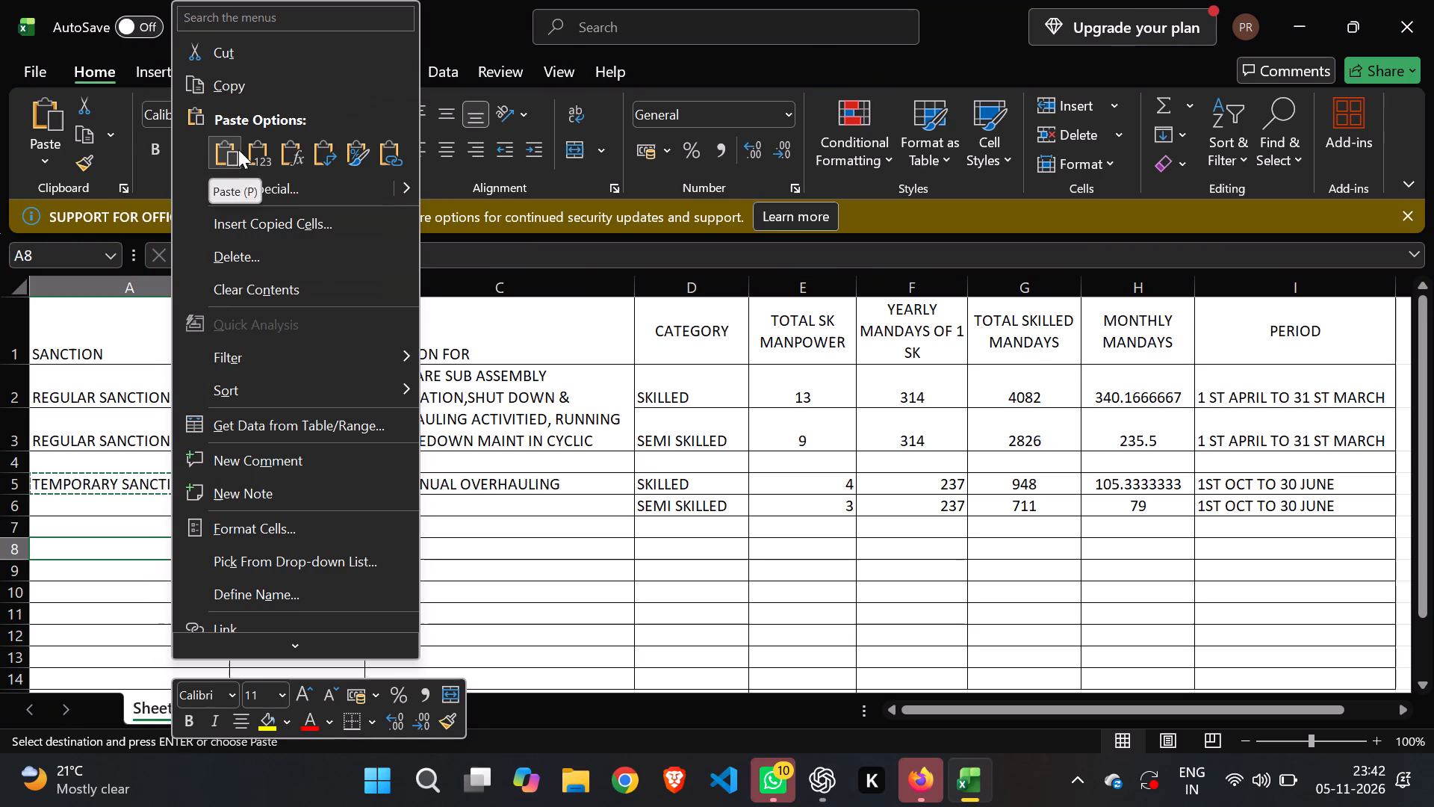
pyautogui.click(238, 149)
# Enter the sanction purpose FOR MANSOON SEASON & ANGLE BLADE REP.OF DOZER BD-155 in C8.
pyautogui.click(425, 550)
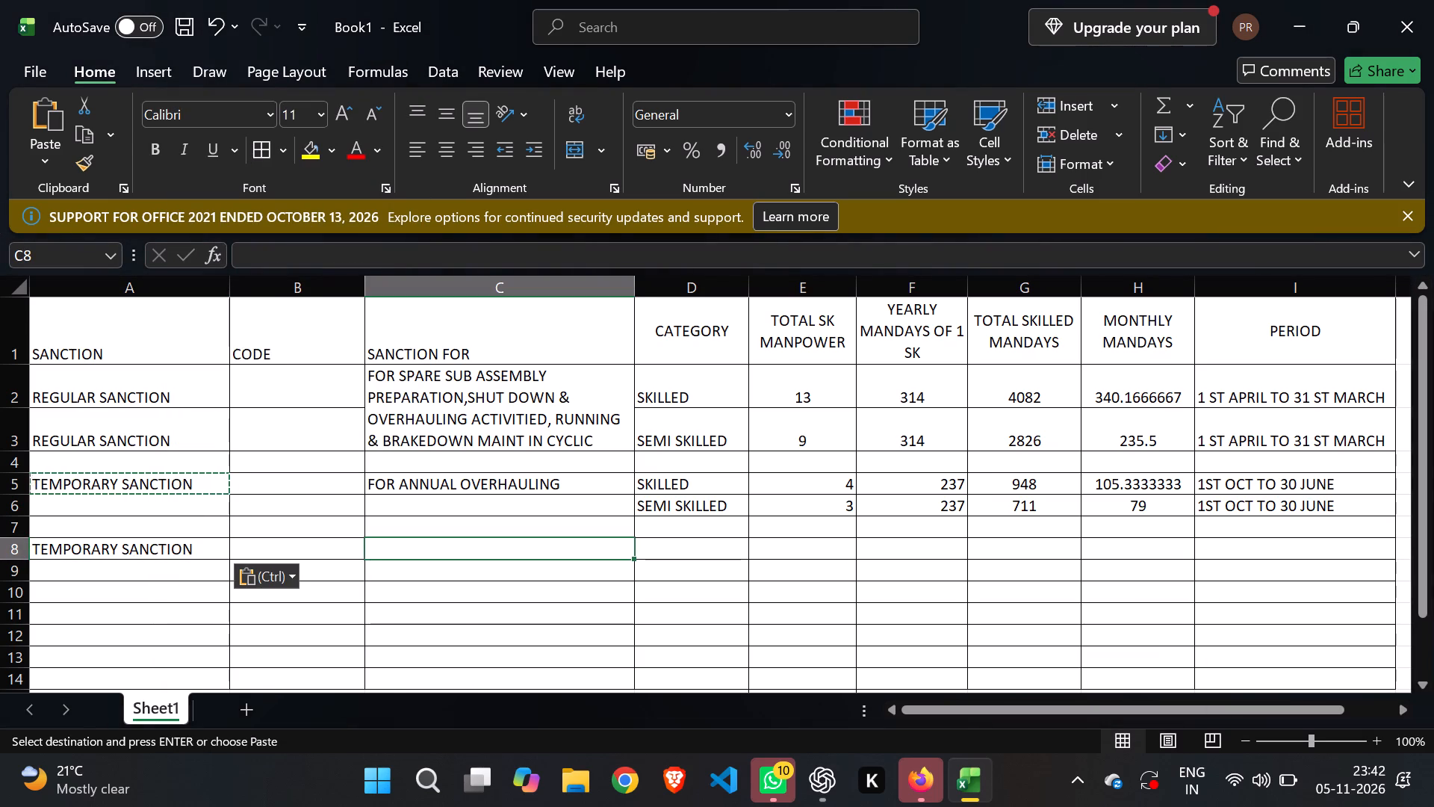
pyautogui.write('FOR')
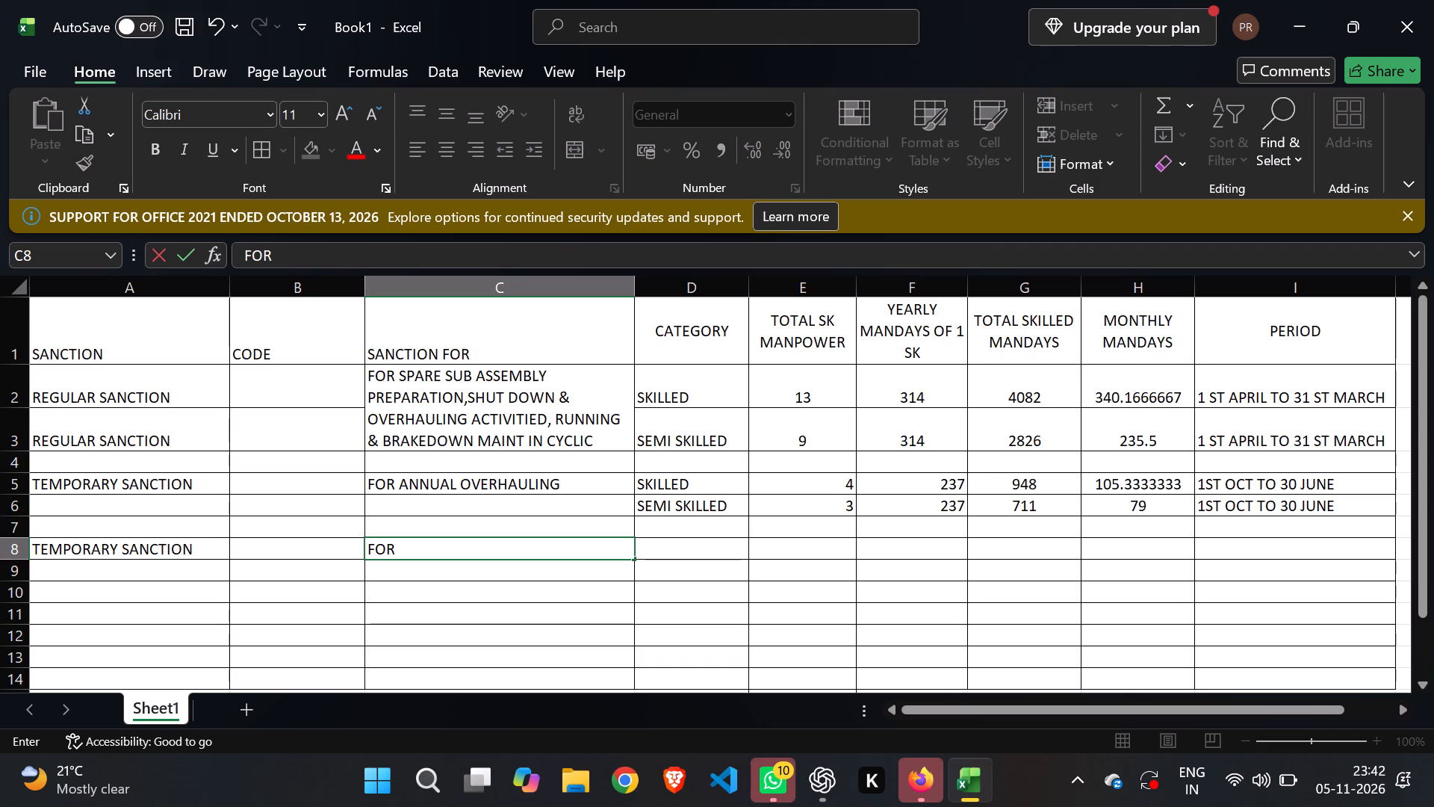
pyautogui.press('space')
pyautogui.write('MANS')
pyautogui.write('OON')
pyautogui.press('space')
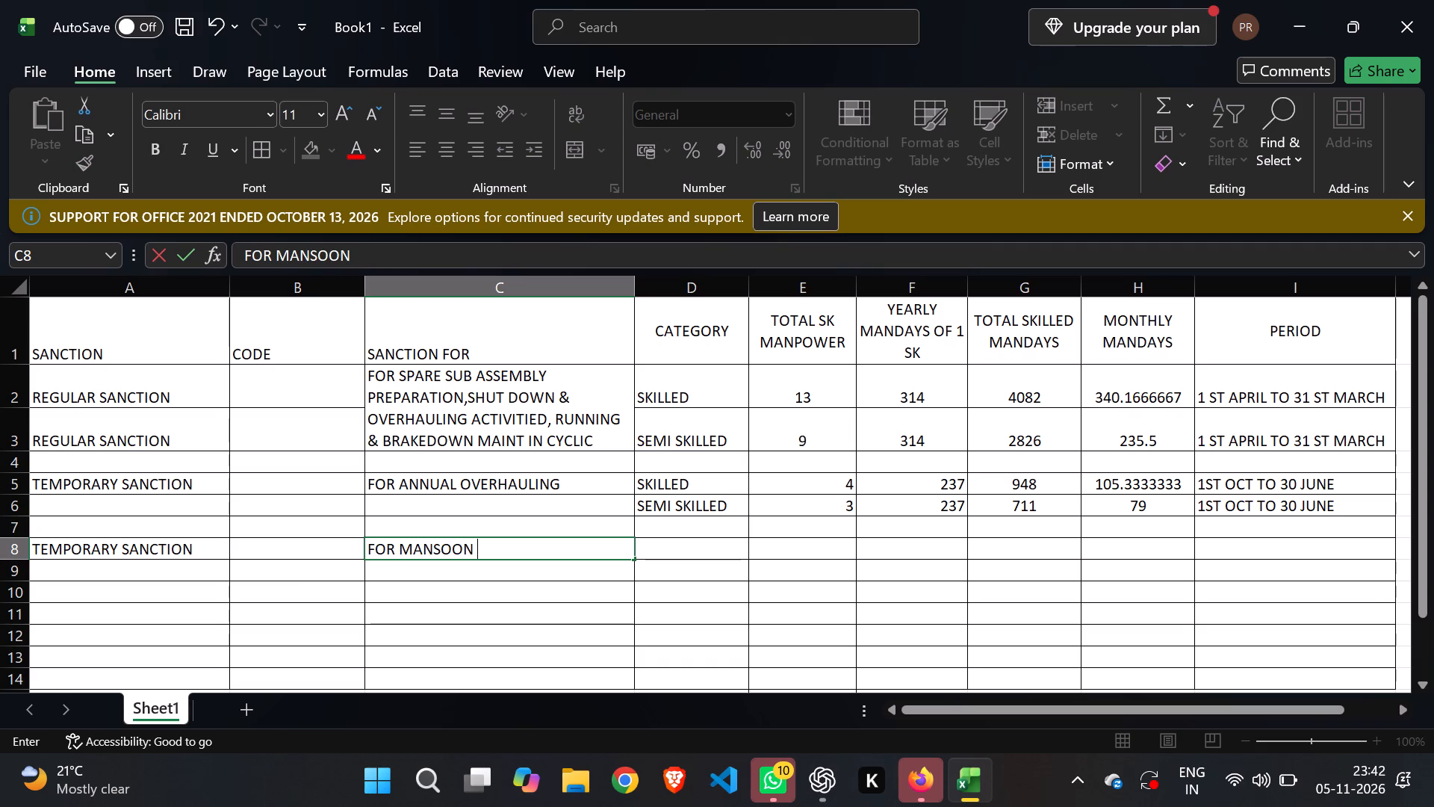
pyautogui.write('SEASON')
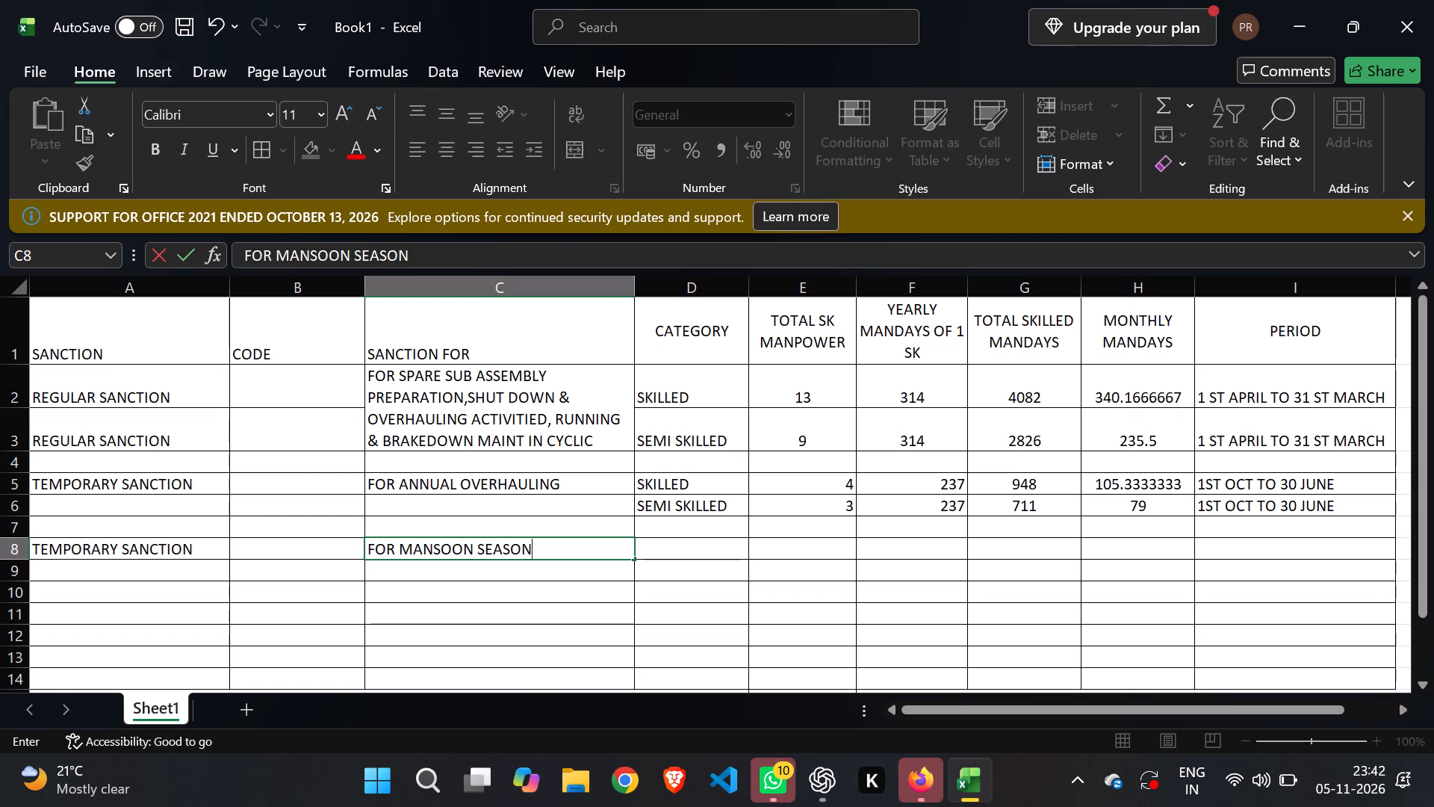
pyautogui.press('space')
pyautogui.hotkey('shift', '&')
pyautogui.press('space')
pyautogui.write('A')
pyautogui.write('NGLE BLADE RE')
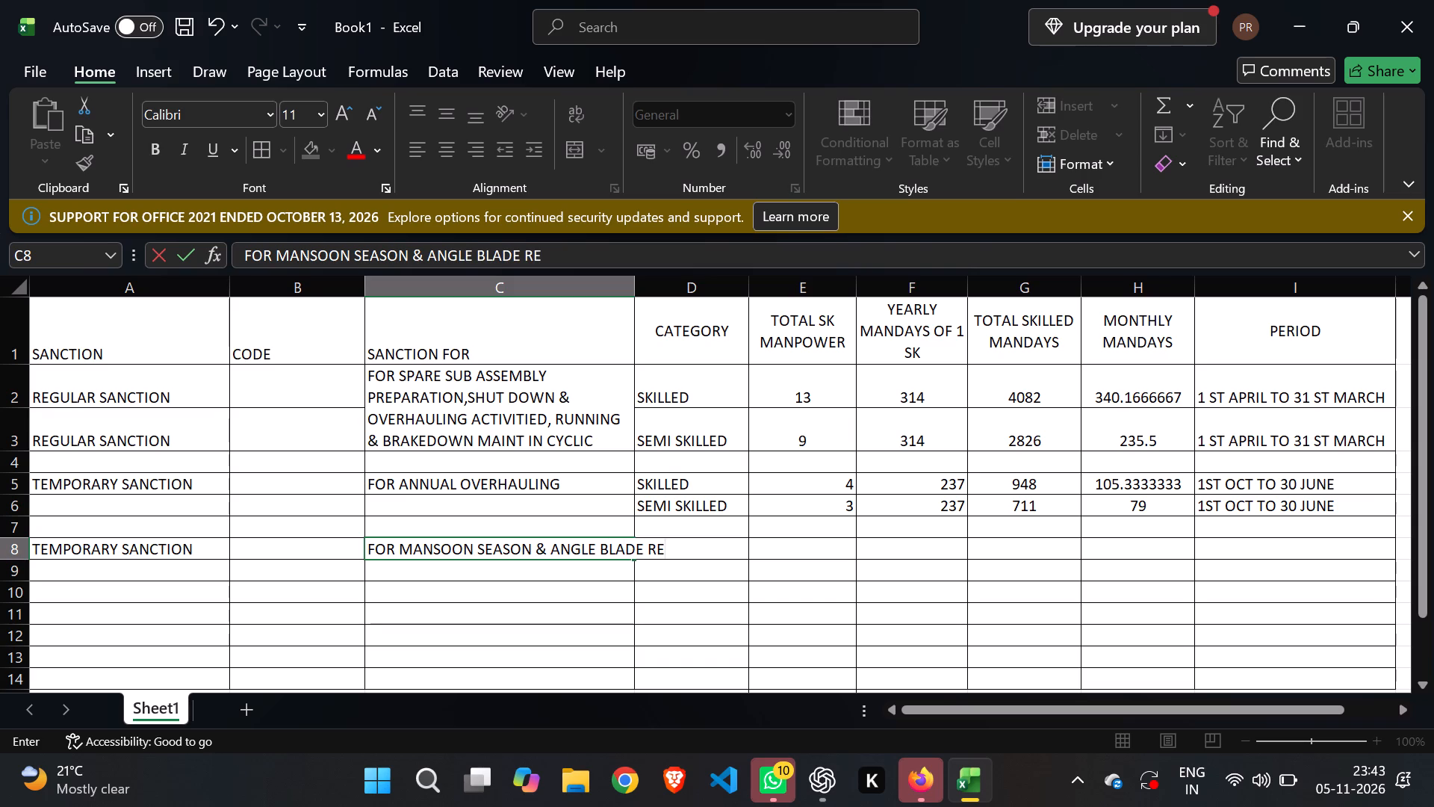
pyautogui.press('p')
pyautogui.write('.OF DOZER BD-')
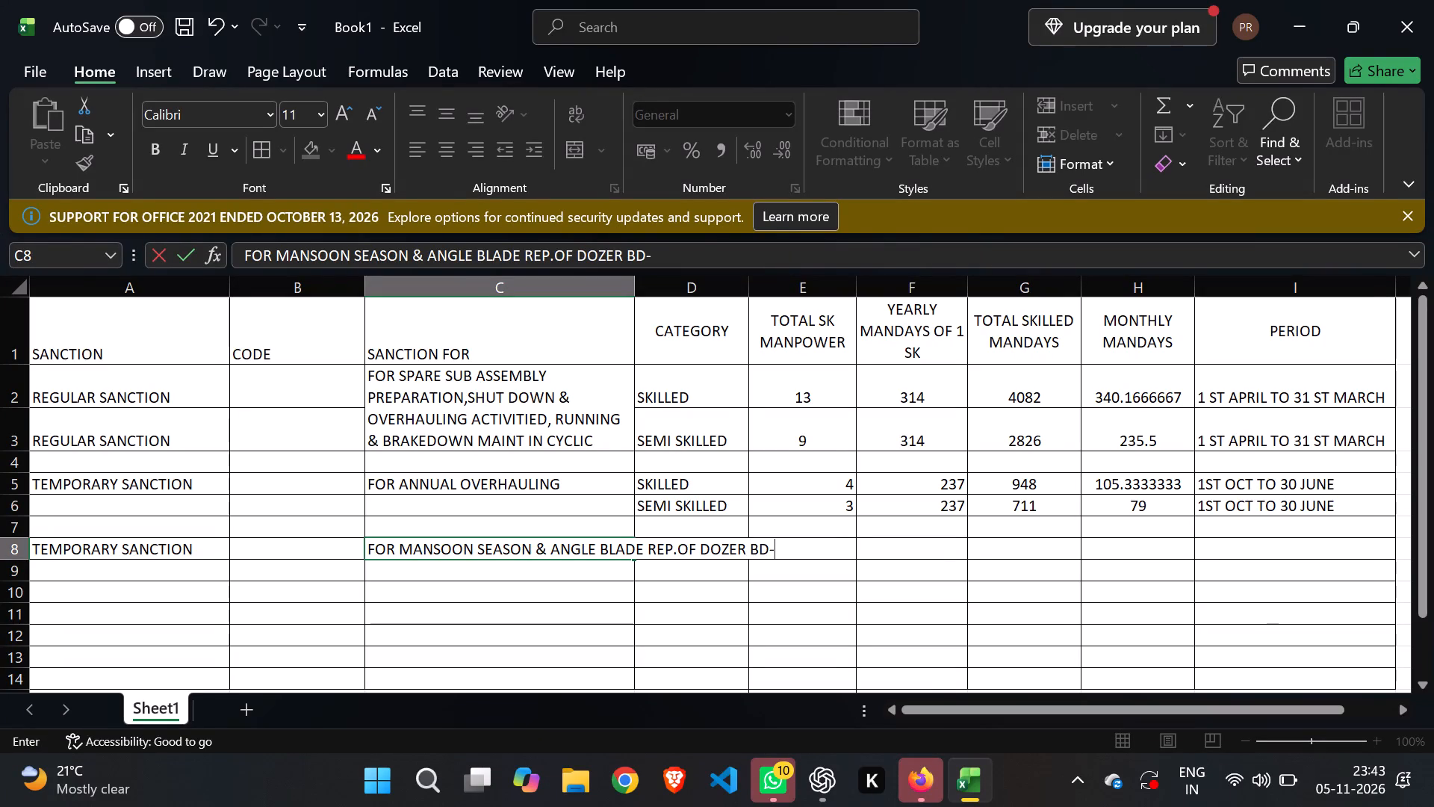
pyautogui.write('155')
pyautogui.click(524, 646)
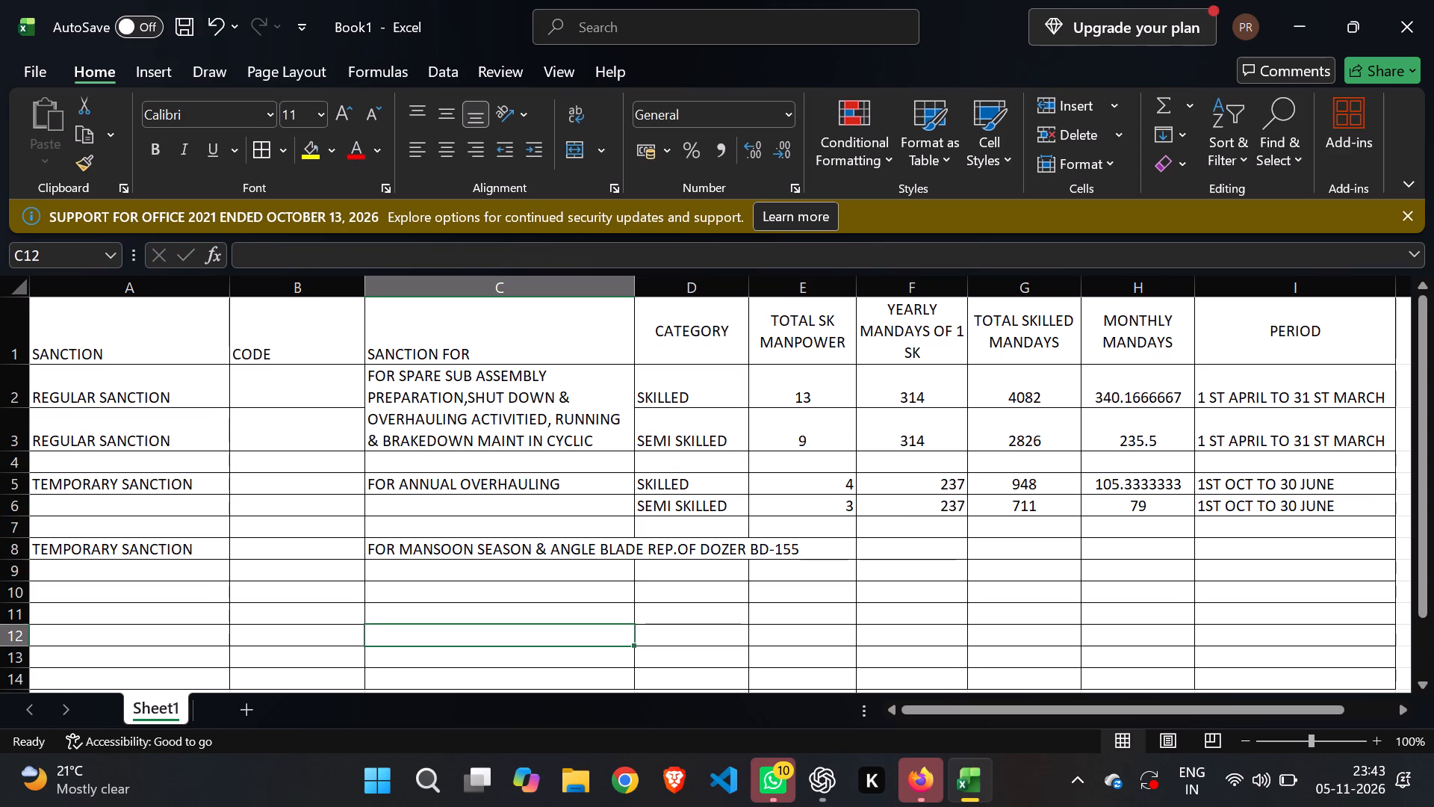
# Wrap the sanction purpose text in C8 so it fits the column width.
pyautogui.click(514, 553)
pyautogui.click(573, 119)
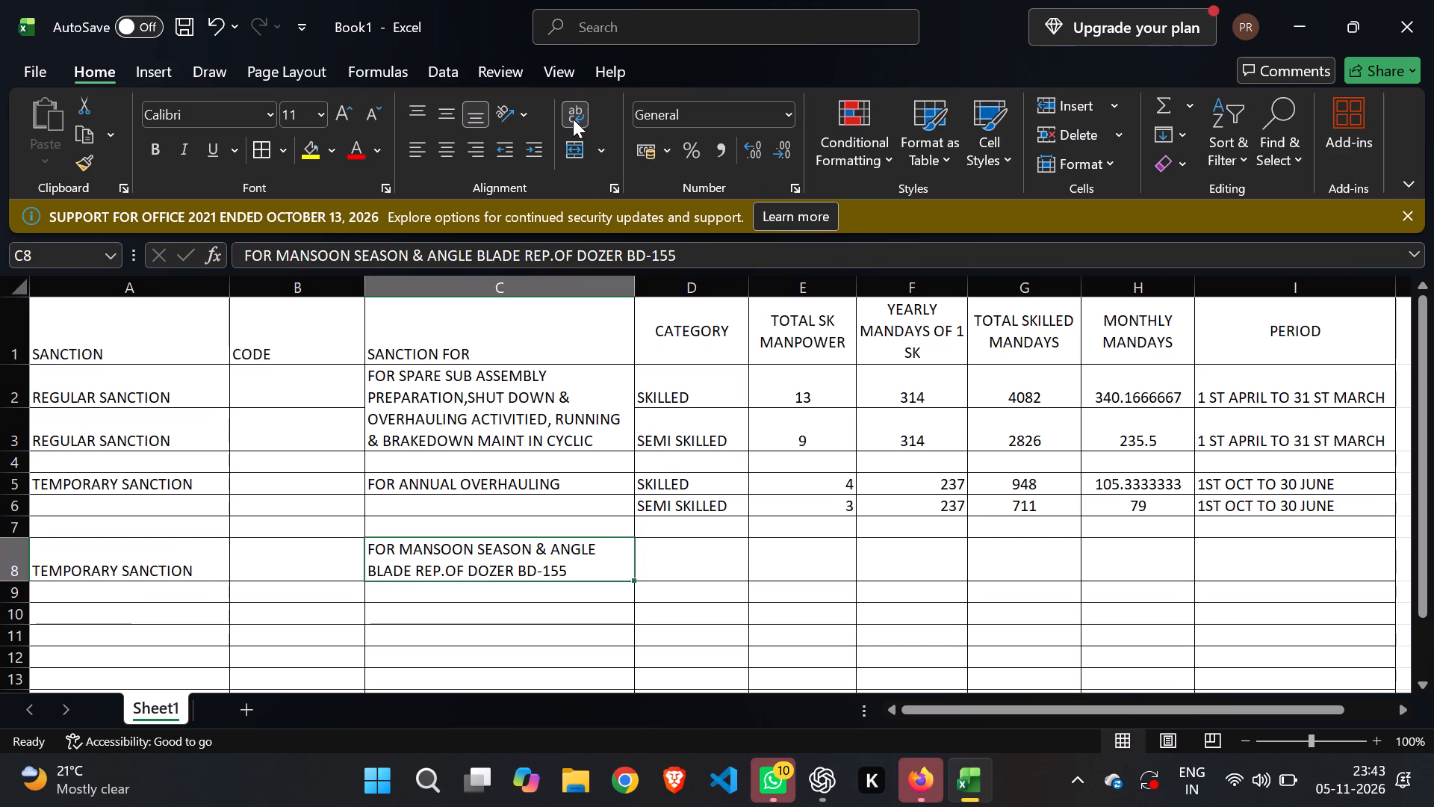
pyautogui.click(472, 628)
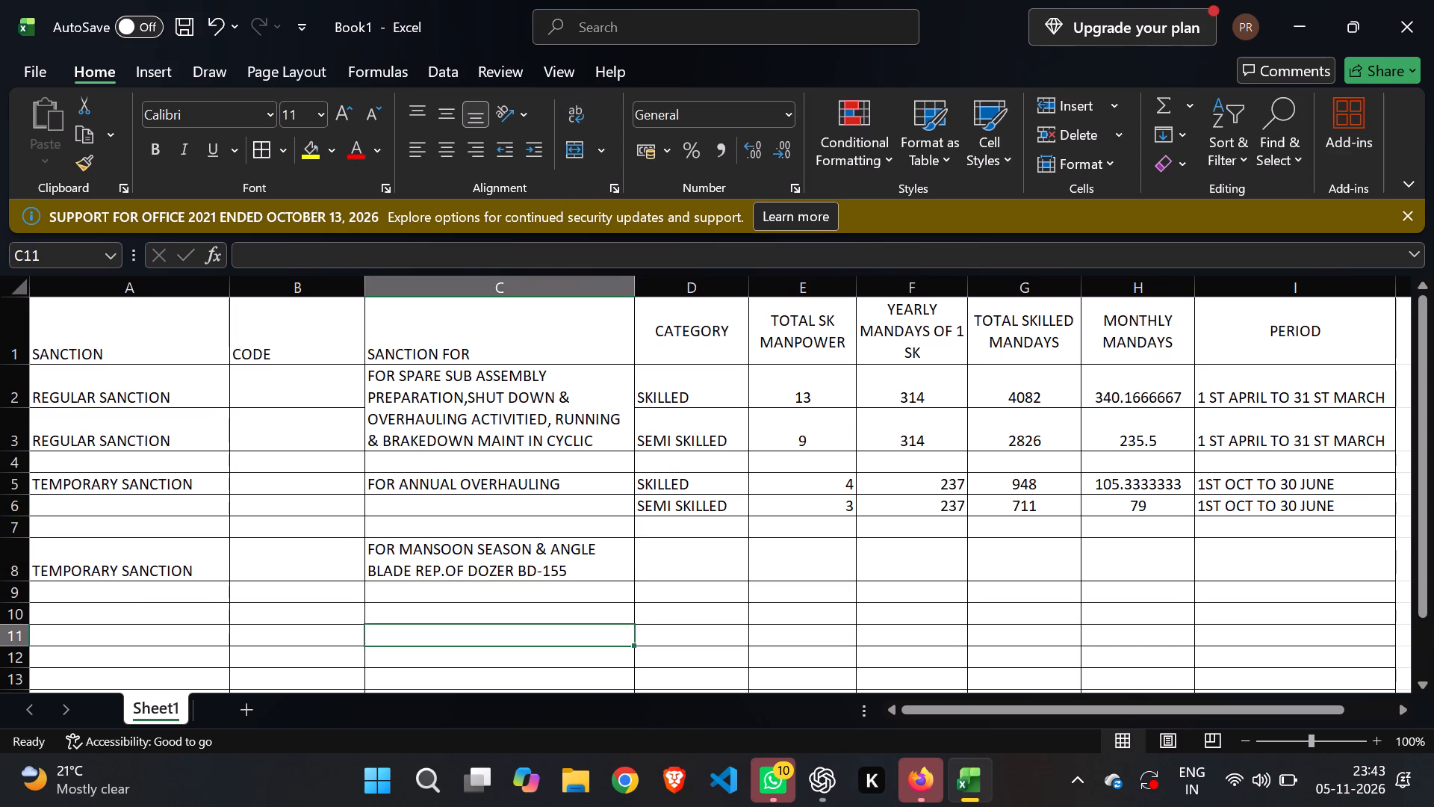
# Copy the SKILLED and SEMI SKILLED categories from D5:D6 into D8:D9 for the monsoon-season sanction.
pyautogui.click(677, 548)
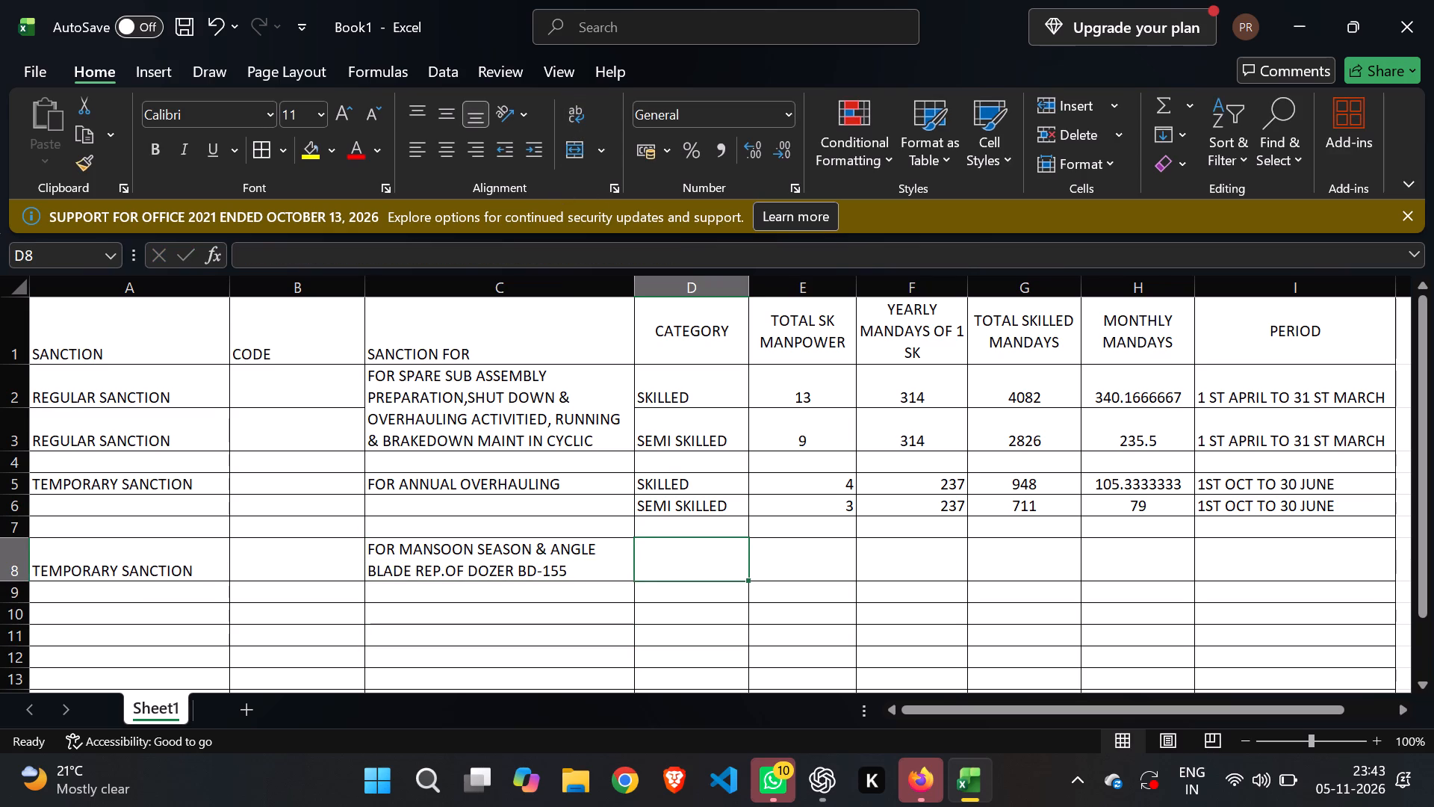
pyautogui.moveTo(686, 475); pyautogui.dragTo(688, 504)
pyautogui.rightClick(688, 504)
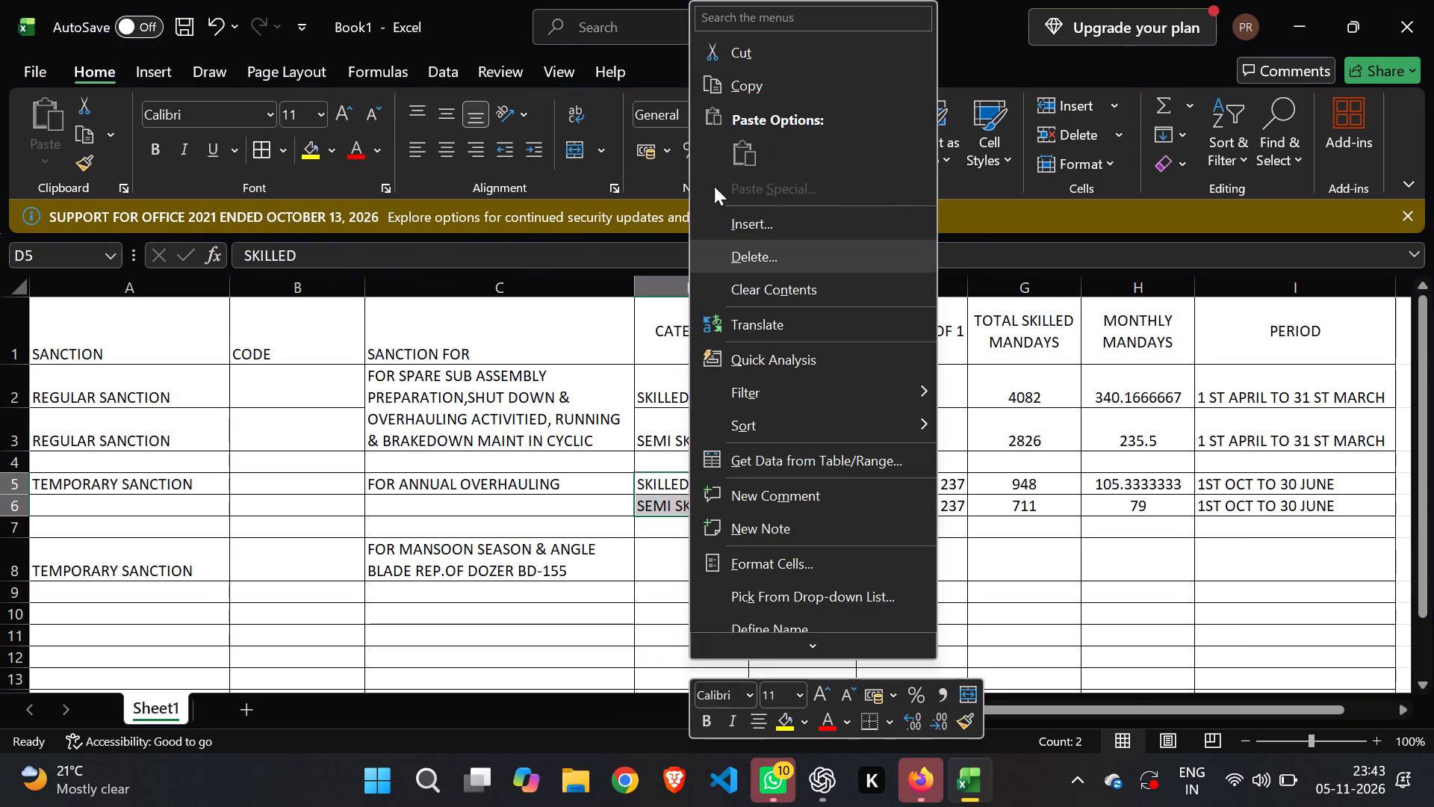
pyautogui.click(732, 78)
pyautogui.rightClick(677, 560)
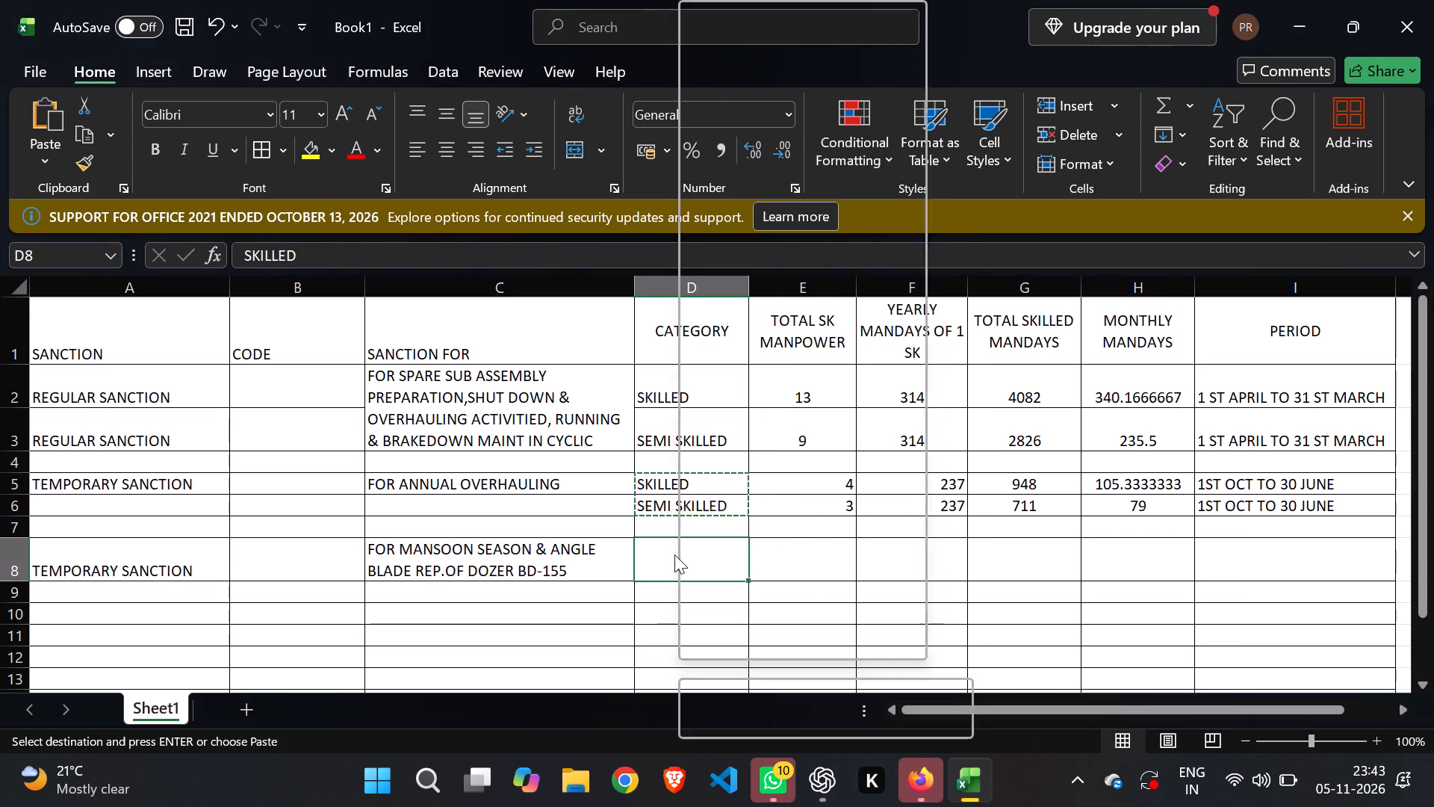
pyautogui.click(741, 154)
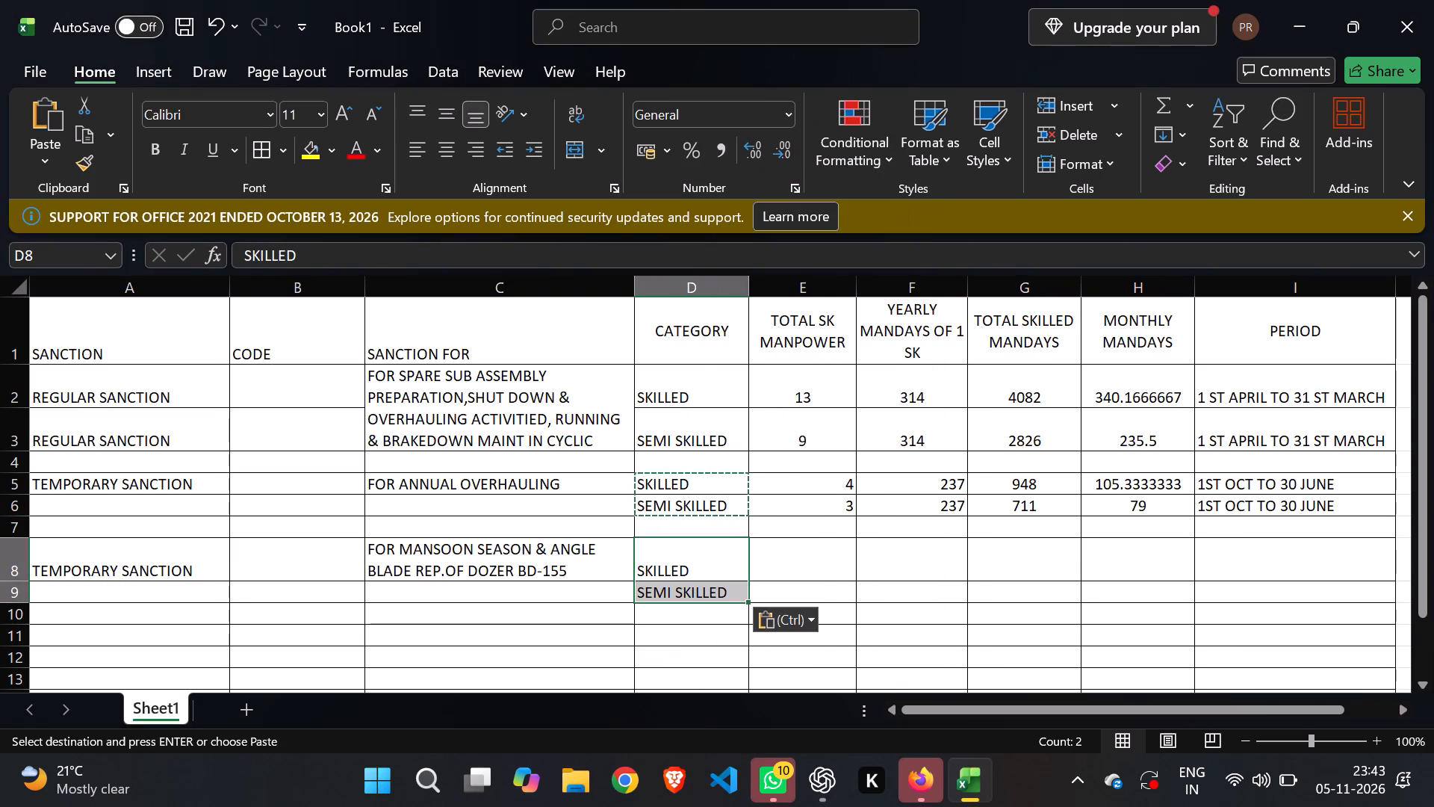
# Center the annual overhauling manpower values in E5 and E6 horizontally.
pyautogui.click(845, 572)
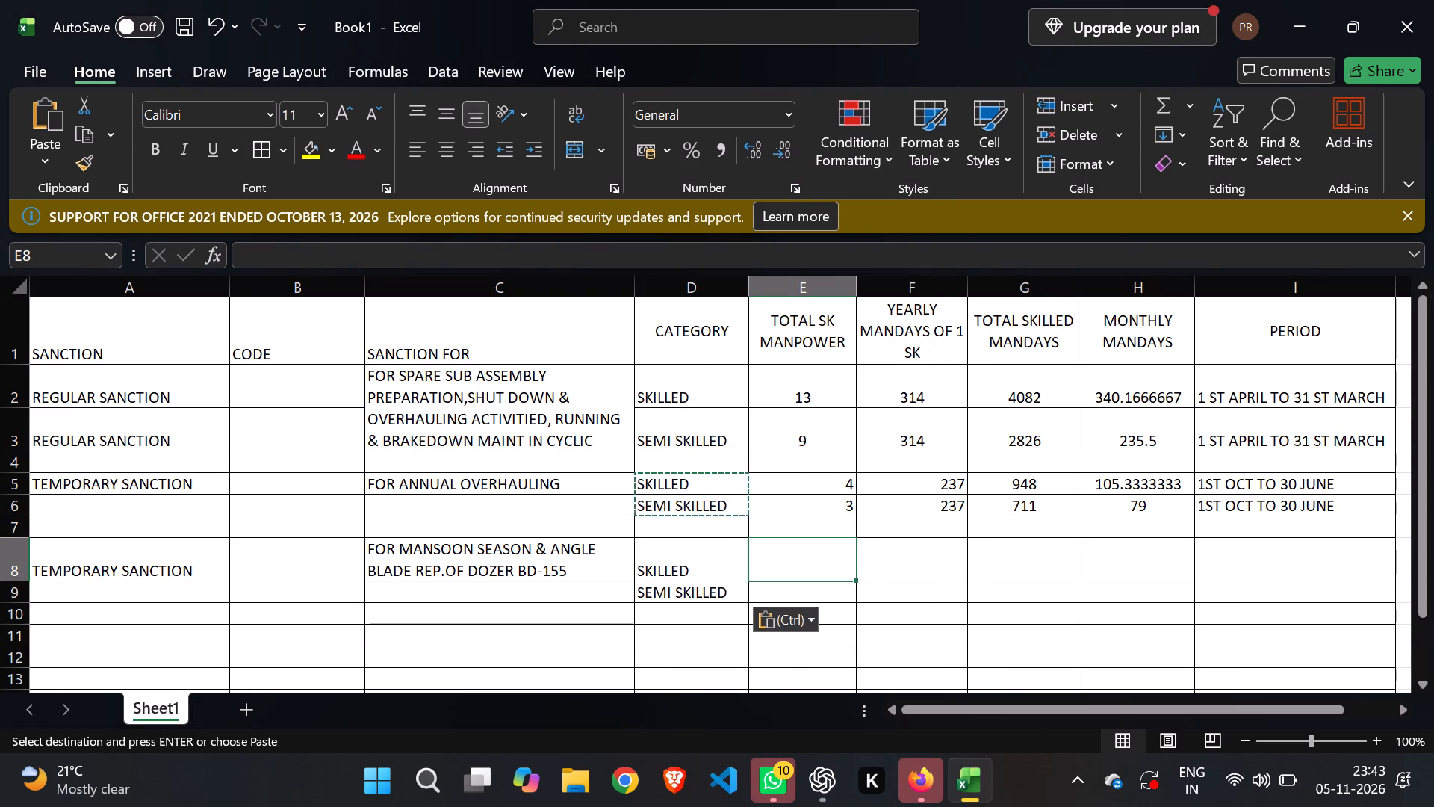
pyautogui.moveTo(844, 493); pyautogui.dragTo(841, 500)
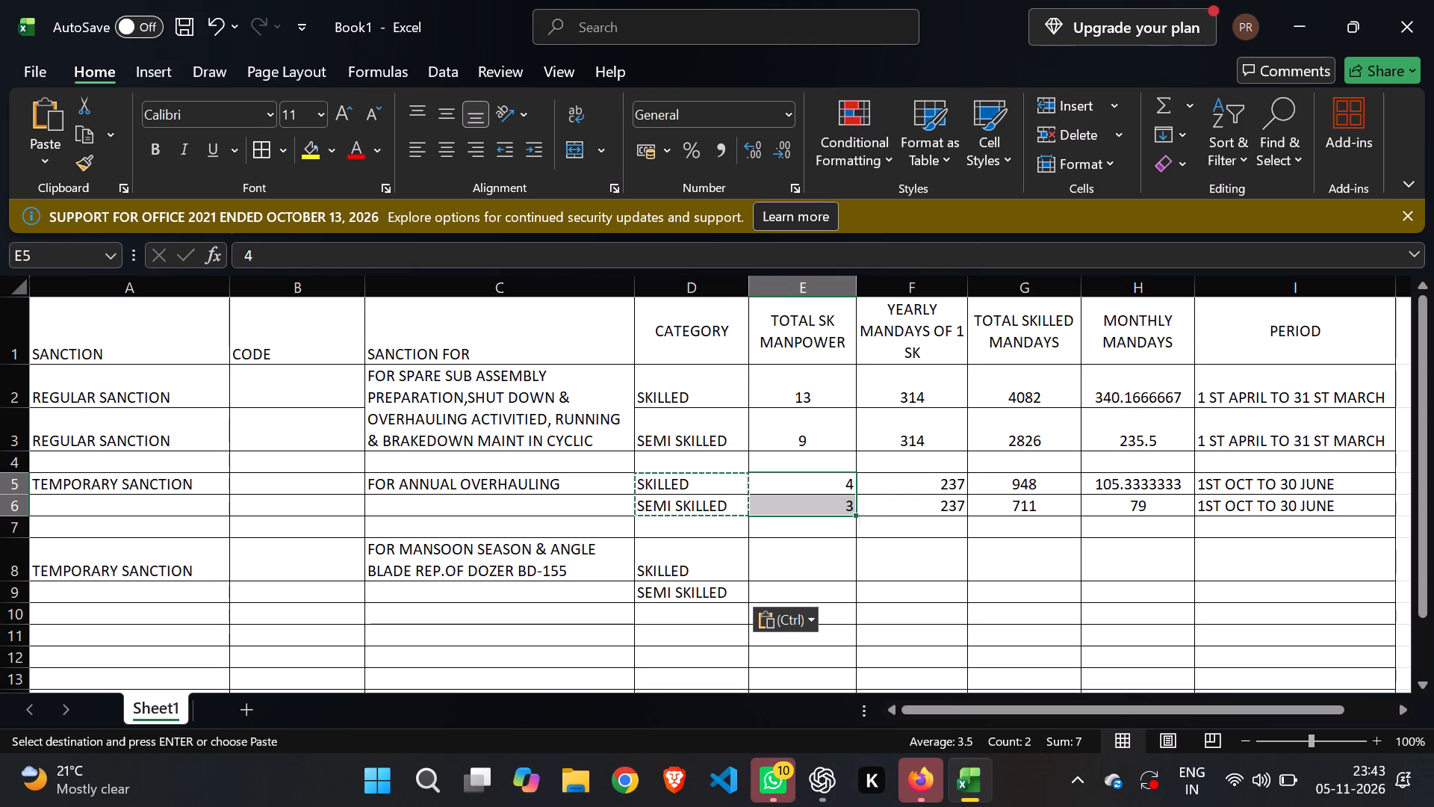
pyautogui.click(456, 156)
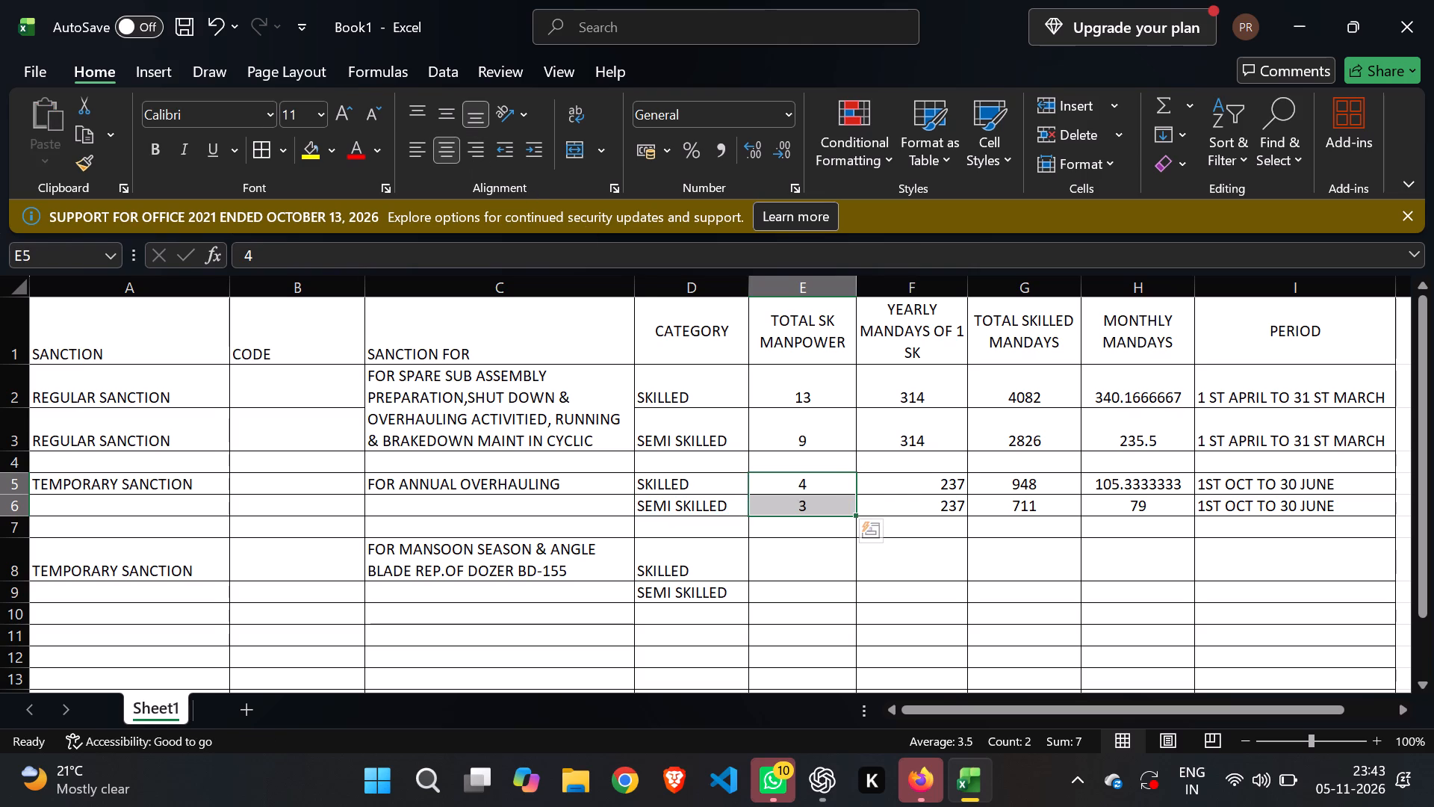
# Enter the monsoon-season manpower as 5 skilled in E8 and 6 semi-skilled in E9.
pyautogui.click(803, 563)
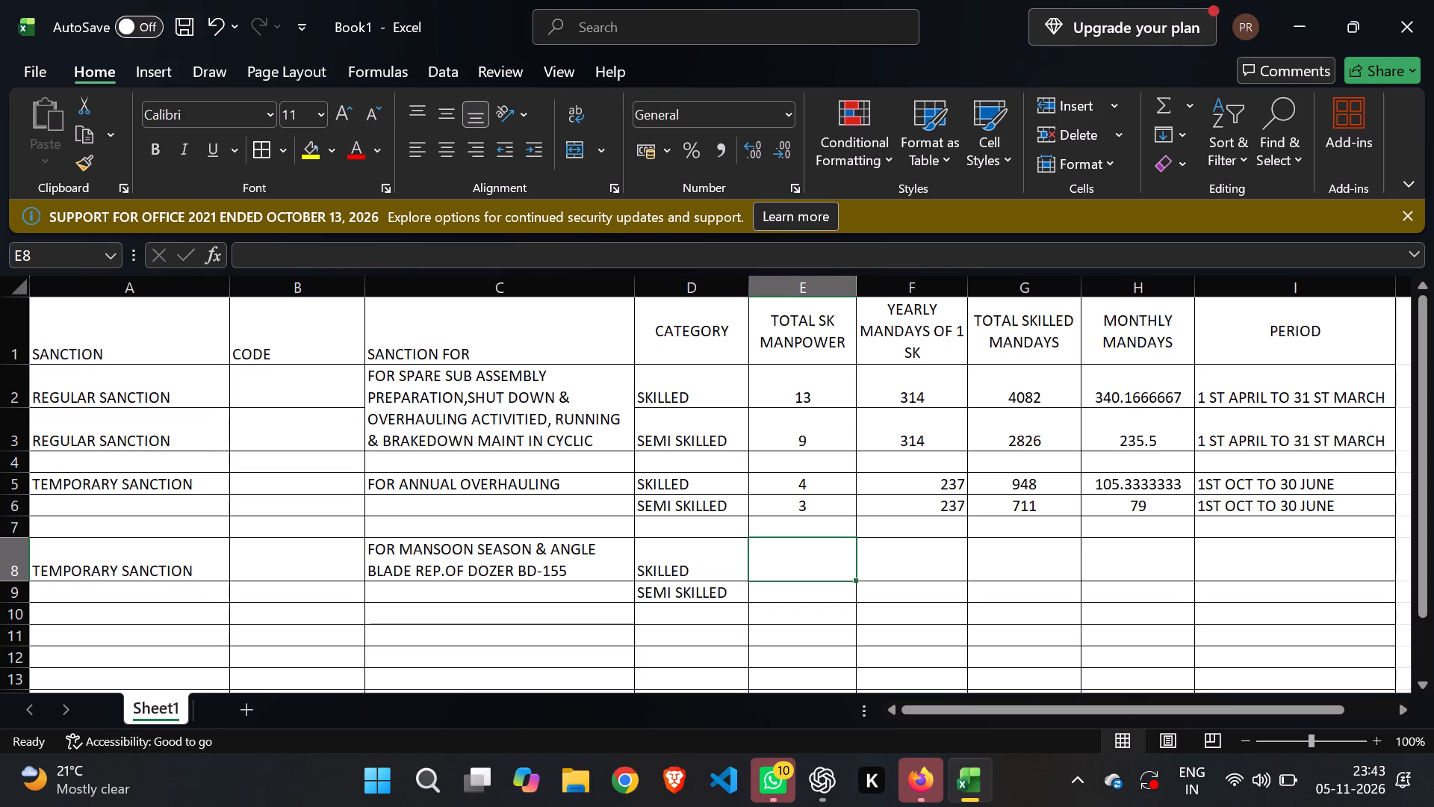
pyautogui.press('5')
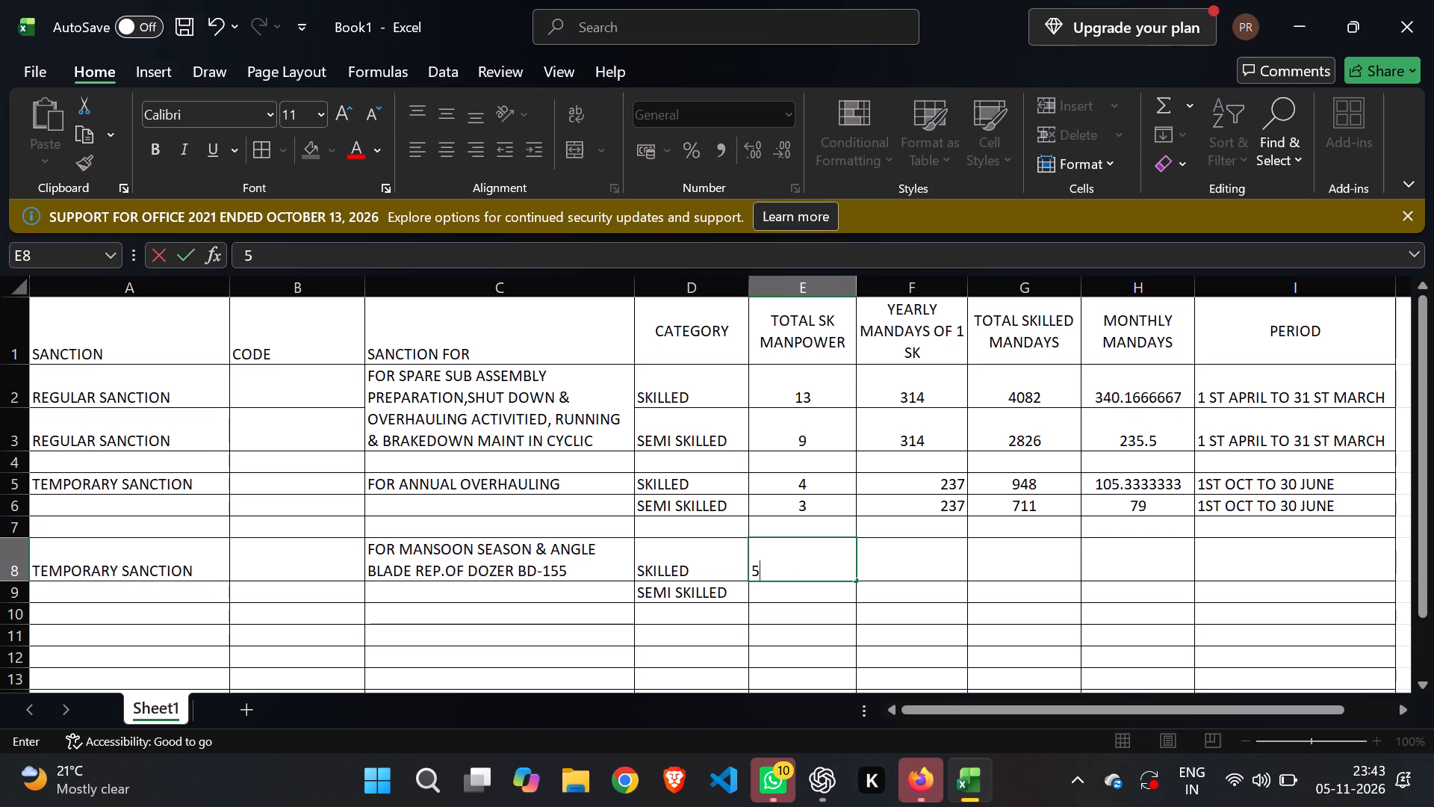
pyautogui.click(798, 593)
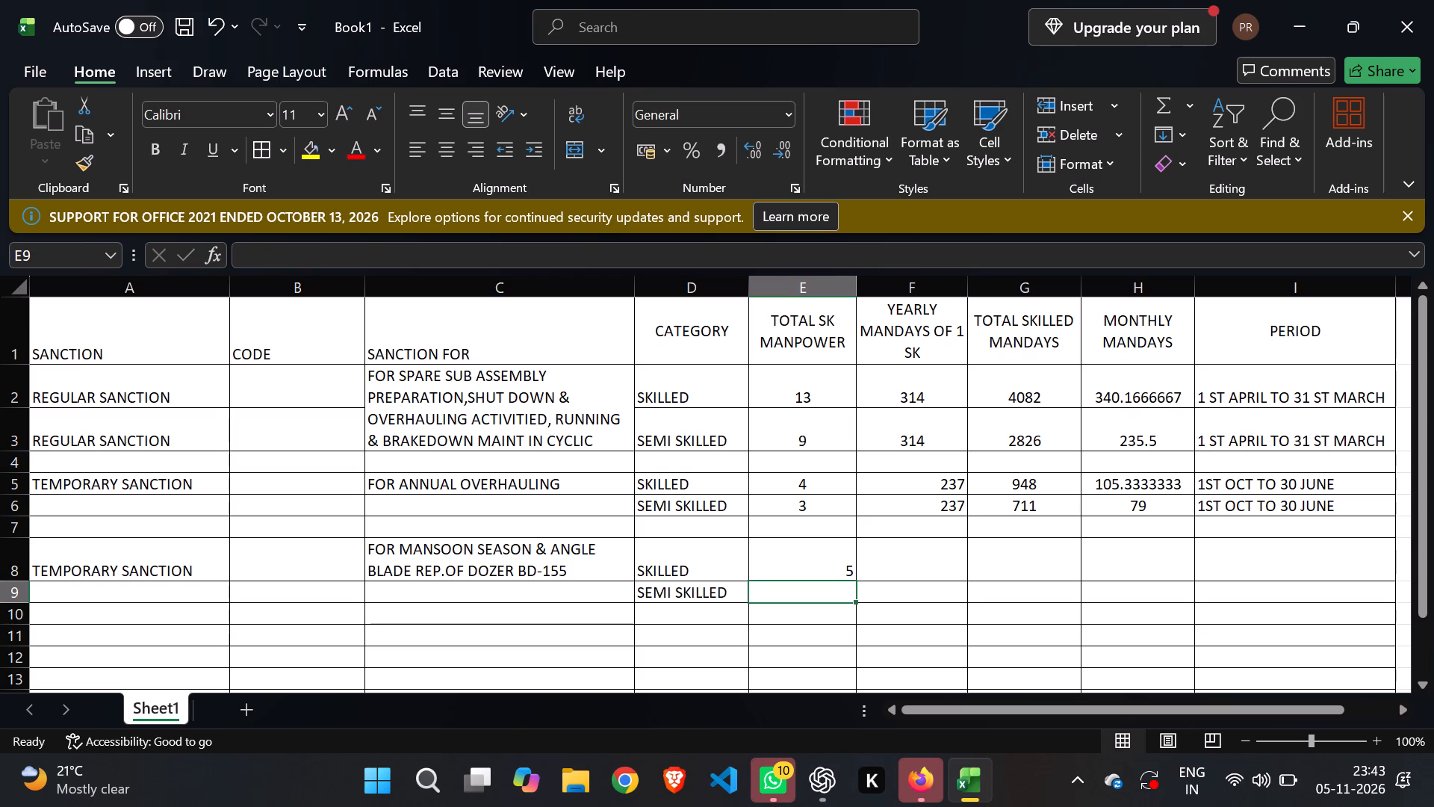
pyautogui.press('6')
pyautogui.click(934, 595)
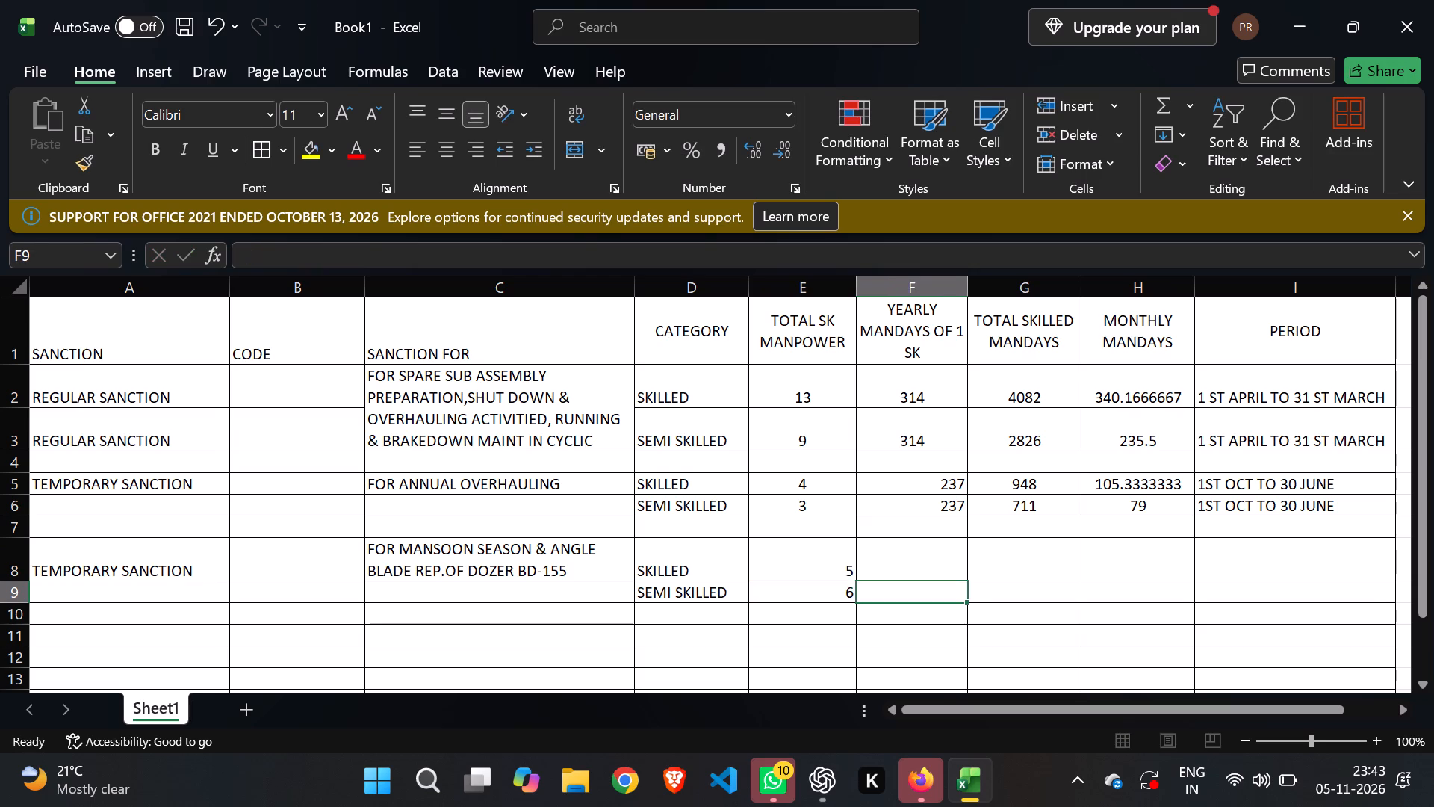
# Center the manpower values in E8 and E9 both horizontally and vertically.
pyautogui.moveTo(813, 569); pyautogui.dragTo(817, 584)
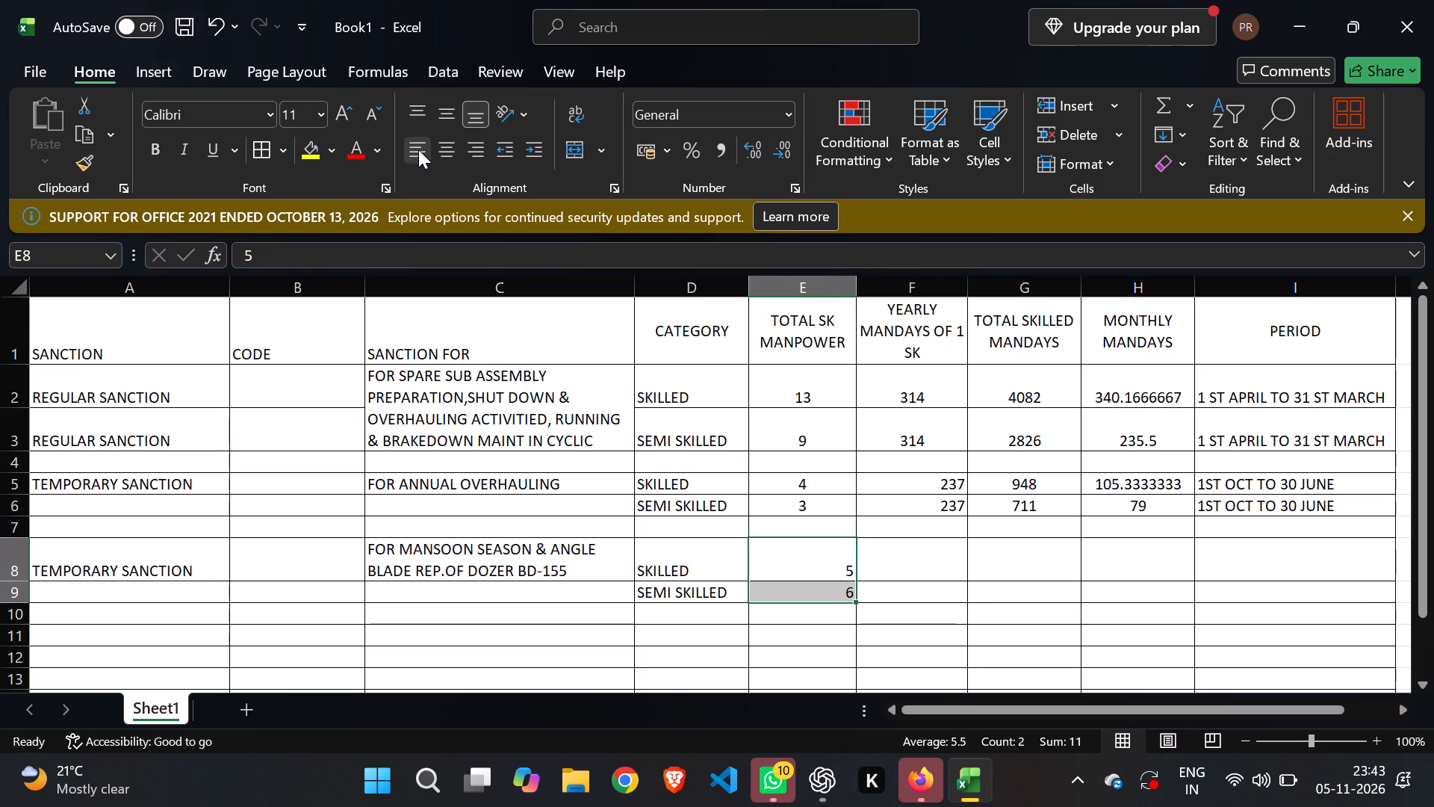
pyautogui.click(445, 152)
pyautogui.click(446, 126)
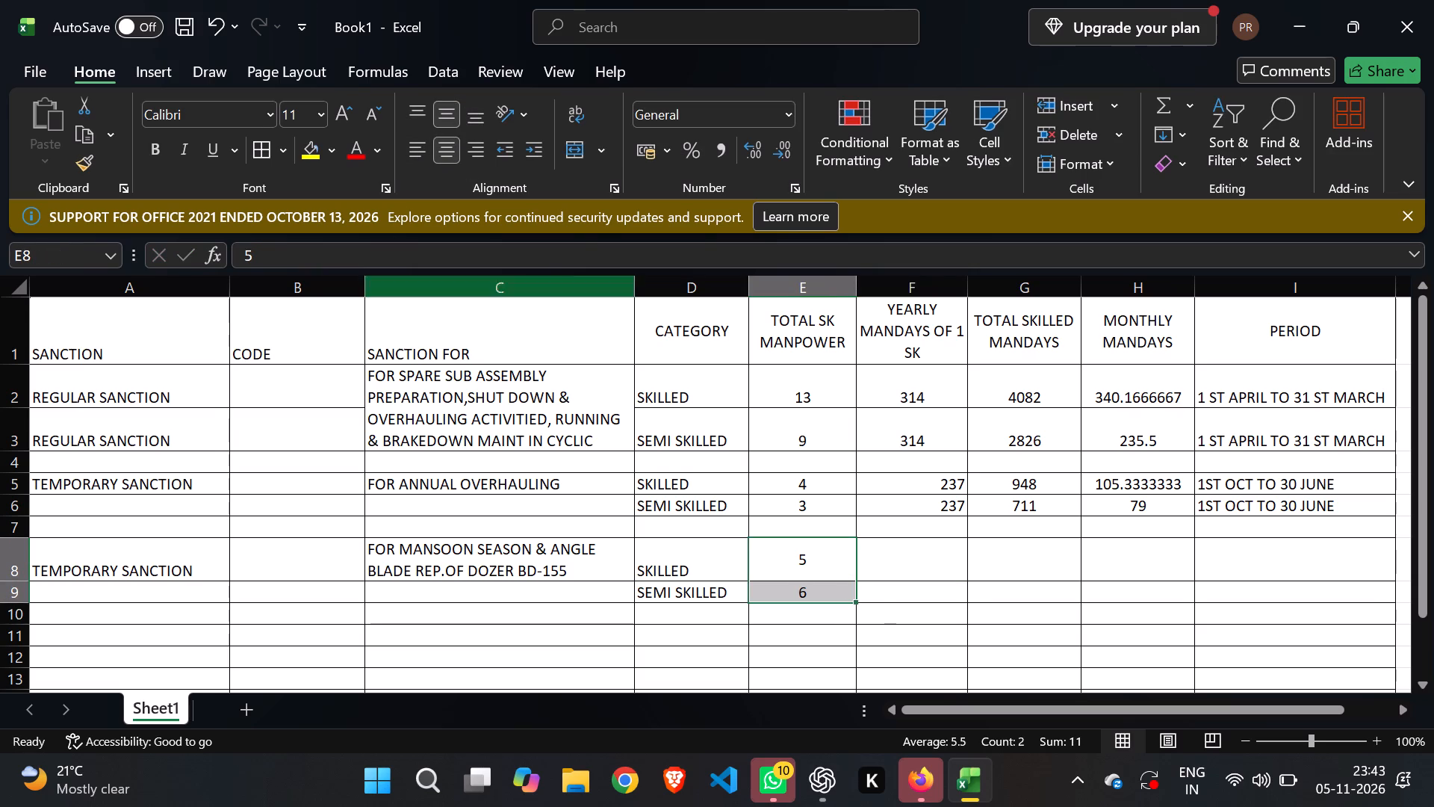
pyautogui.click(938, 603)
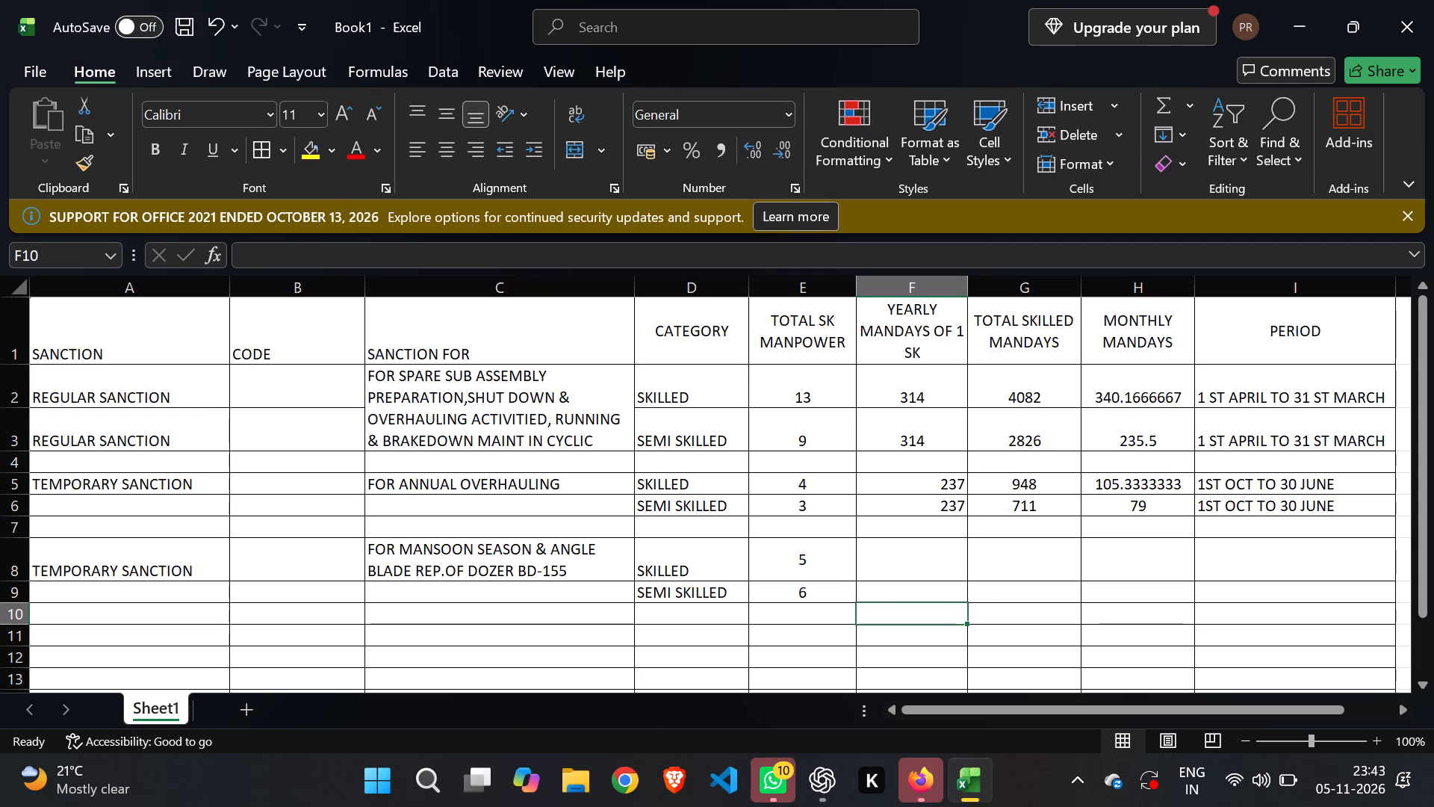
# Enter 79 yearly mandays in F8 and F9 for the monsoon-season skilled and semi-skilled rows.
pyautogui.click(893, 573)
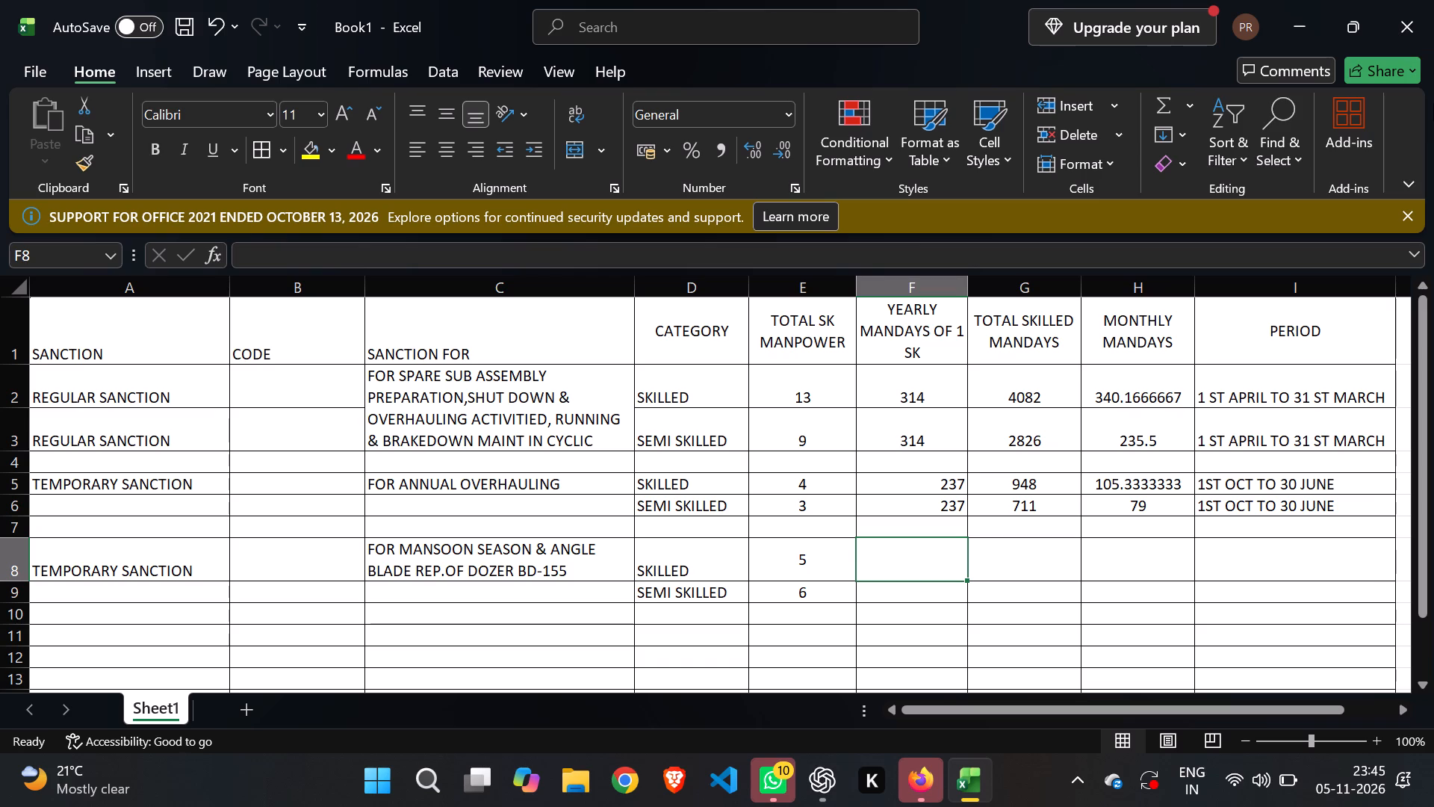
pyautogui.write('79')
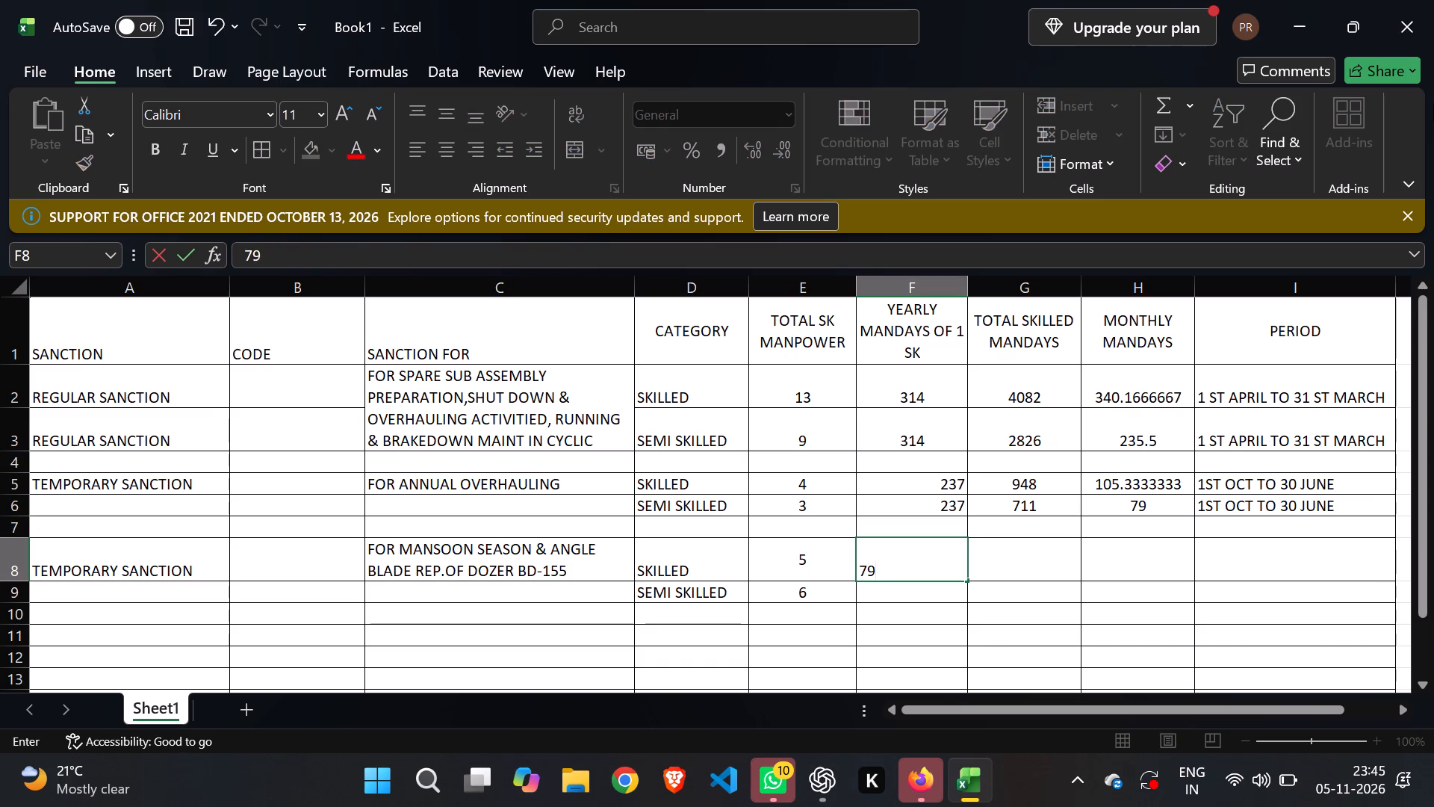
pyautogui.click(901, 598)
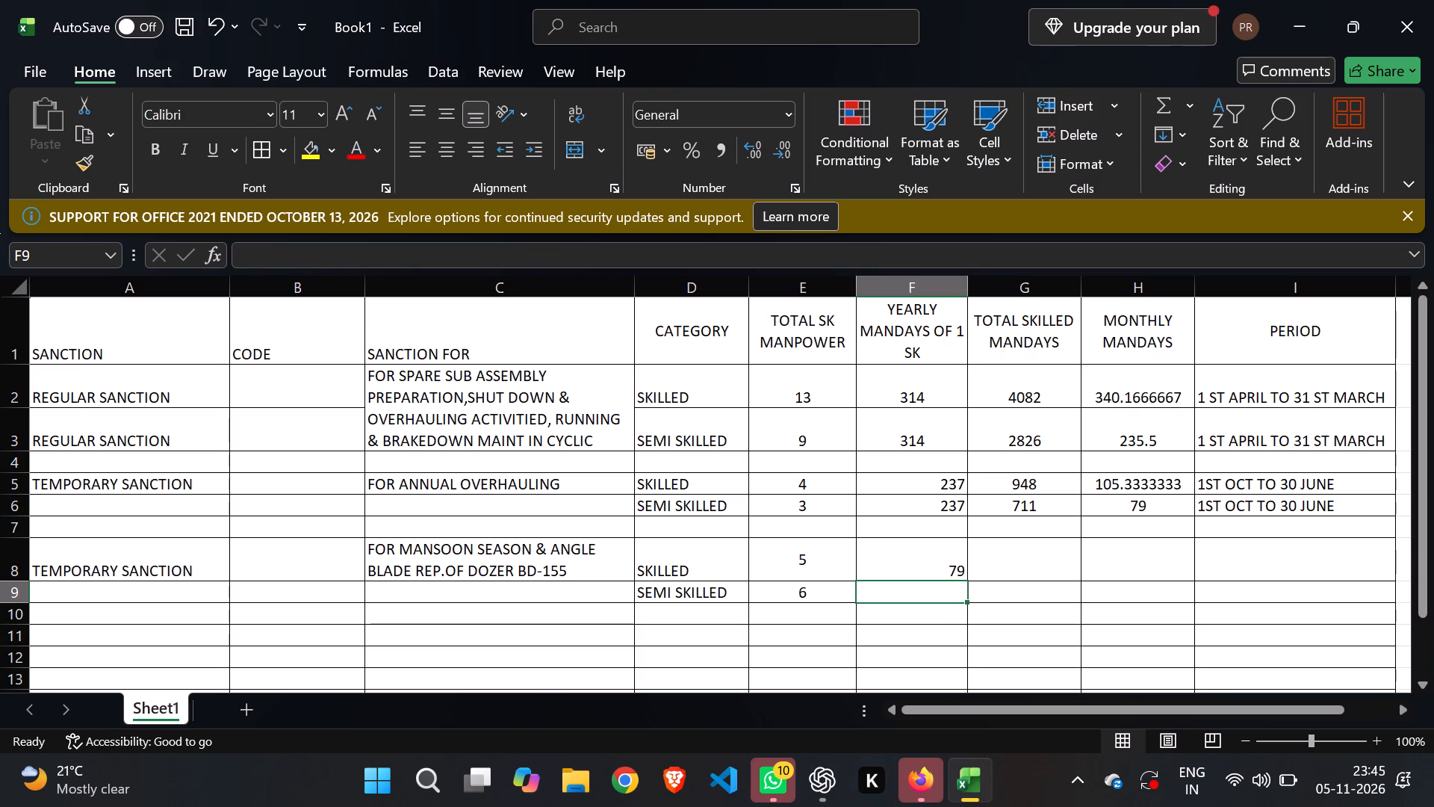
pyautogui.write('79')
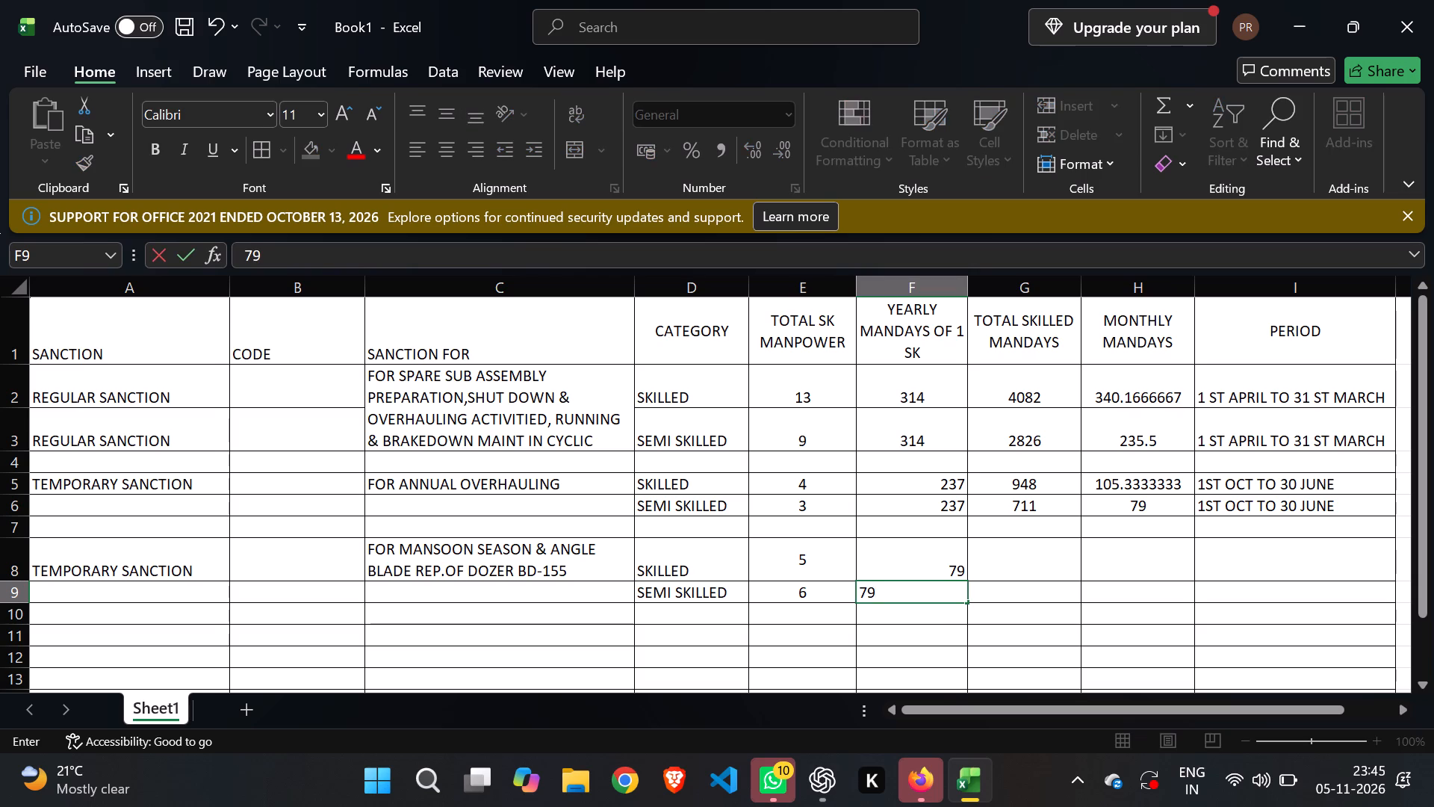
pyautogui.click(1010, 622)
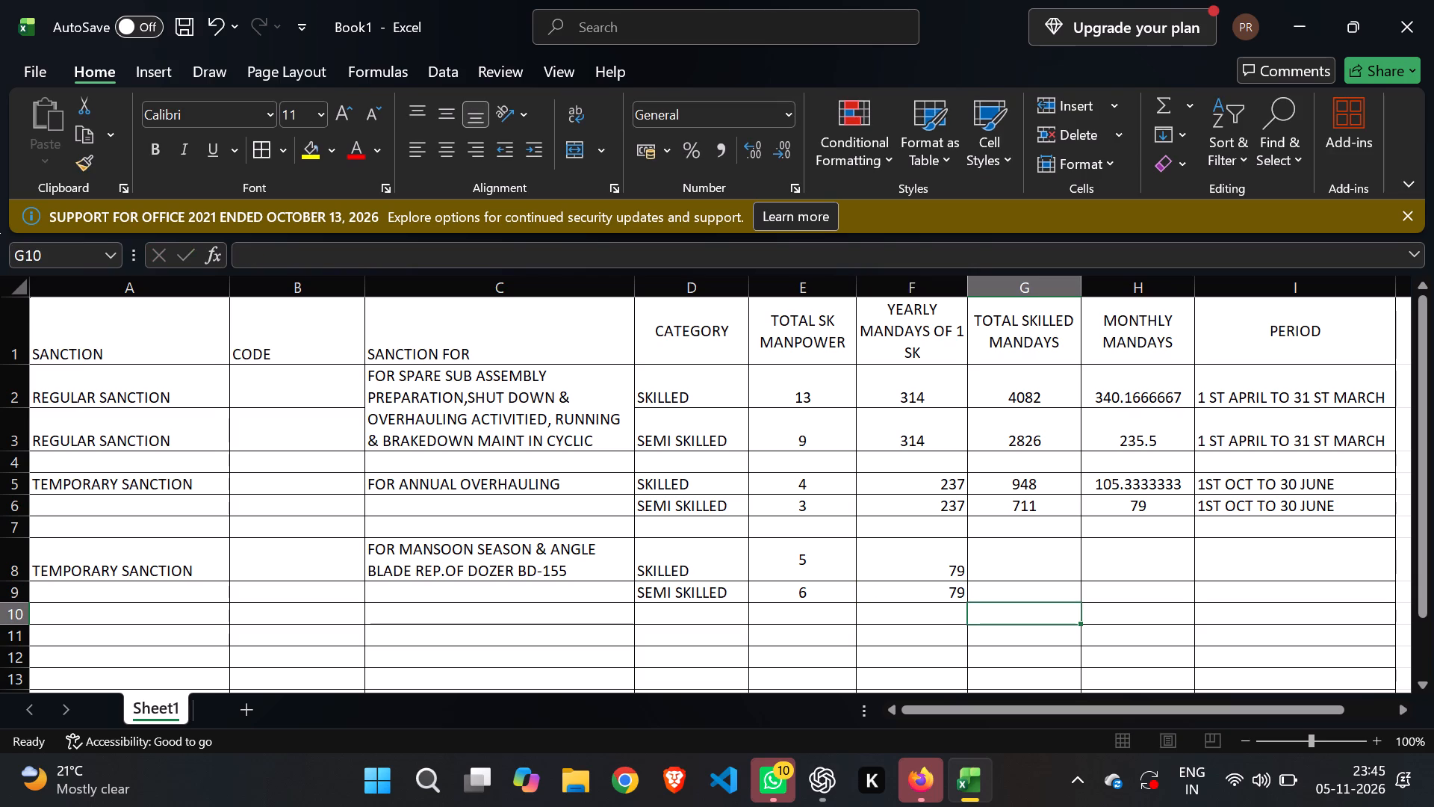
# Center the yearly mandays values in F5:F9 both horizontally and vertically.
pyautogui.moveTo(909, 484); pyautogui.dragTo(945, 607)
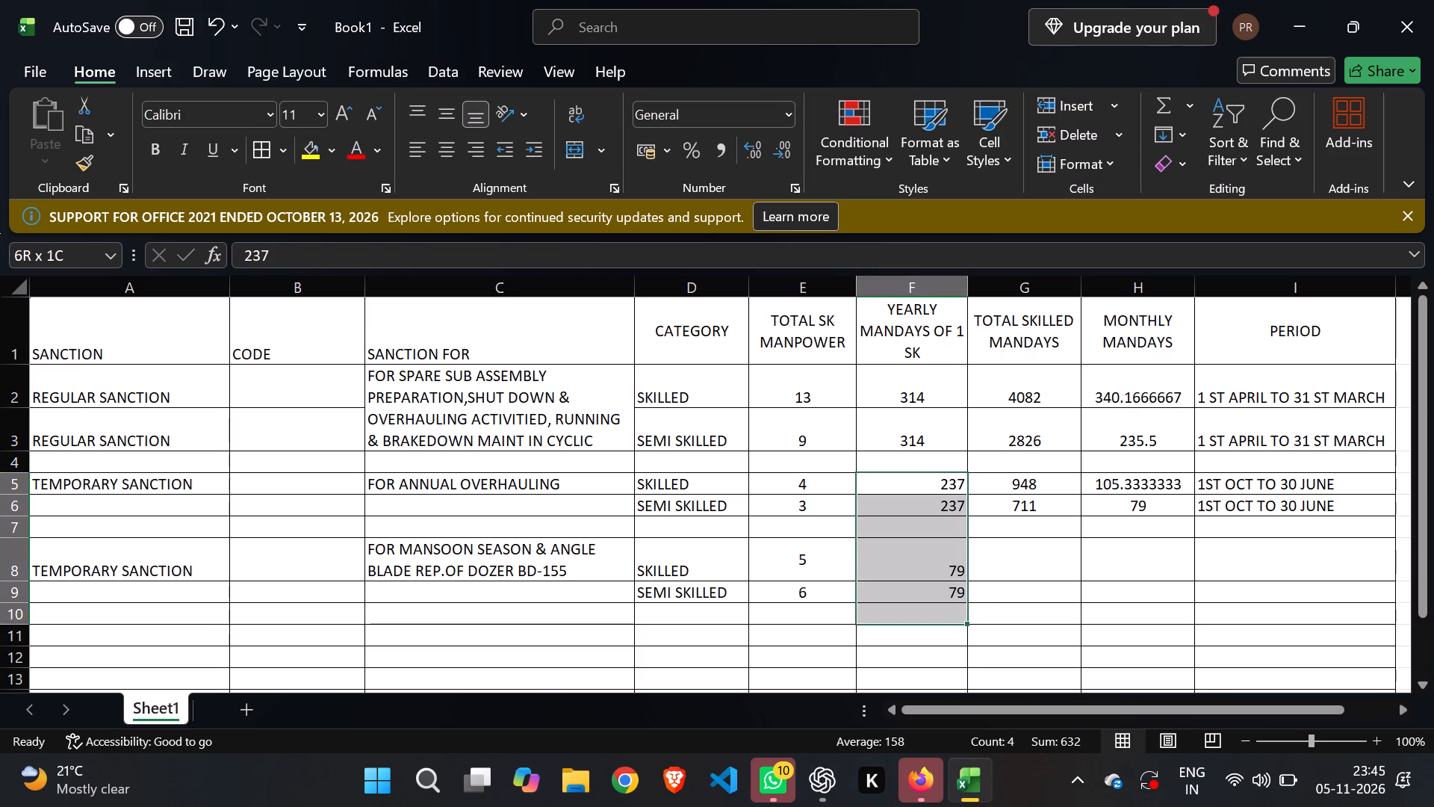
pyautogui.moveTo(945, 607); pyautogui.dragTo(939, 596)
pyautogui.click(453, 148)
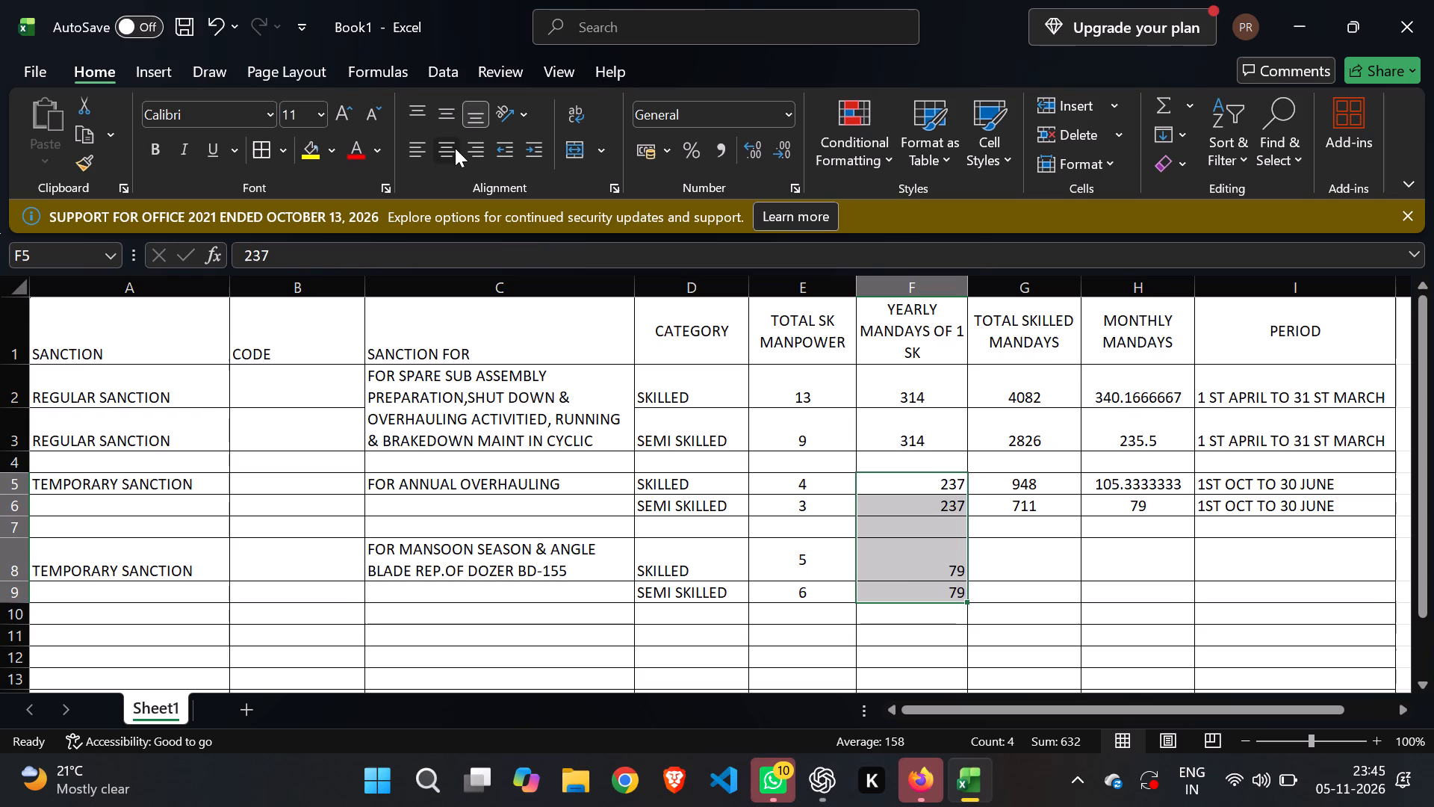
pyautogui.click(451, 110)
pyautogui.click(913, 596)
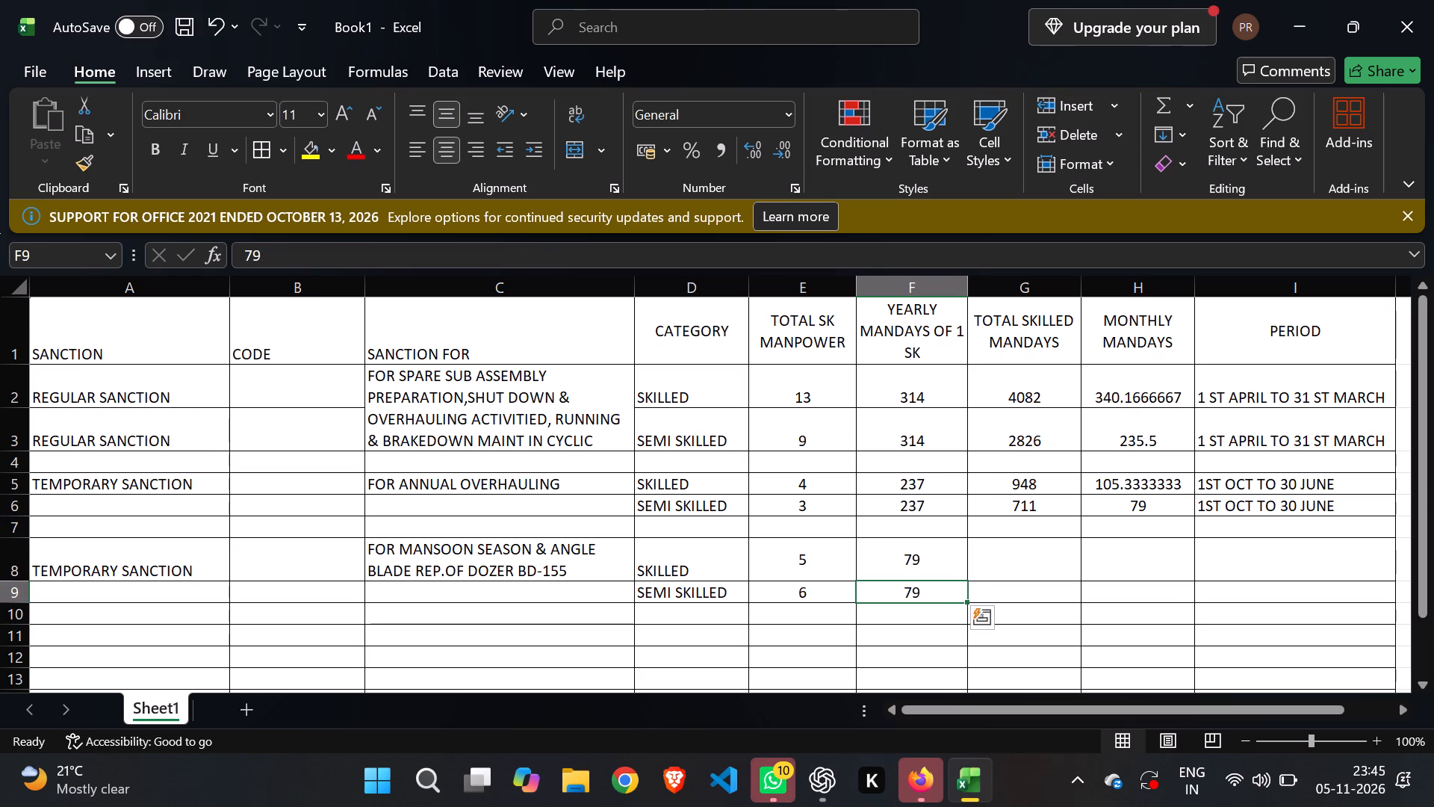
# Calculate the monsoon-season total mandays as manpower times yearly mandays, with =E8*F8 in G8 and =E9*F9 in G9.
pyautogui.click(1020, 591)
pyautogui.click(1016, 568)
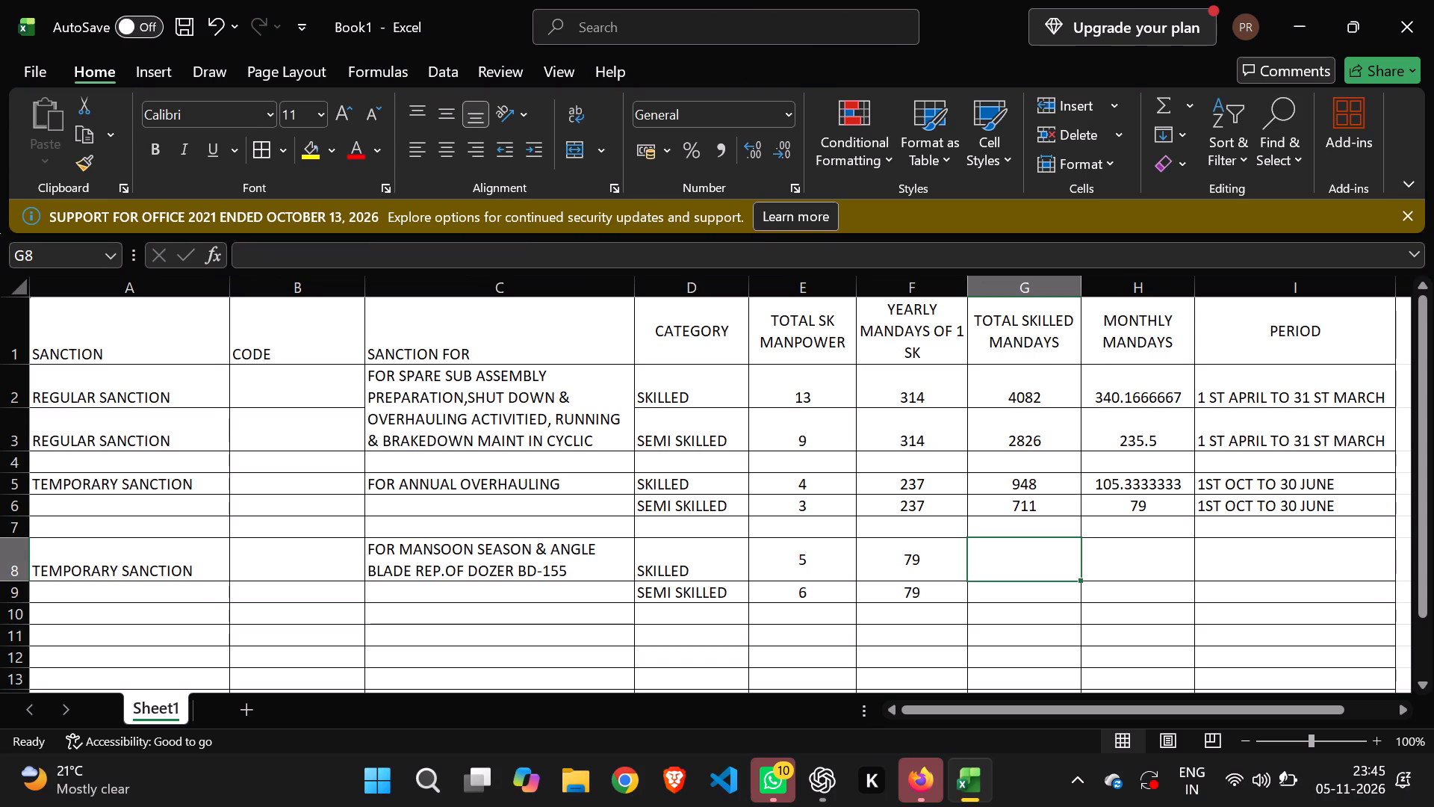
pyautogui.press('=')
pyautogui.click(799, 571)
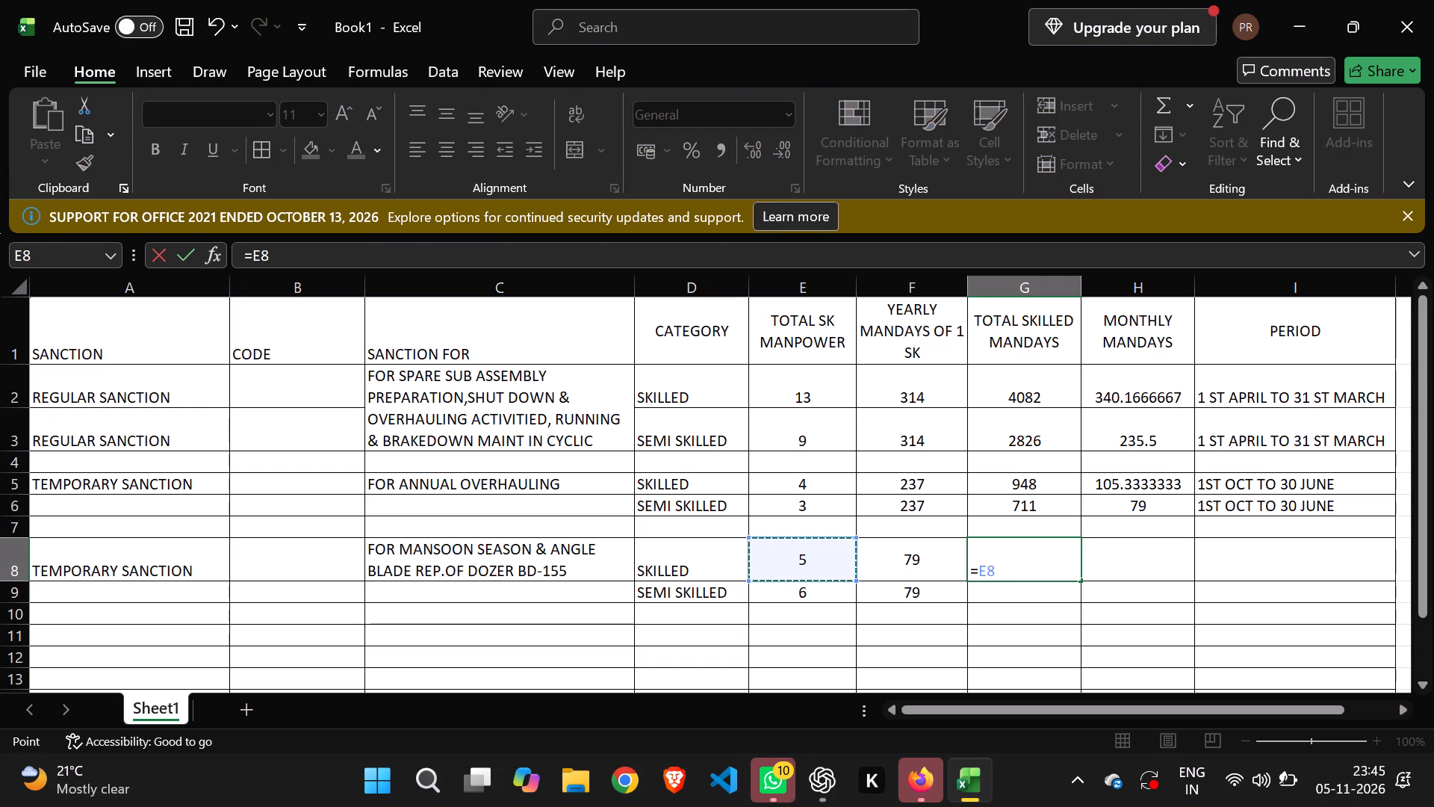
pyautogui.hotkey('shift', '*')
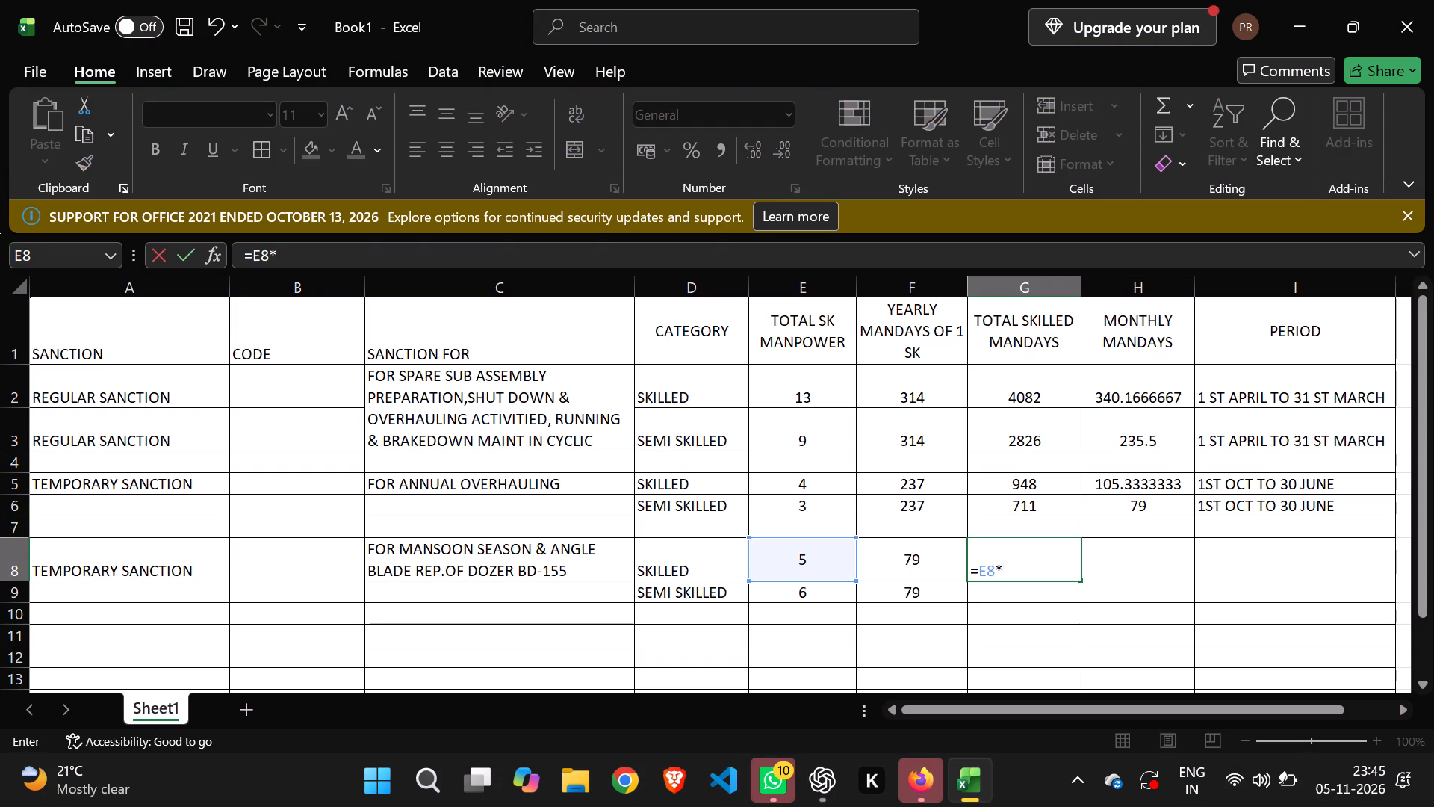
pyautogui.click(898, 562)
pyautogui.press('Return')
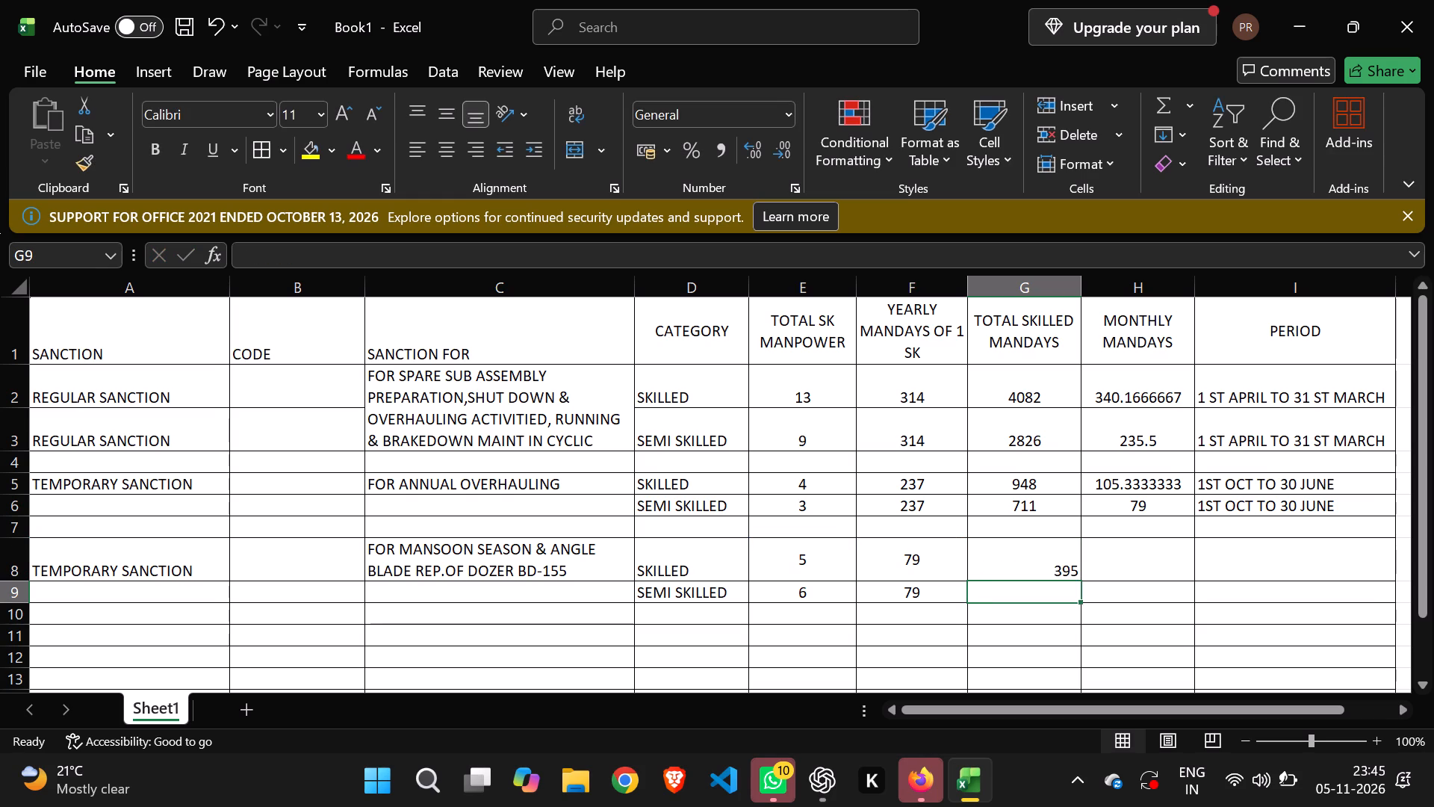
pyautogui.press('=')
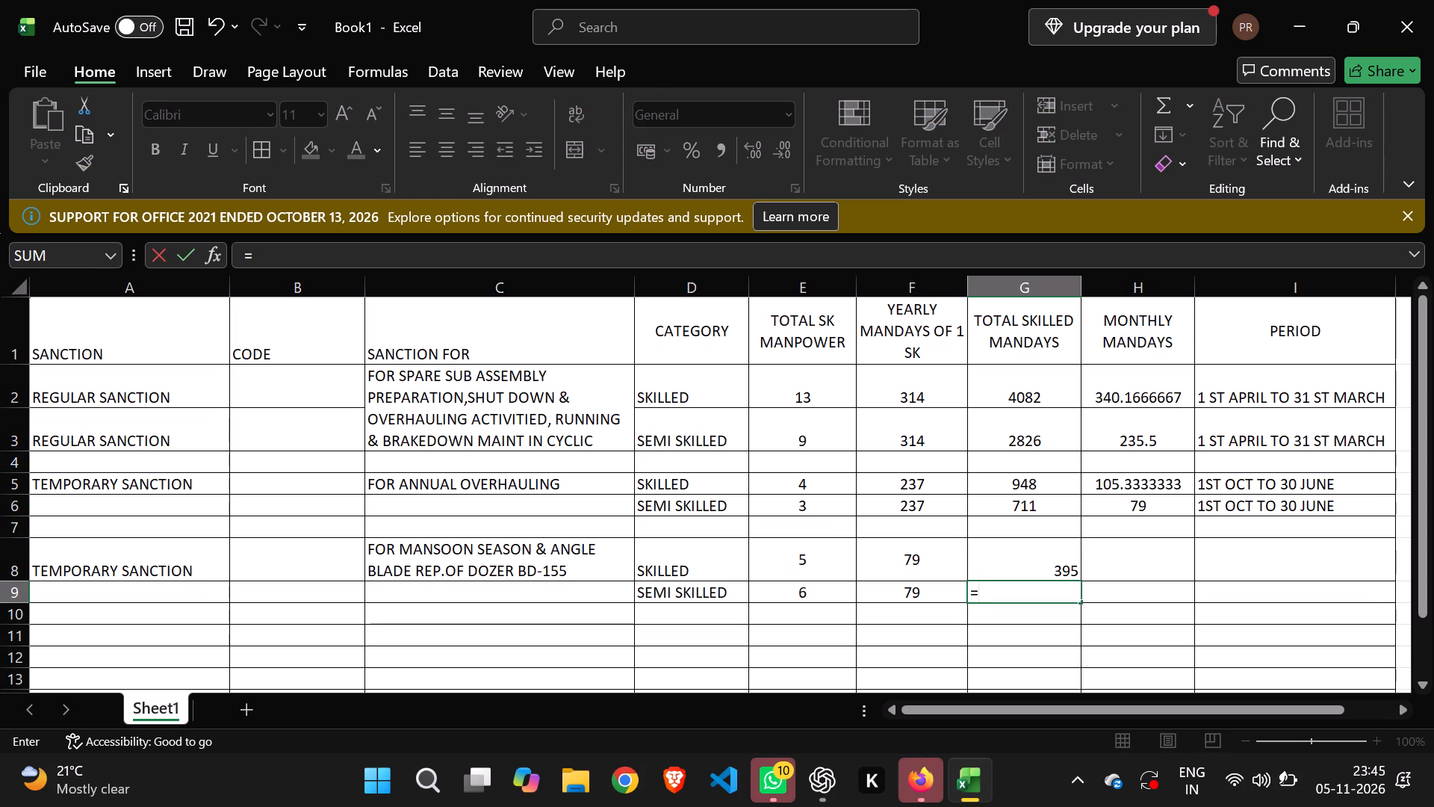
pyautogui.click(776, 596)
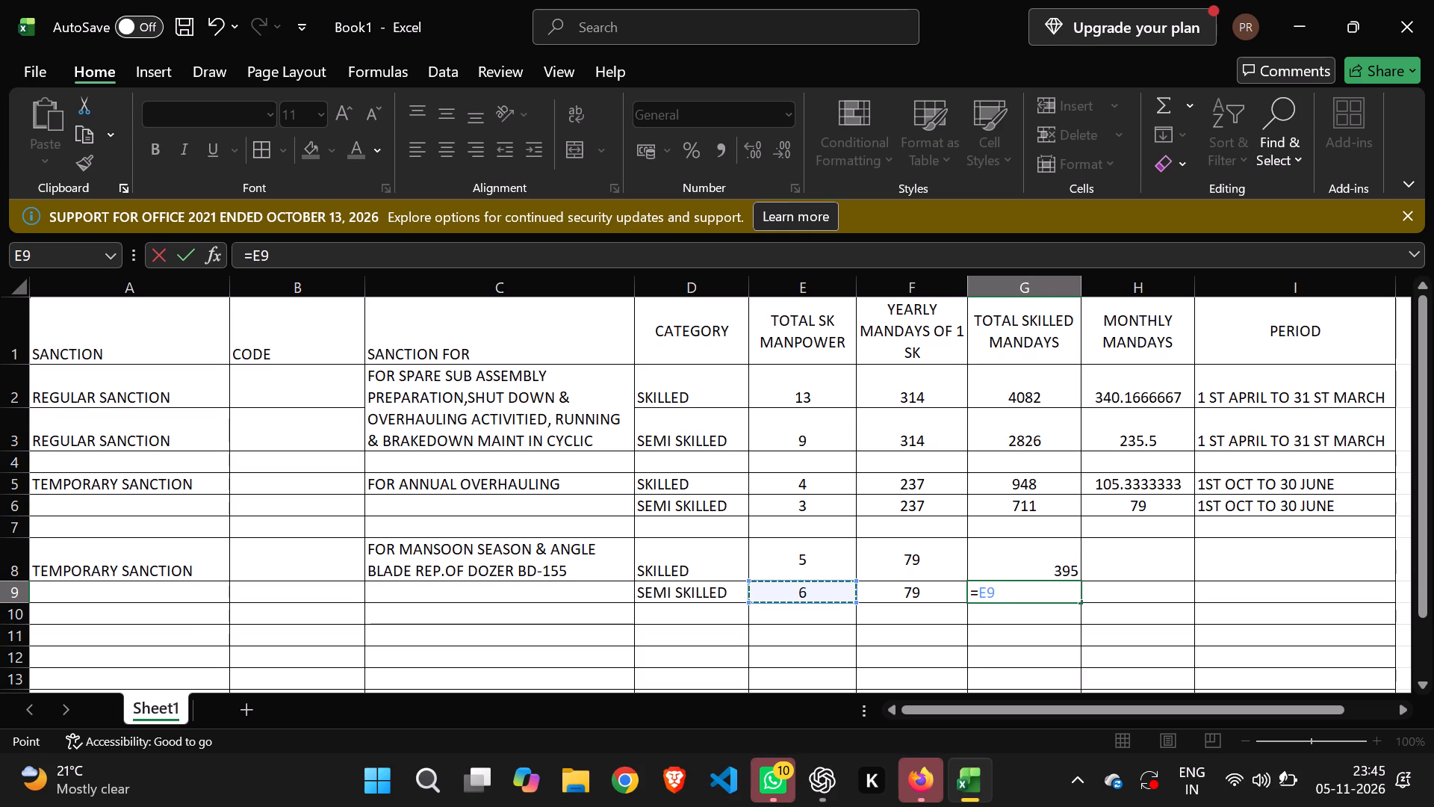
pyautogui.hotkey('shift', '*')
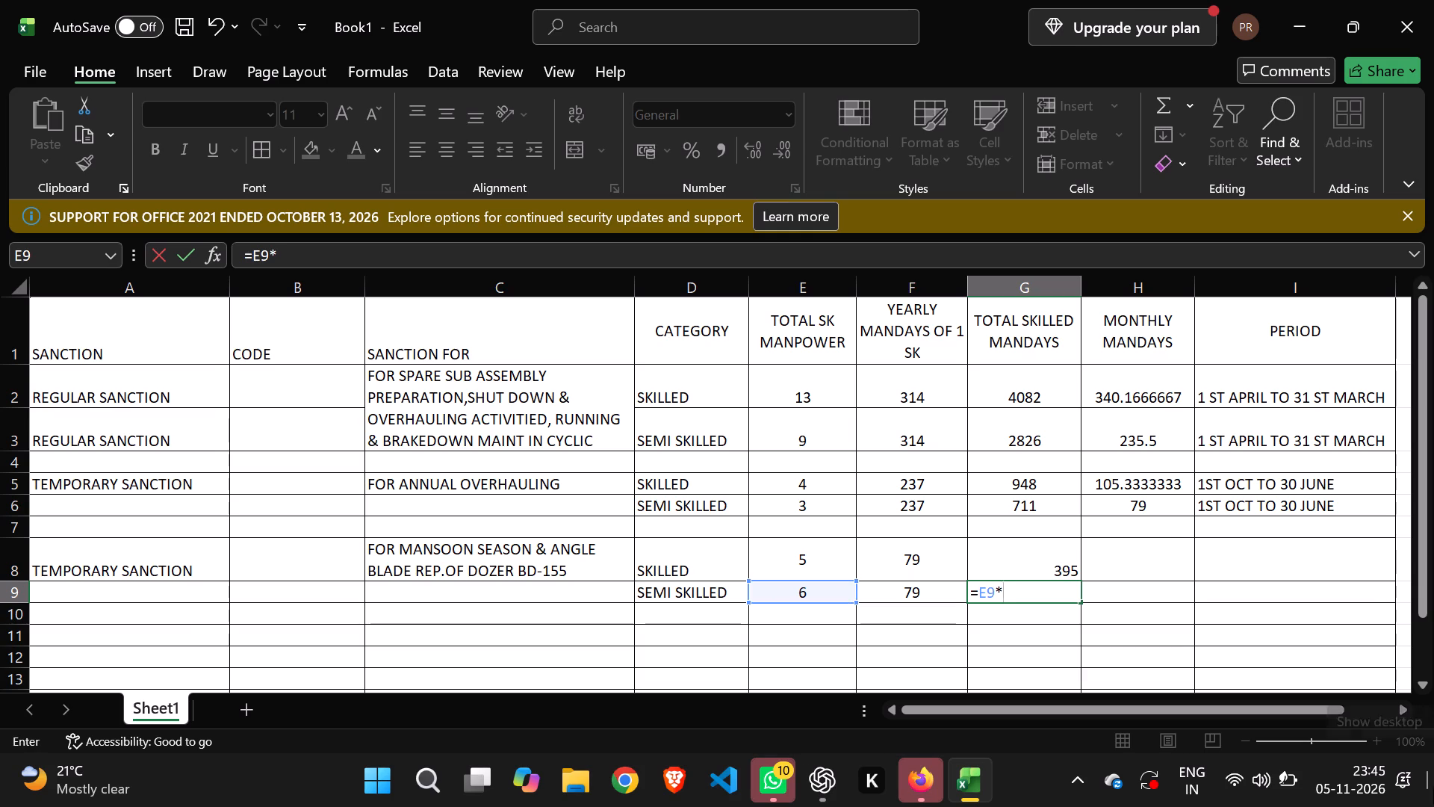
pyautogui.click(924, 592)
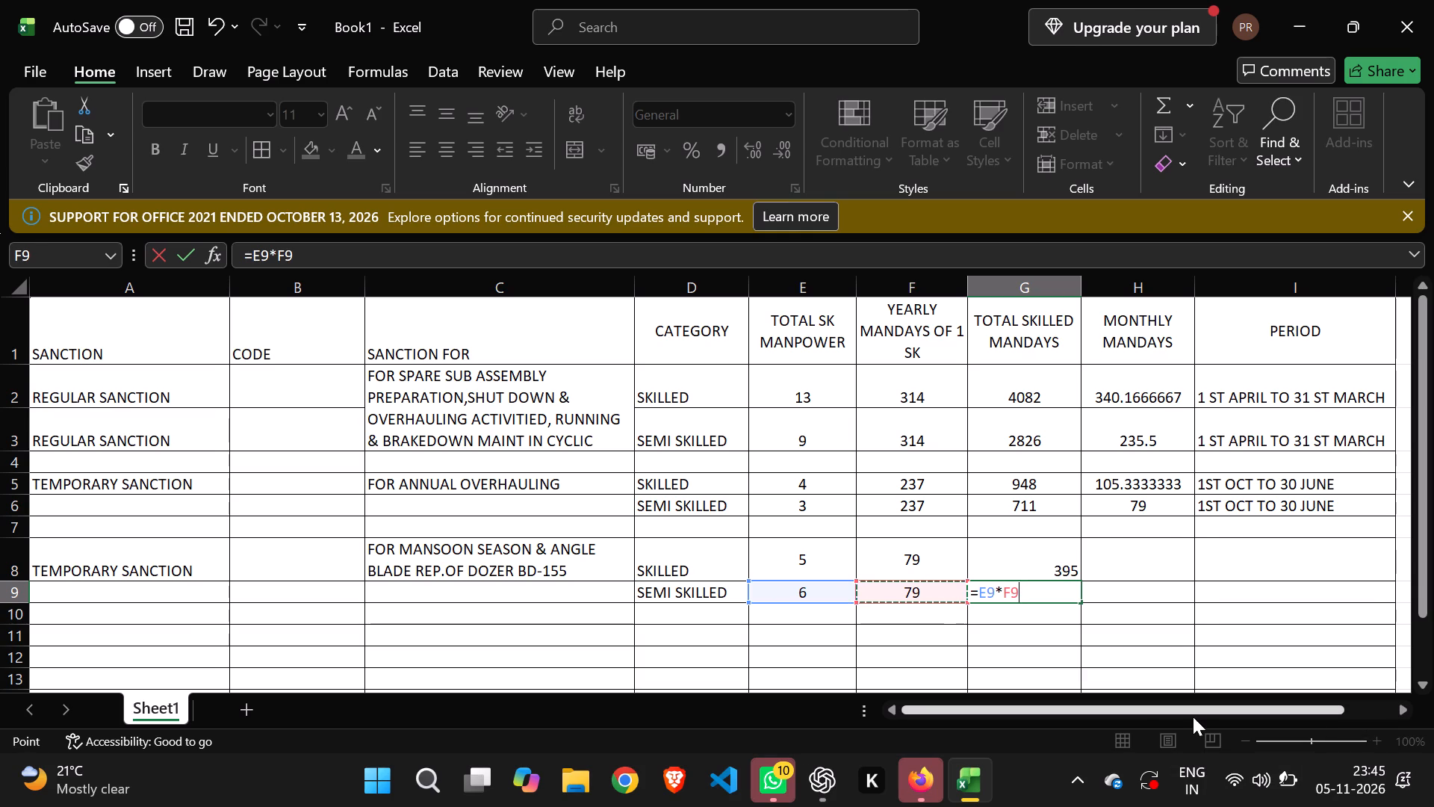
pyautogui.press('Return')
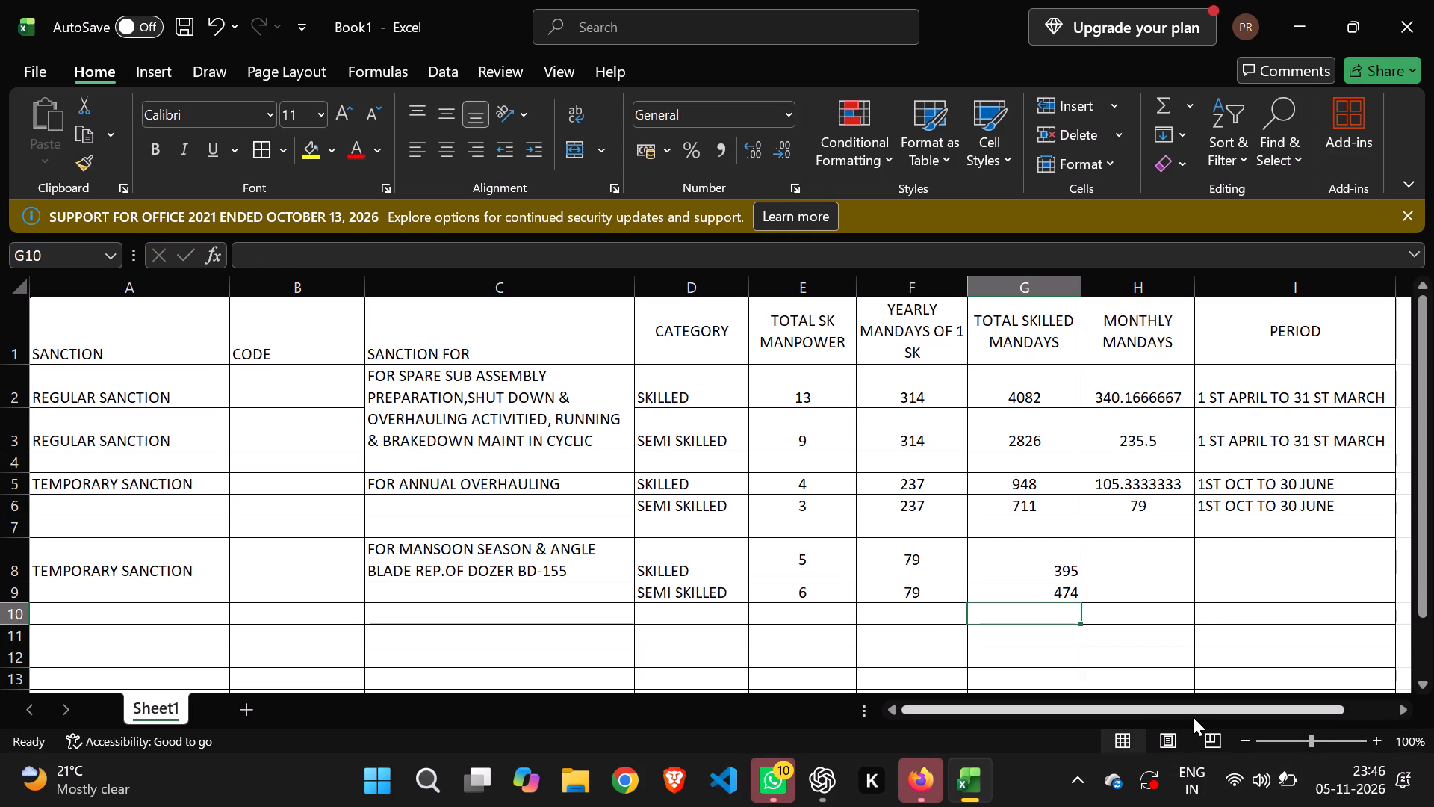
# Center the total mandays values in G8:G9 both horizontally and vertically.
pyautogui.moveTo(1053, 569); pyautogui.dragTo(1056, 584)
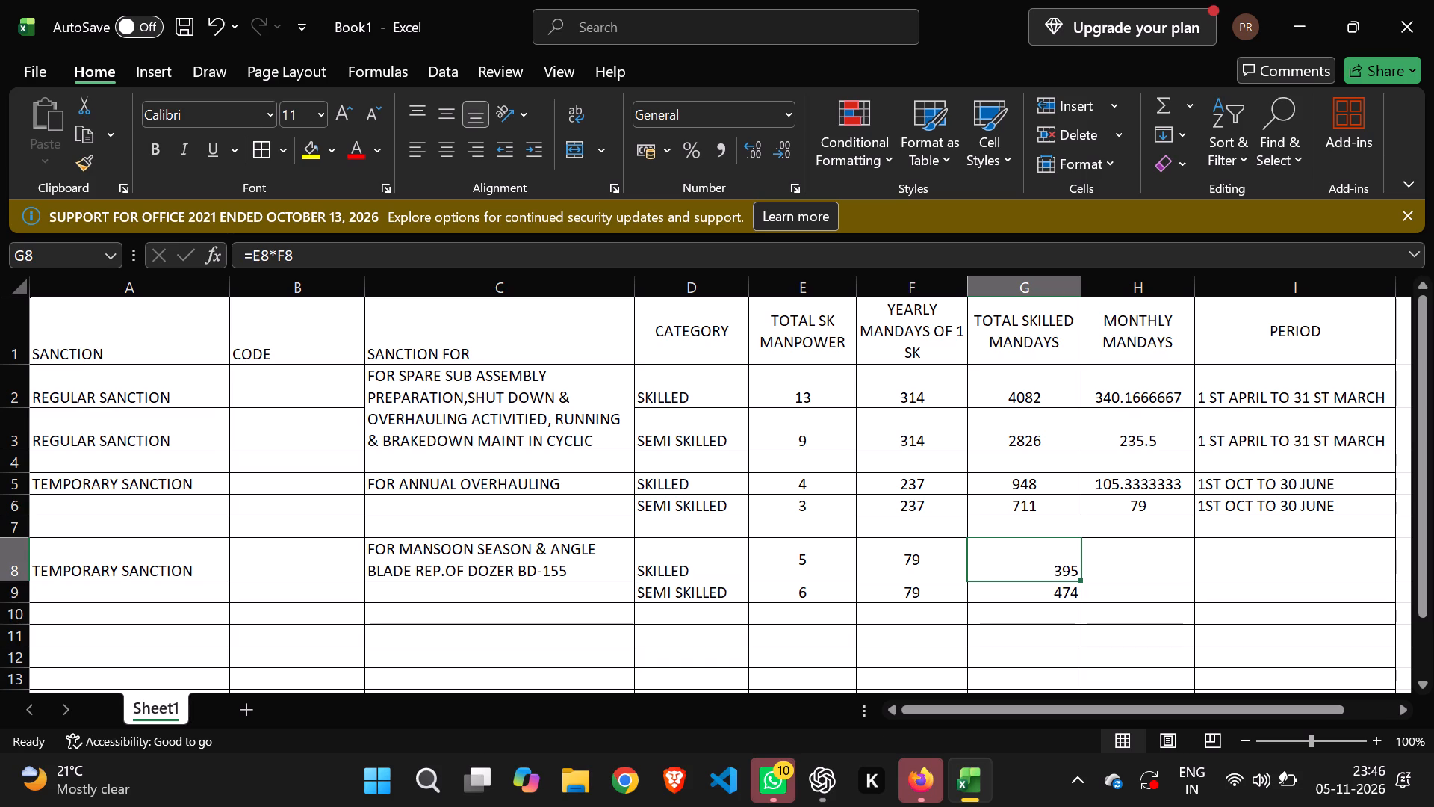
pyautogui.moveTo(1056, 584); pyautogui.dragTo(1056, 590)
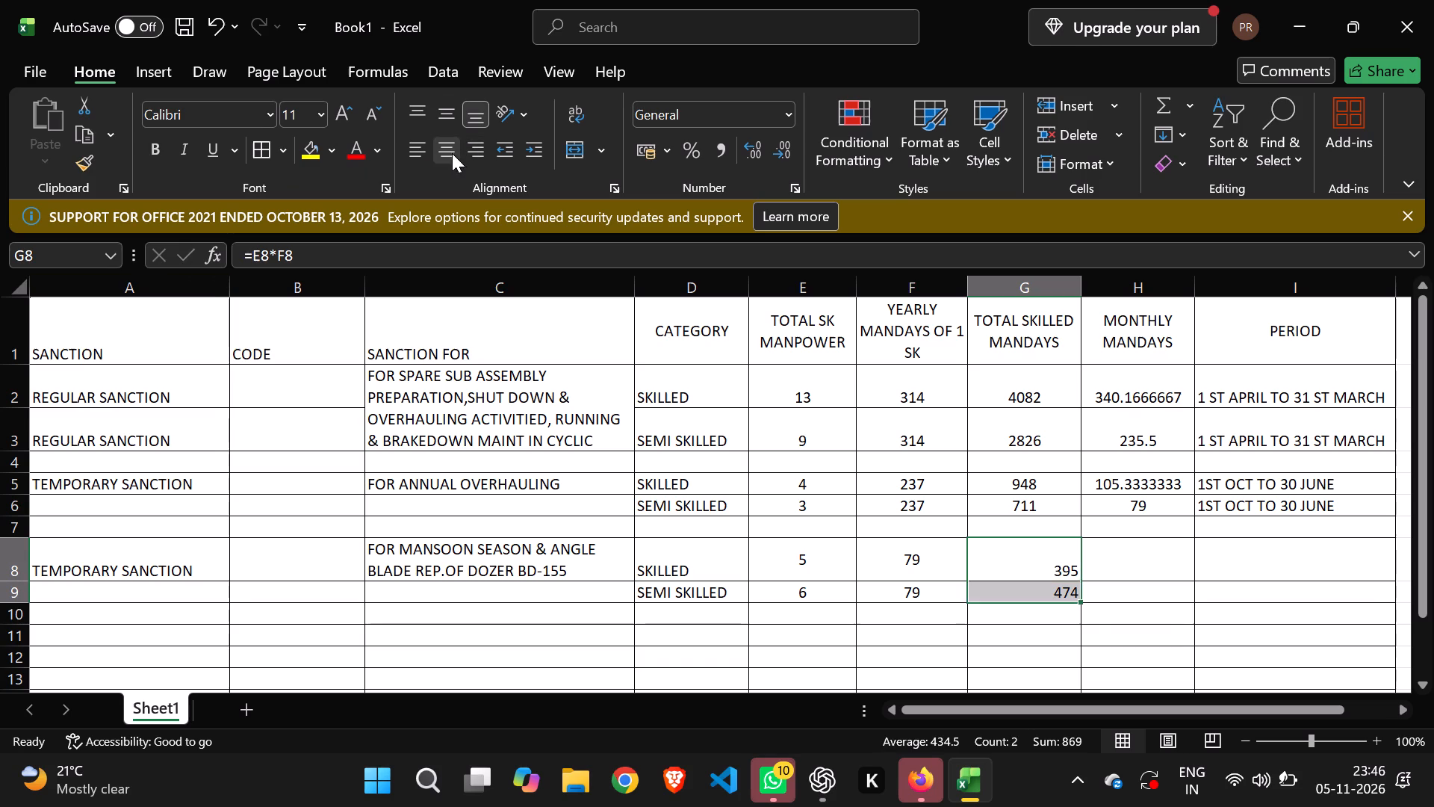
pyautogui.click(450, 151)
pyautogui.click(444, 120)
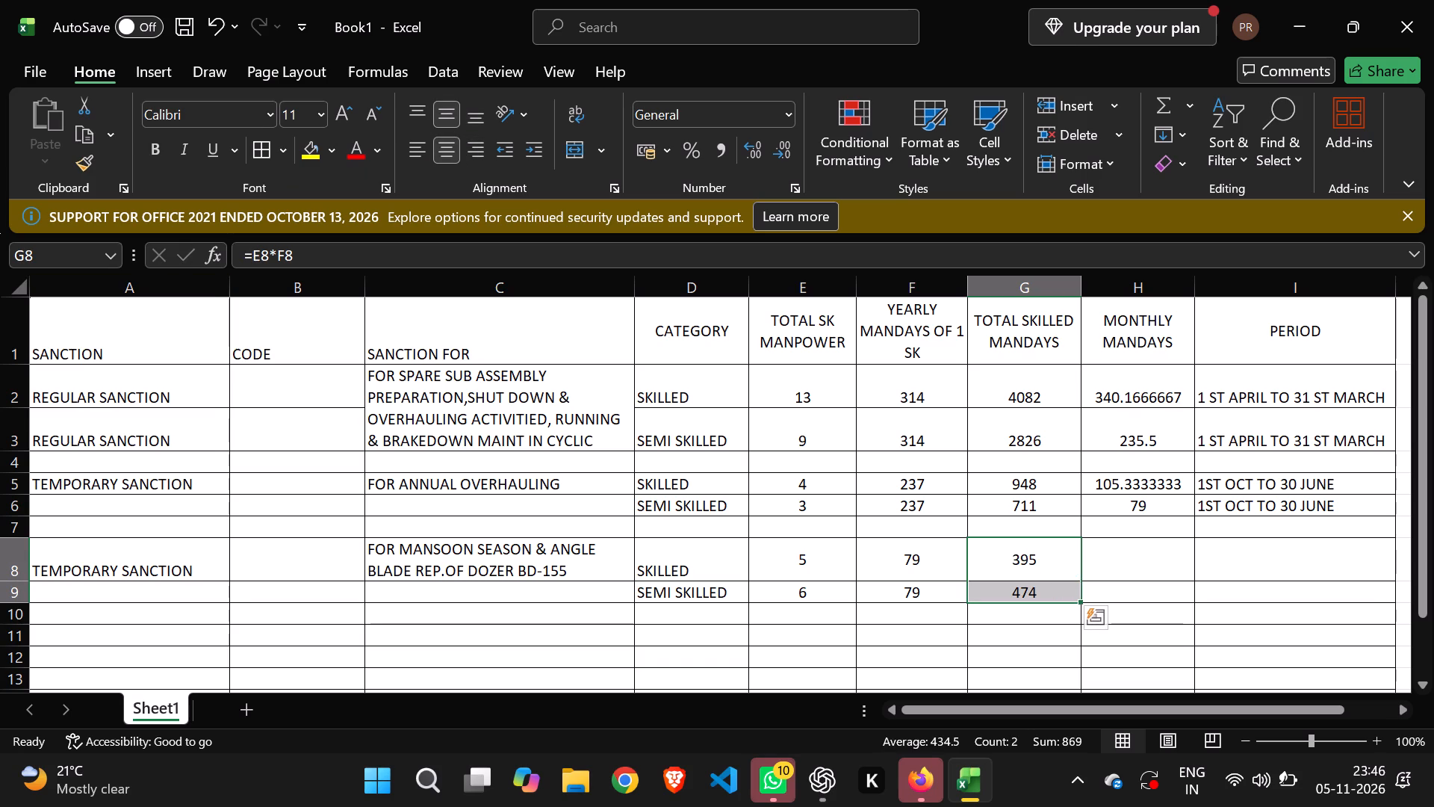
# Enter the monsoon-season skilled period in I8 as 1ST JULY TO 30 SEP.
pyautogui.click(1206, 553)
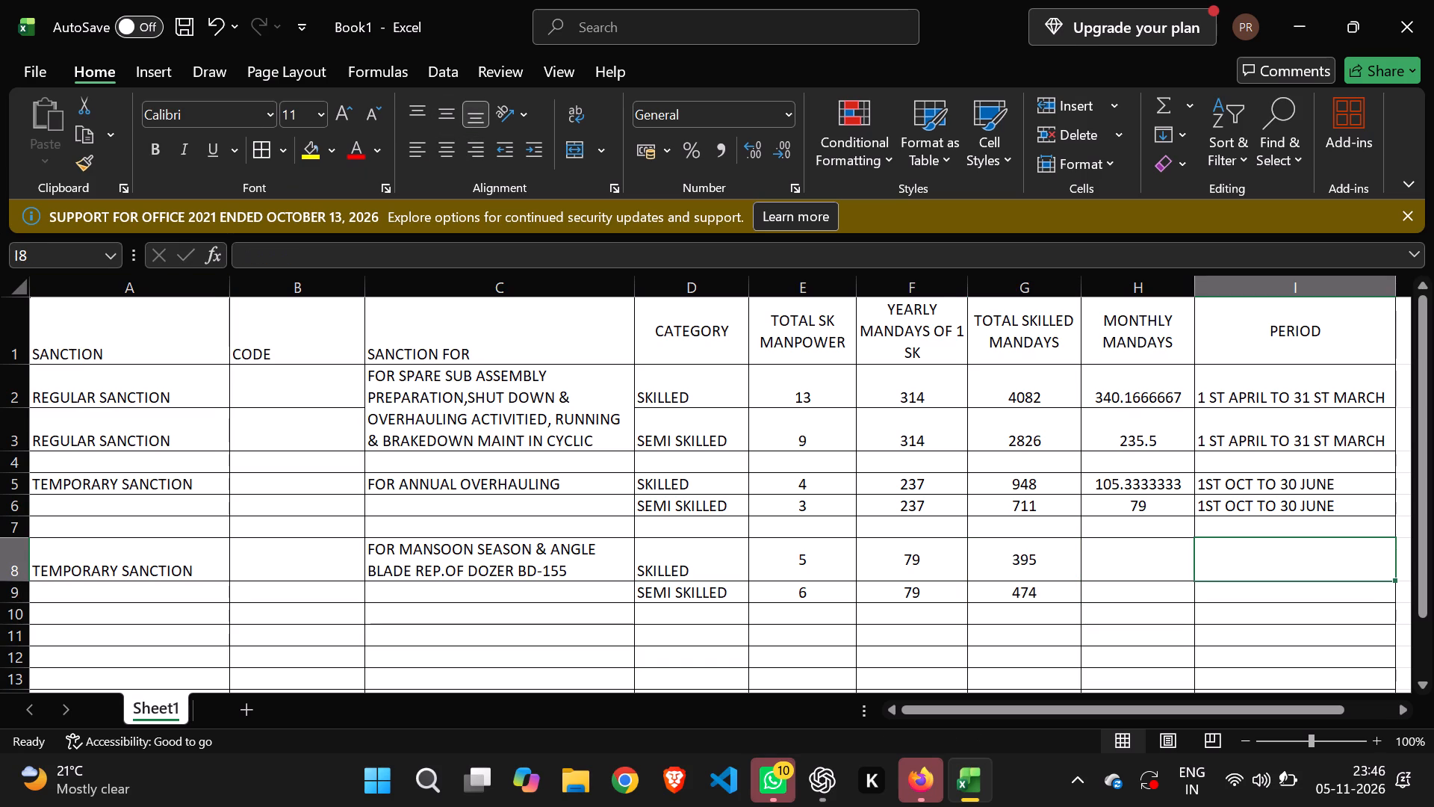
pyautogui.press('1')
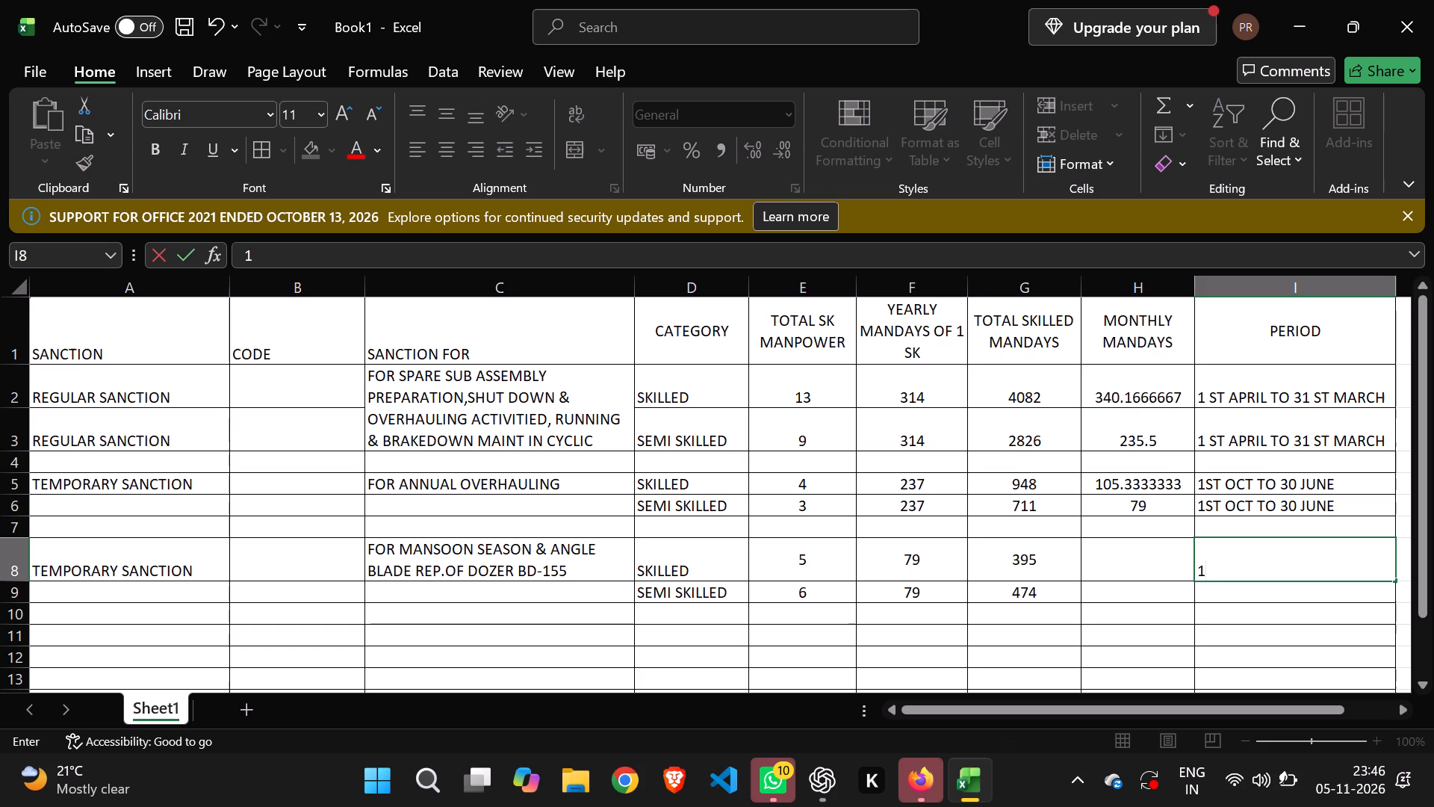
pyautogui.write('ST')
pyautogui.press('space')
pyautogui.write('JULY')
pyautogui.press('space')
pyautogui.write('TO')
pyautogui.press('space')
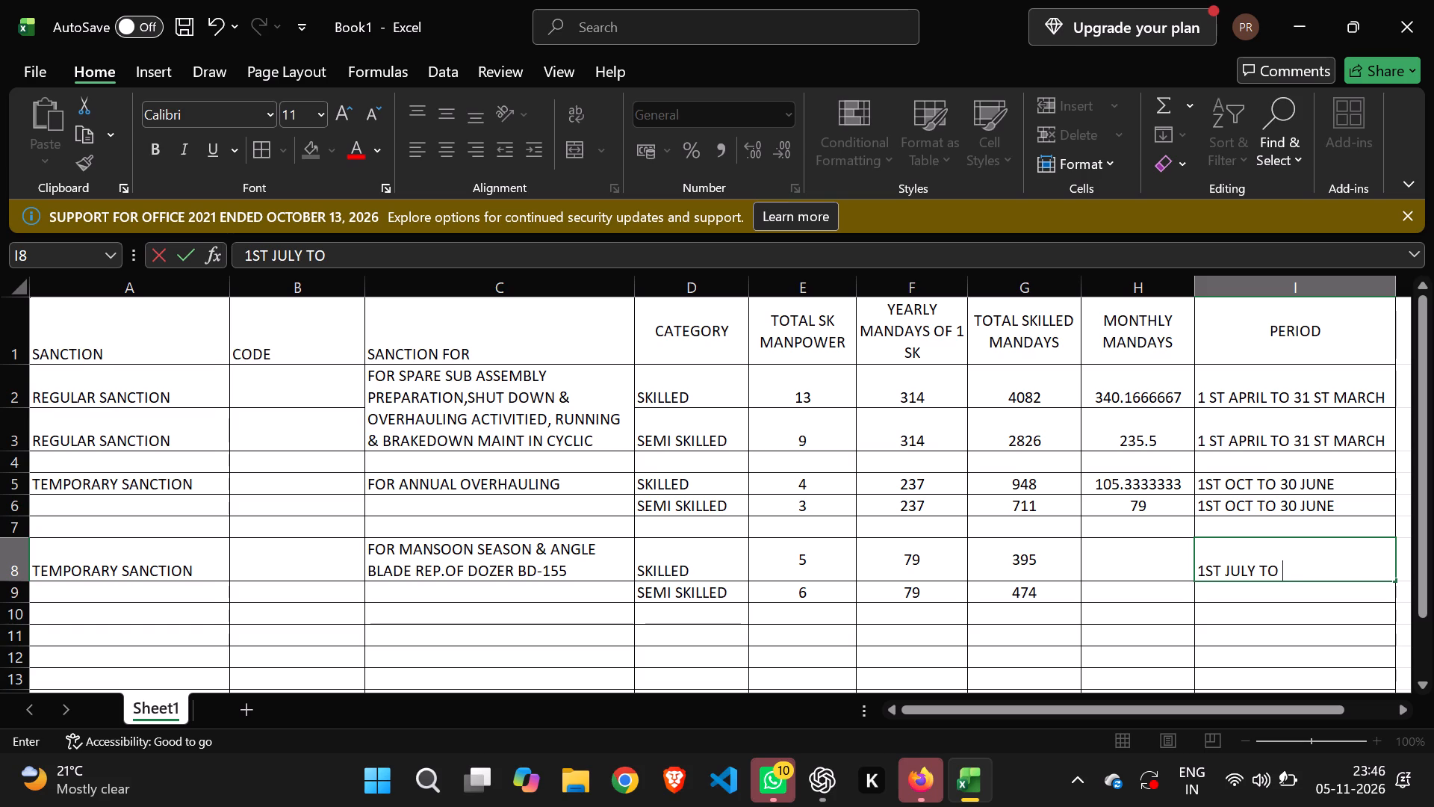
pyautogui.write('30 SEP')
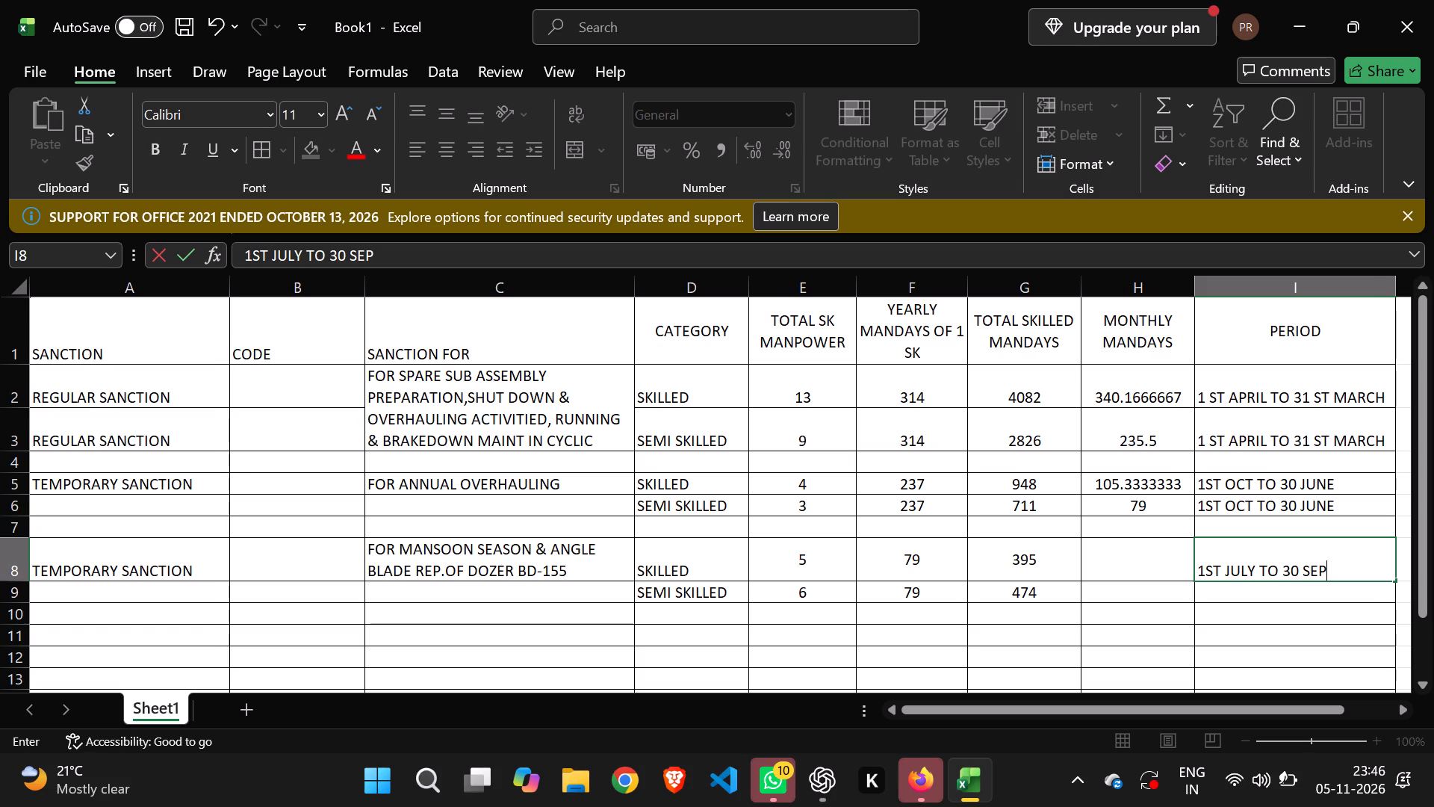
pyautogui.press('space')
pyautogui.click(1288, 622)
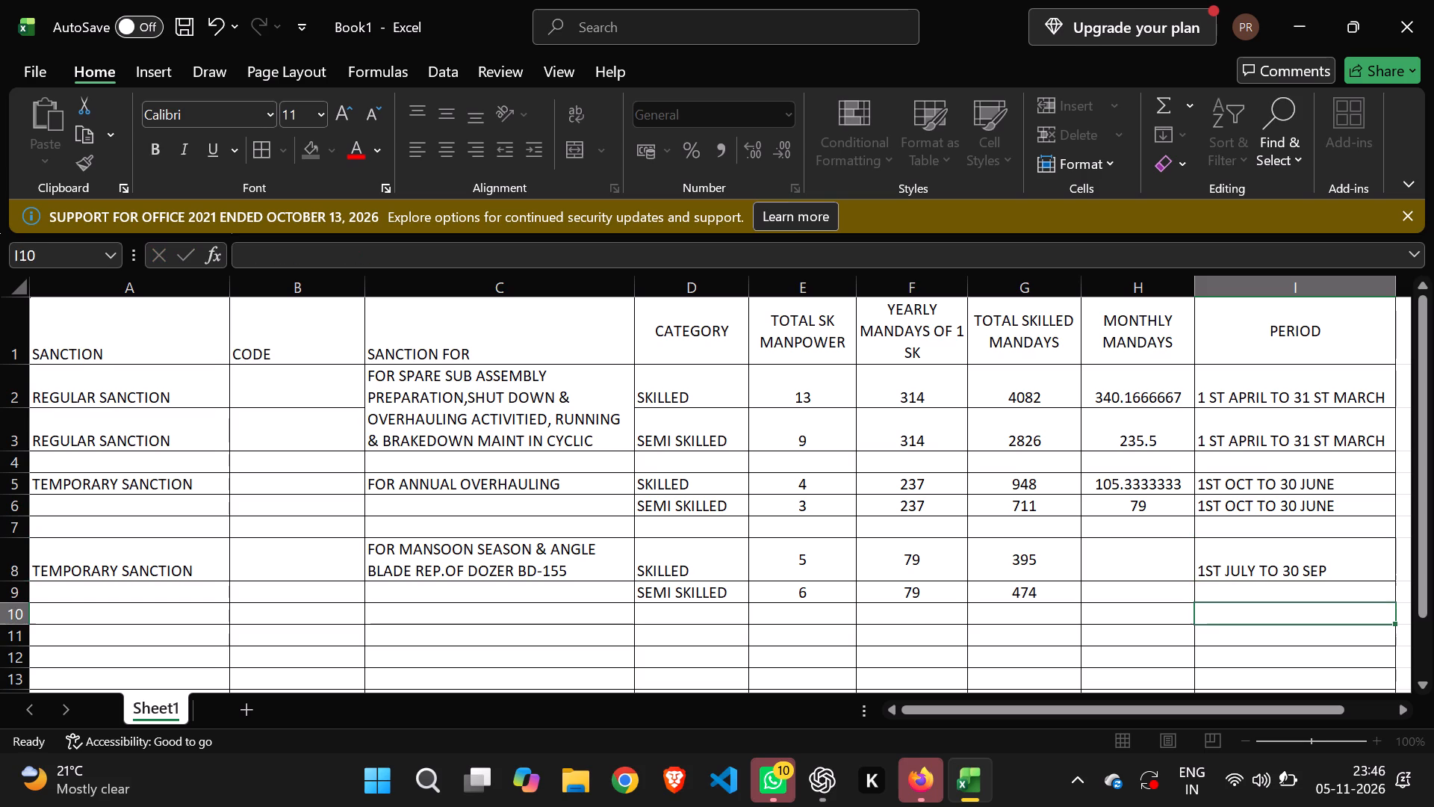
pyautogui.click(1267, 568)
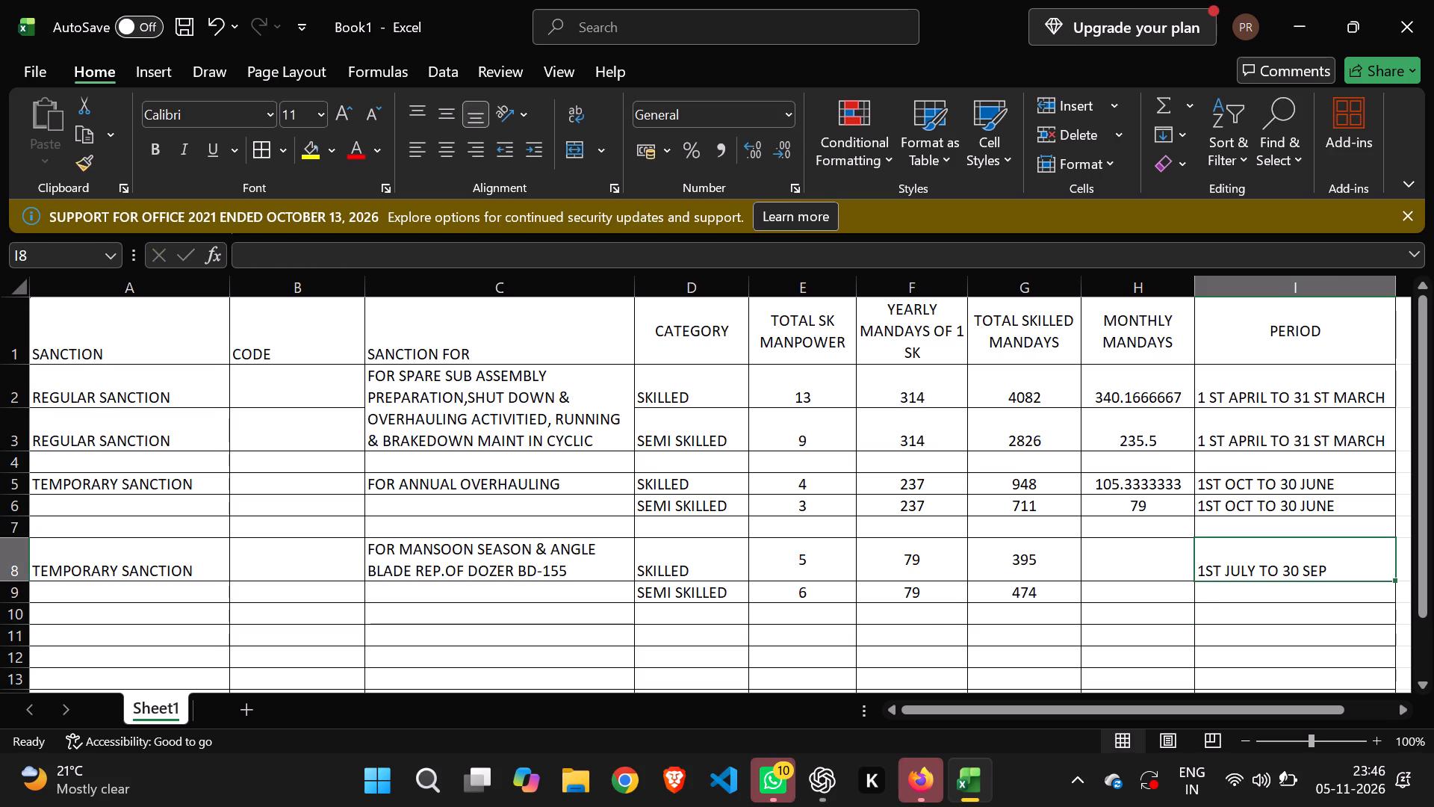
# Calculate the monsoon-season monthly mandays with =G8/3 in H8 for skilled and =G9/6 in H9 for semi-skilled.
pyautogui.click(1131, 557)
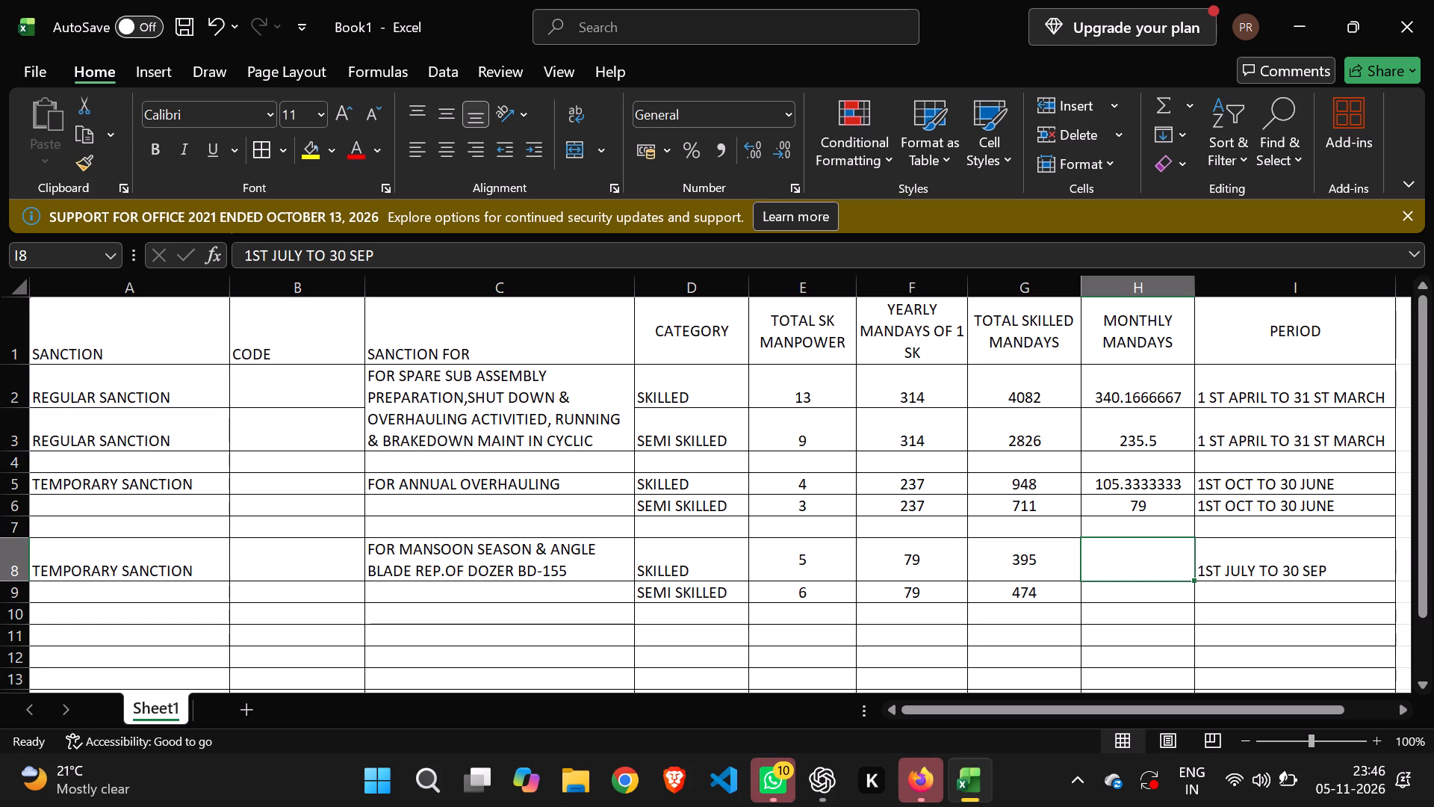
pyautogui.press('=')
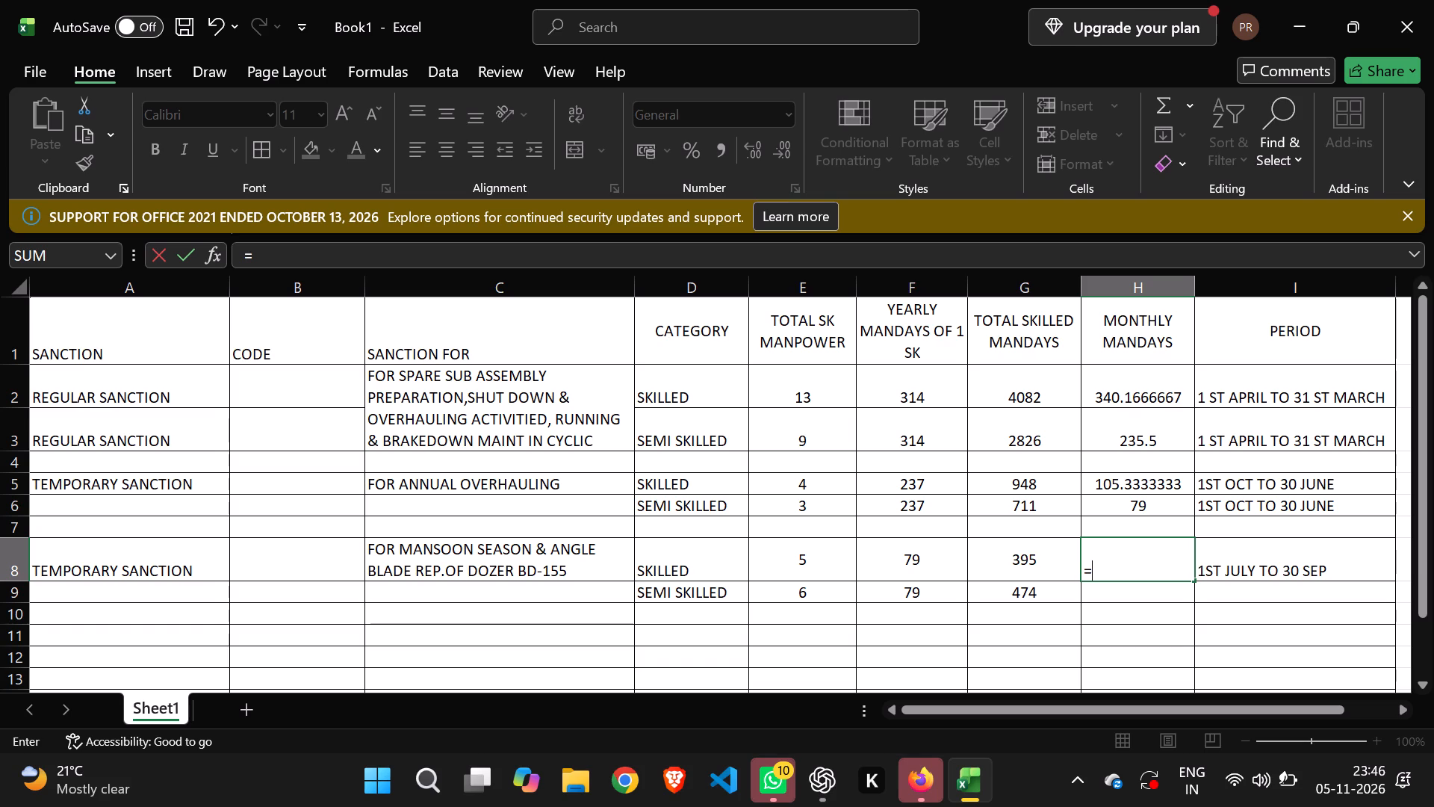
pyautogui.click(1035, 568)
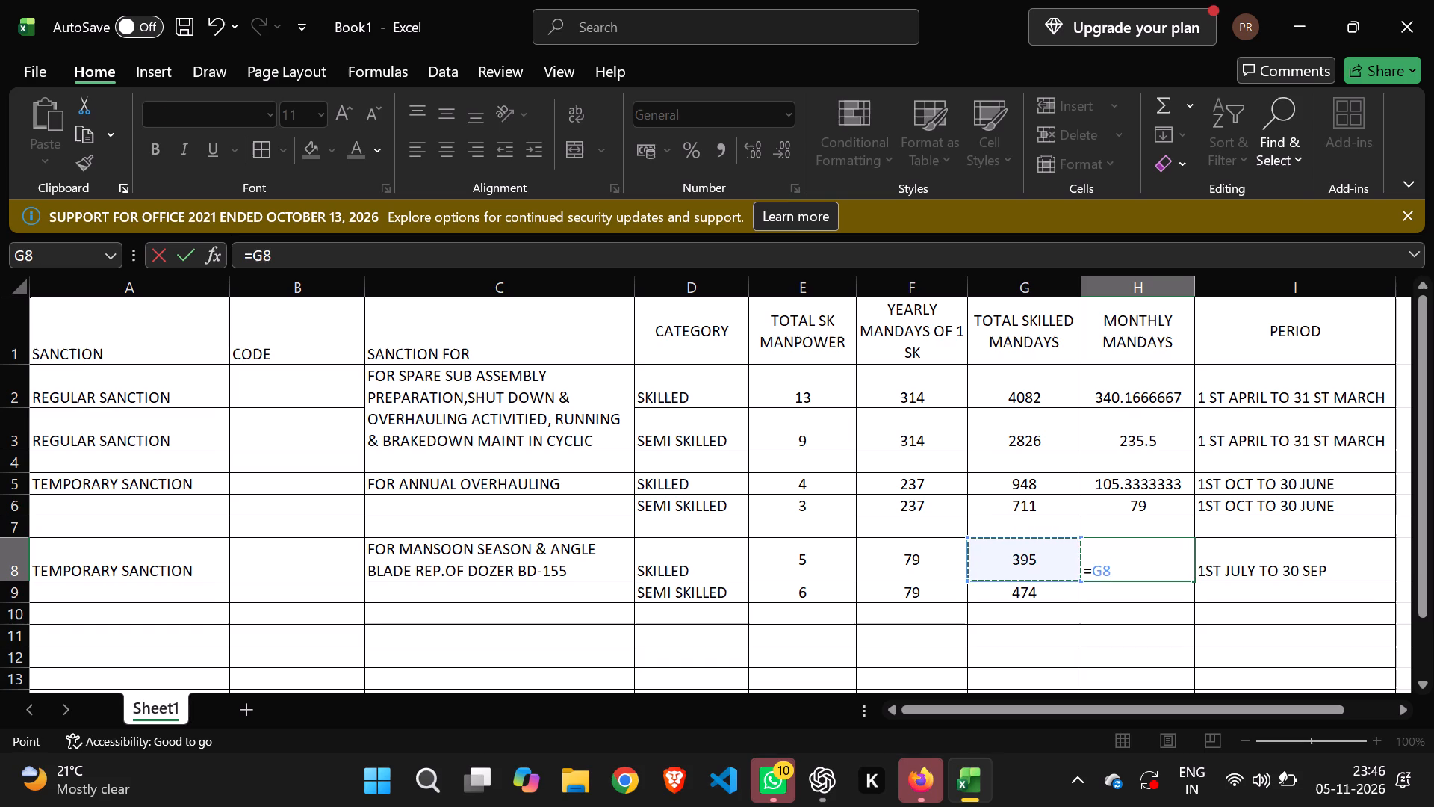
pyautogui.press('/')
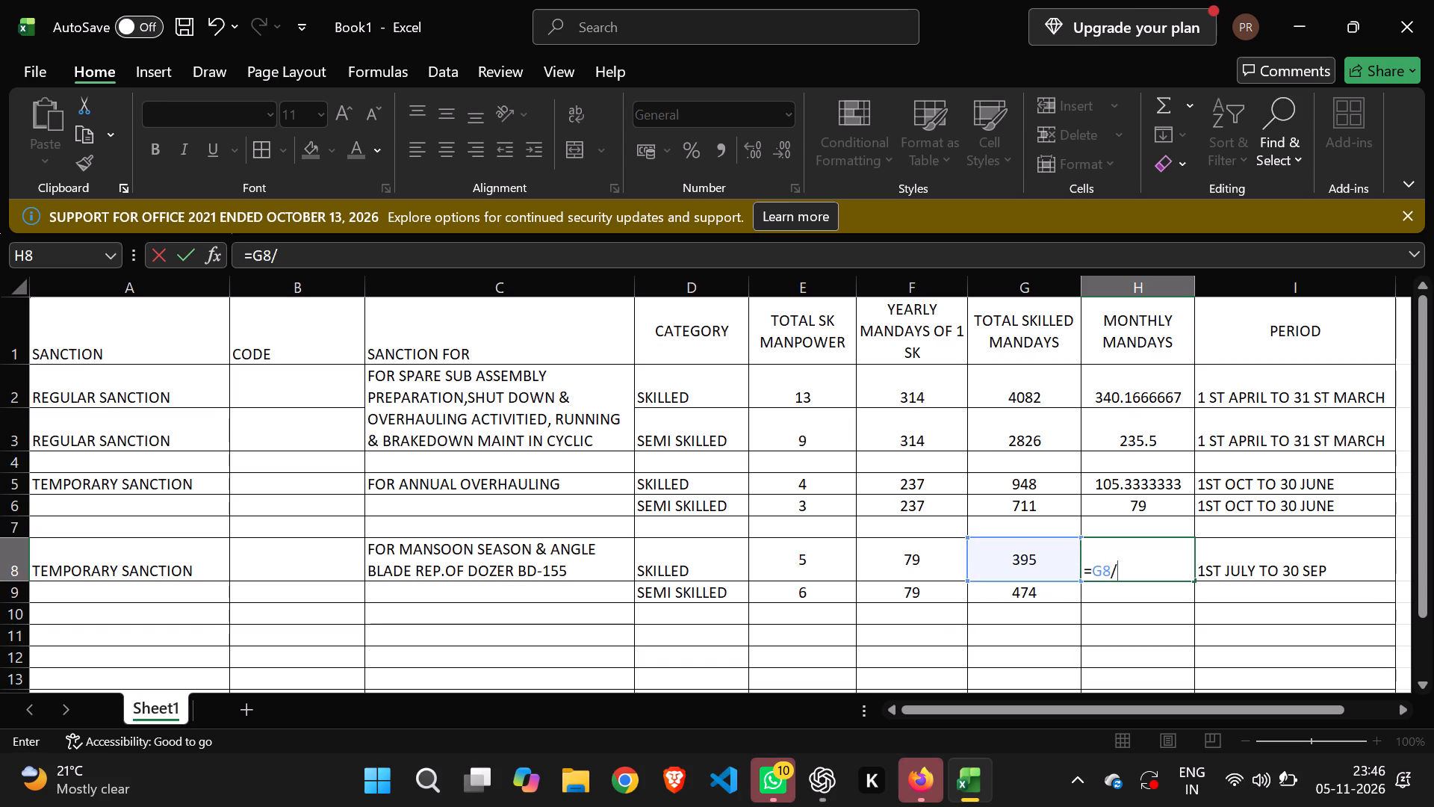
pyautogui.press('3')
pyautogui.press('Return')
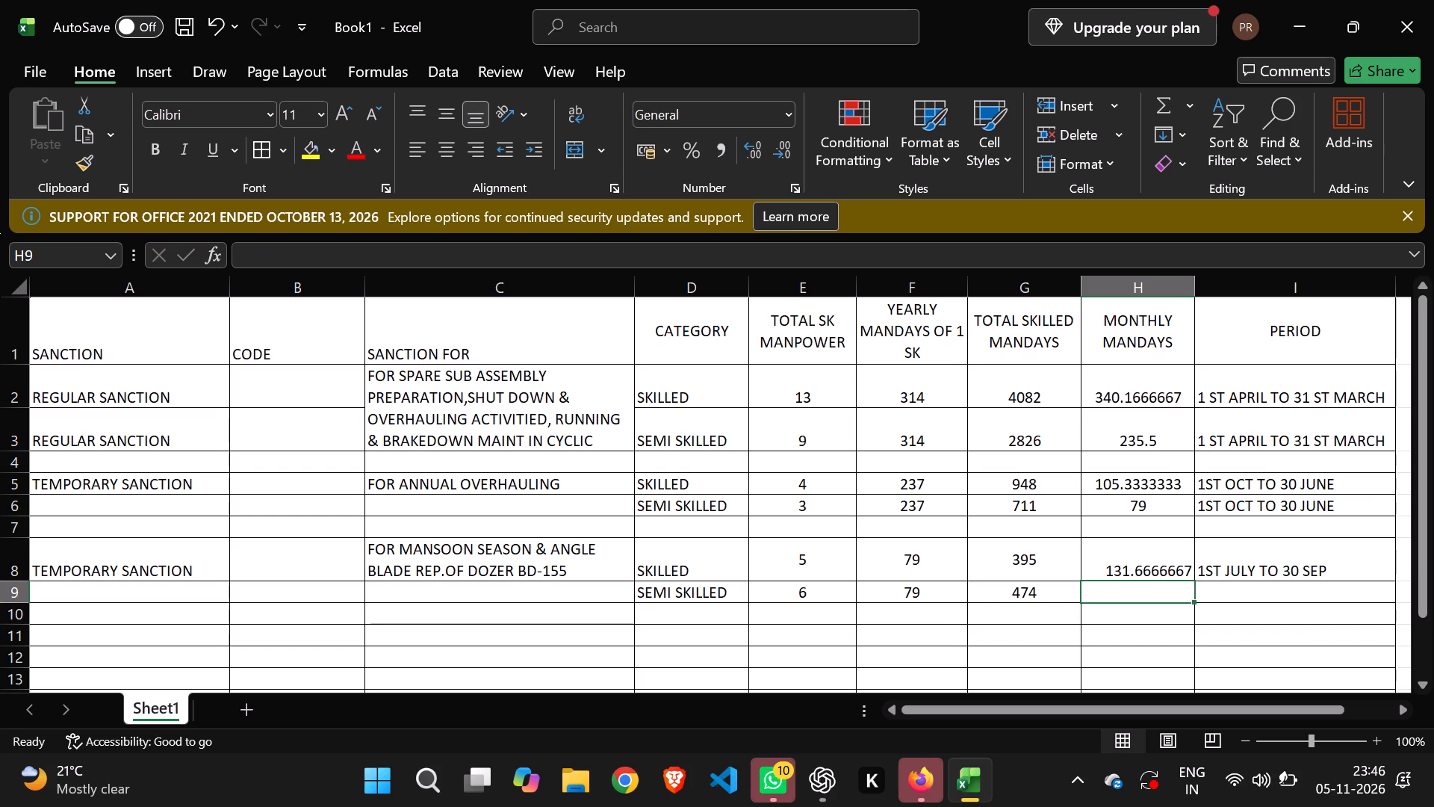
pyautogui.click(1131, 607)
pyautogui.click(1159, 553)
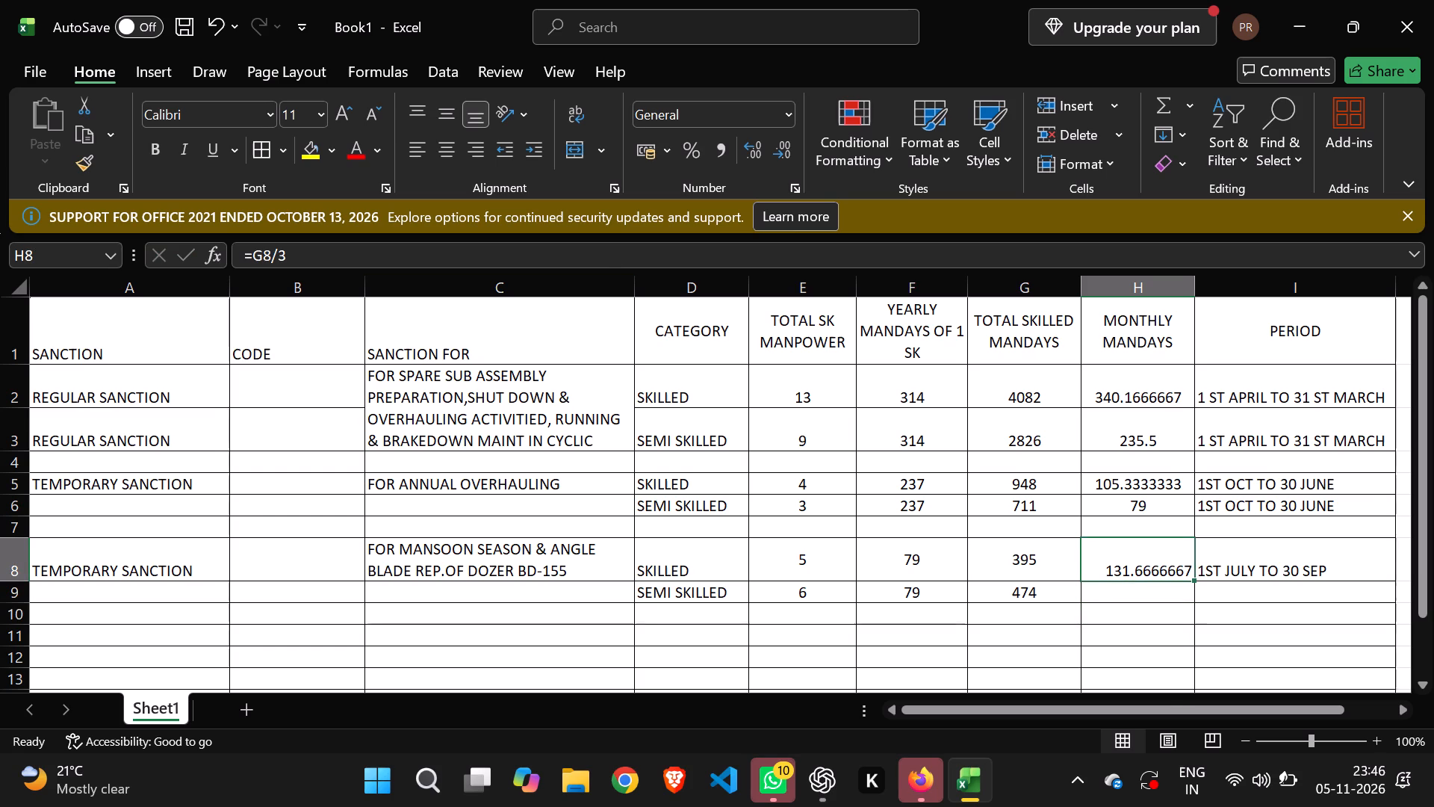
pyautogui.click(1129, 587)
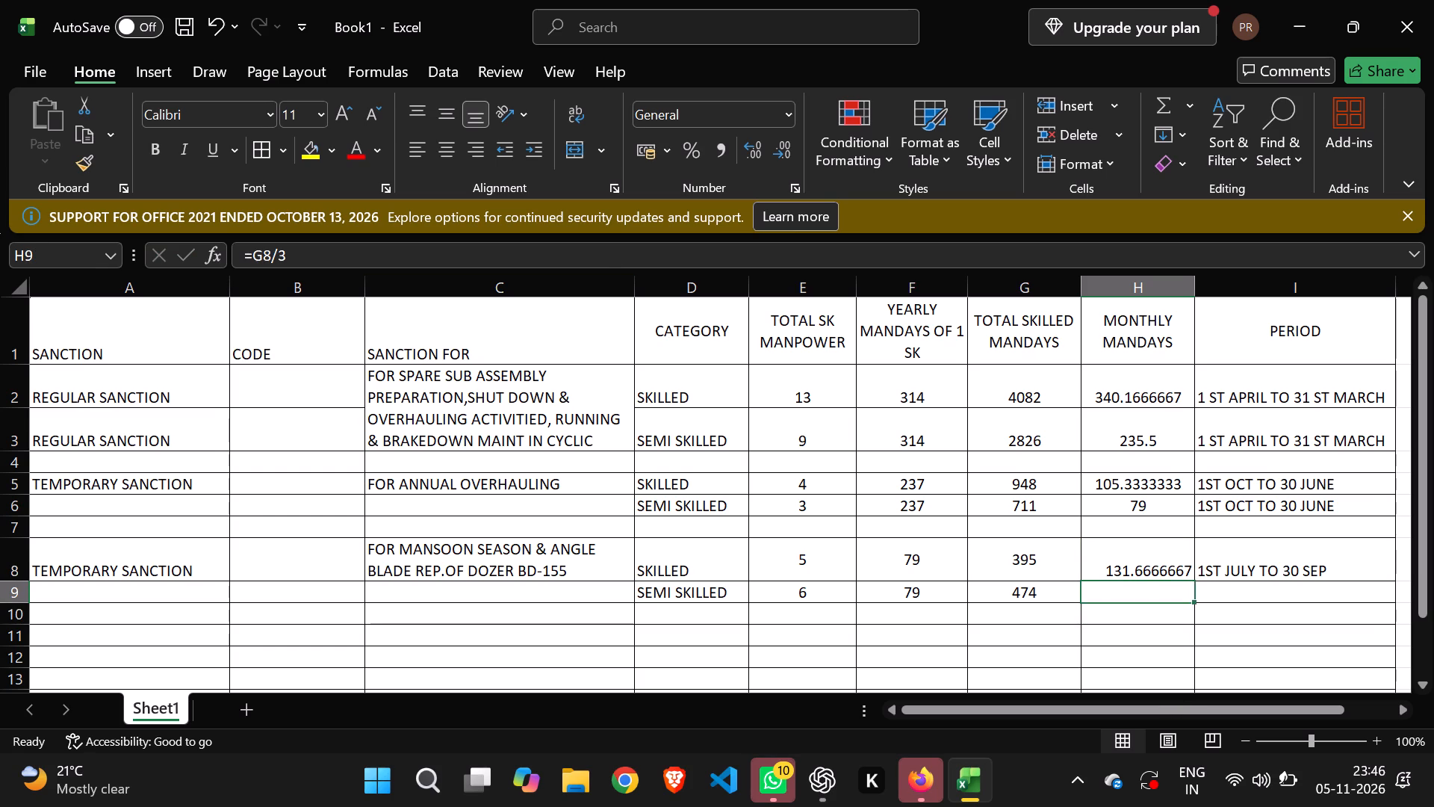
pyautogui.press('=')
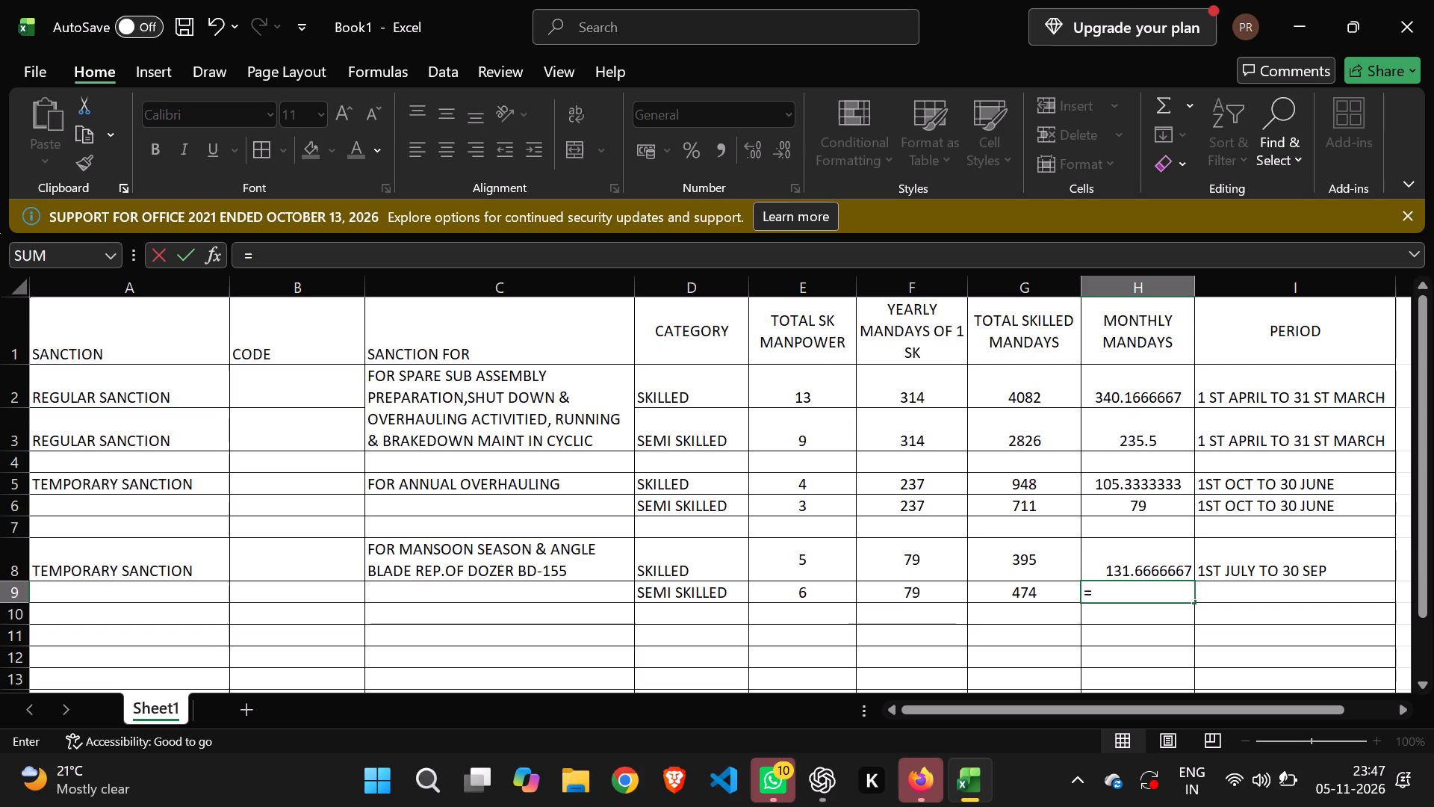
pyautogui.click(1014, 596)
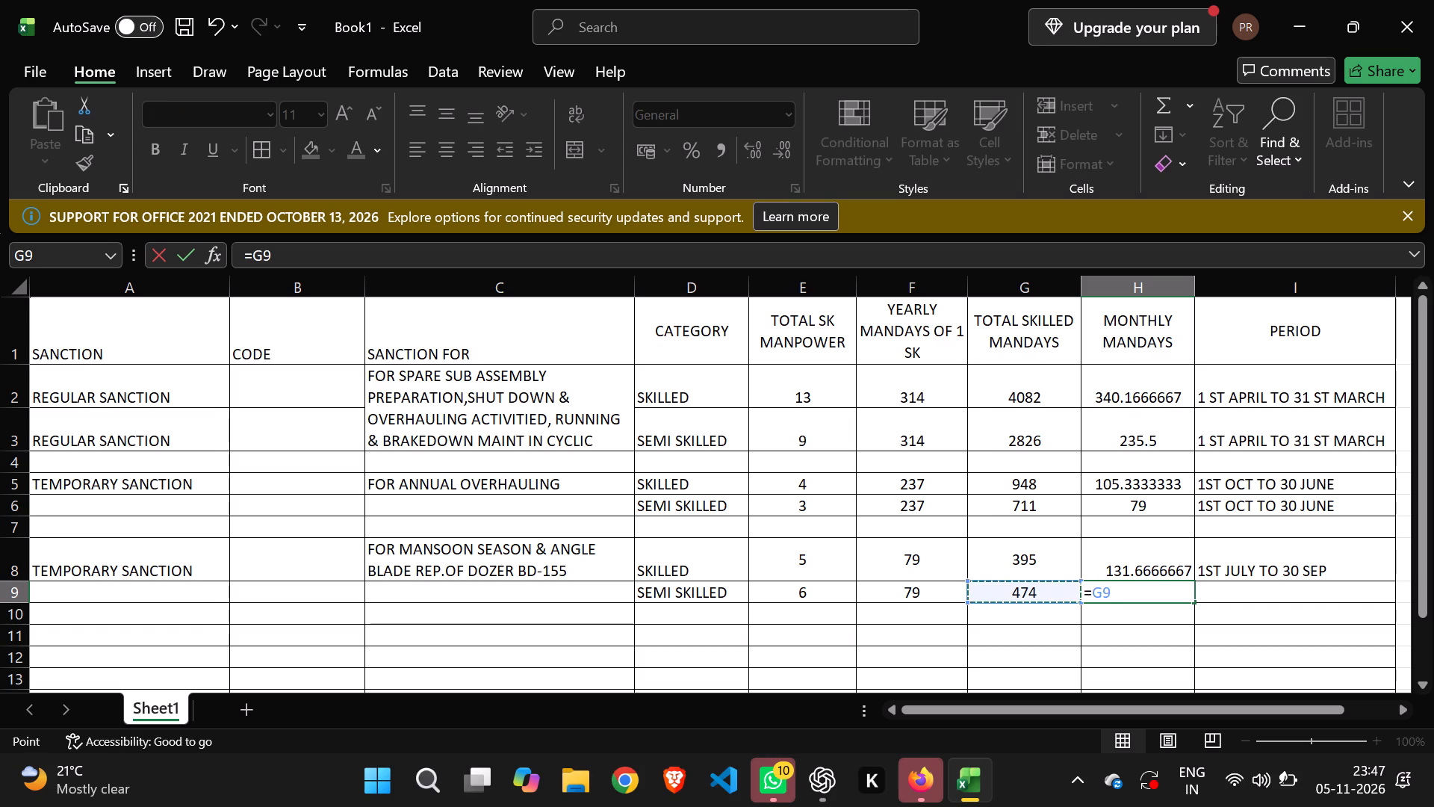
pyautogui.press('/')
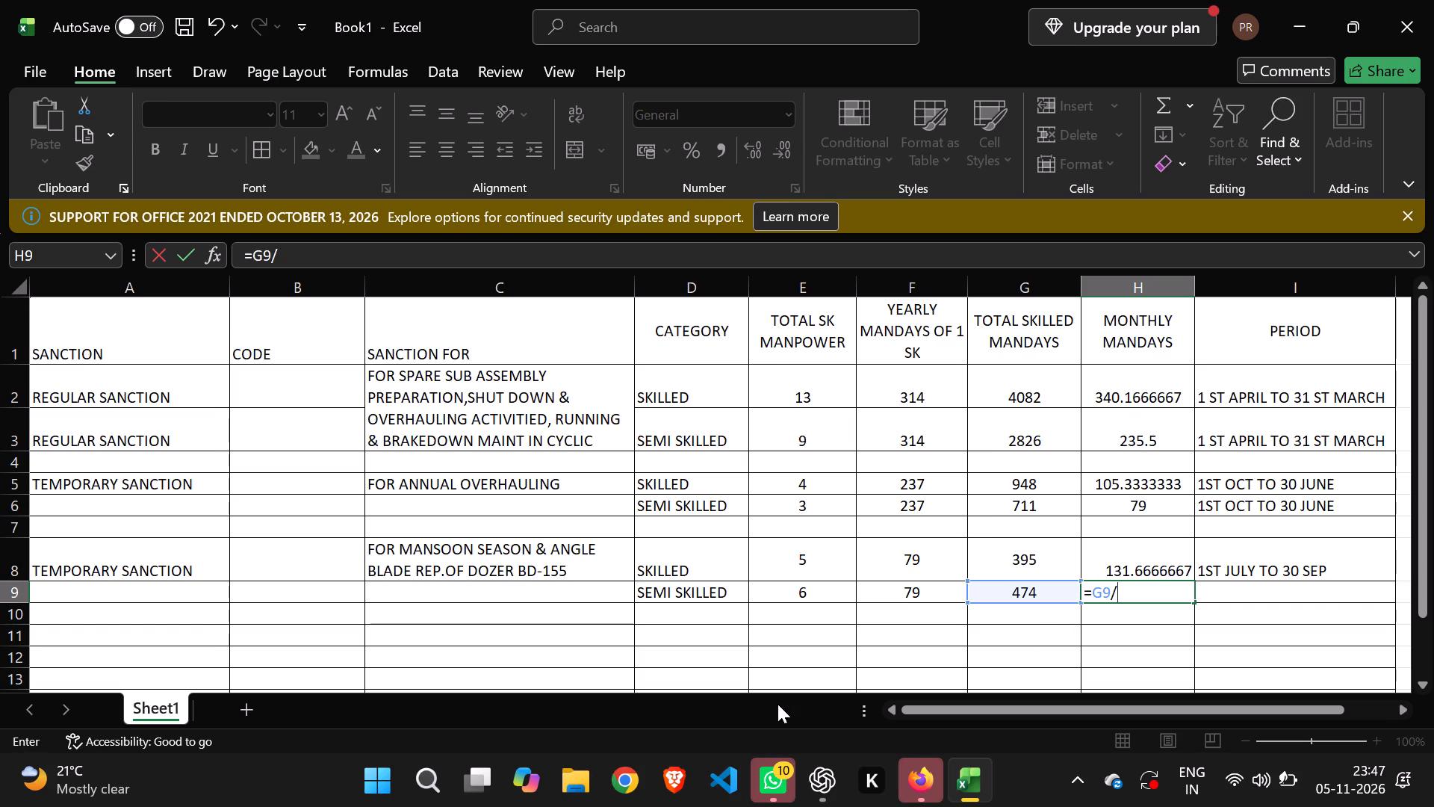
pyautogui.press('6')
pyautogui.press('Return')
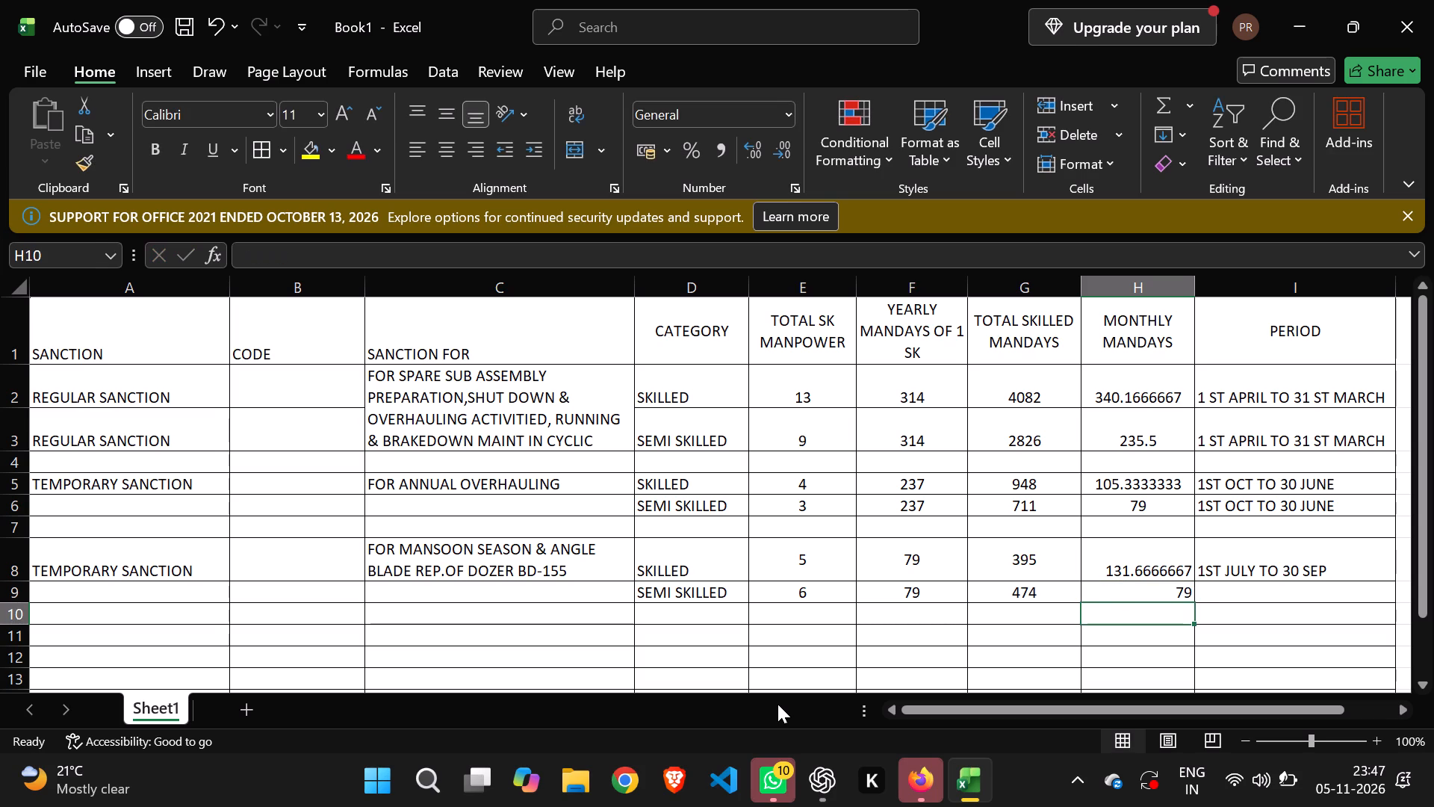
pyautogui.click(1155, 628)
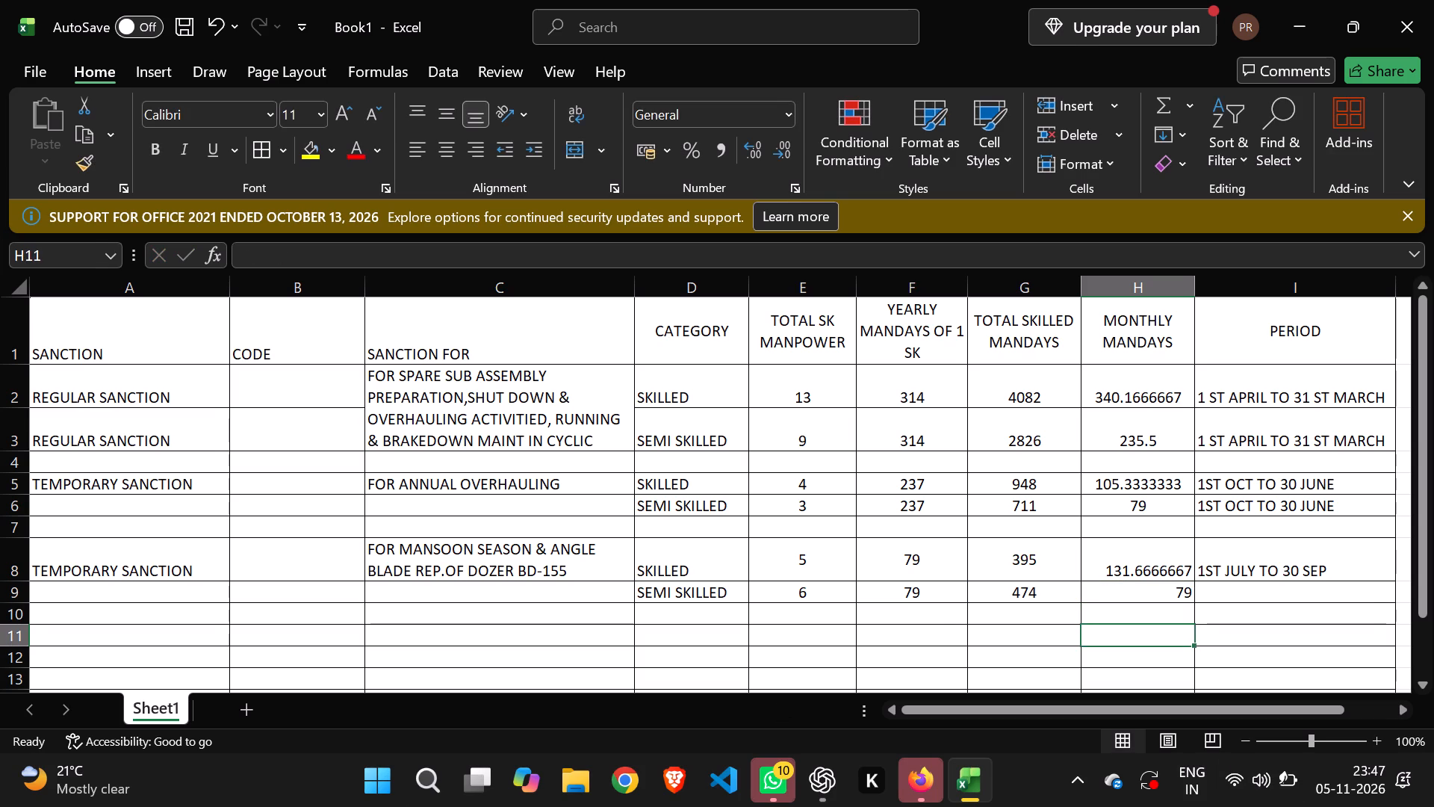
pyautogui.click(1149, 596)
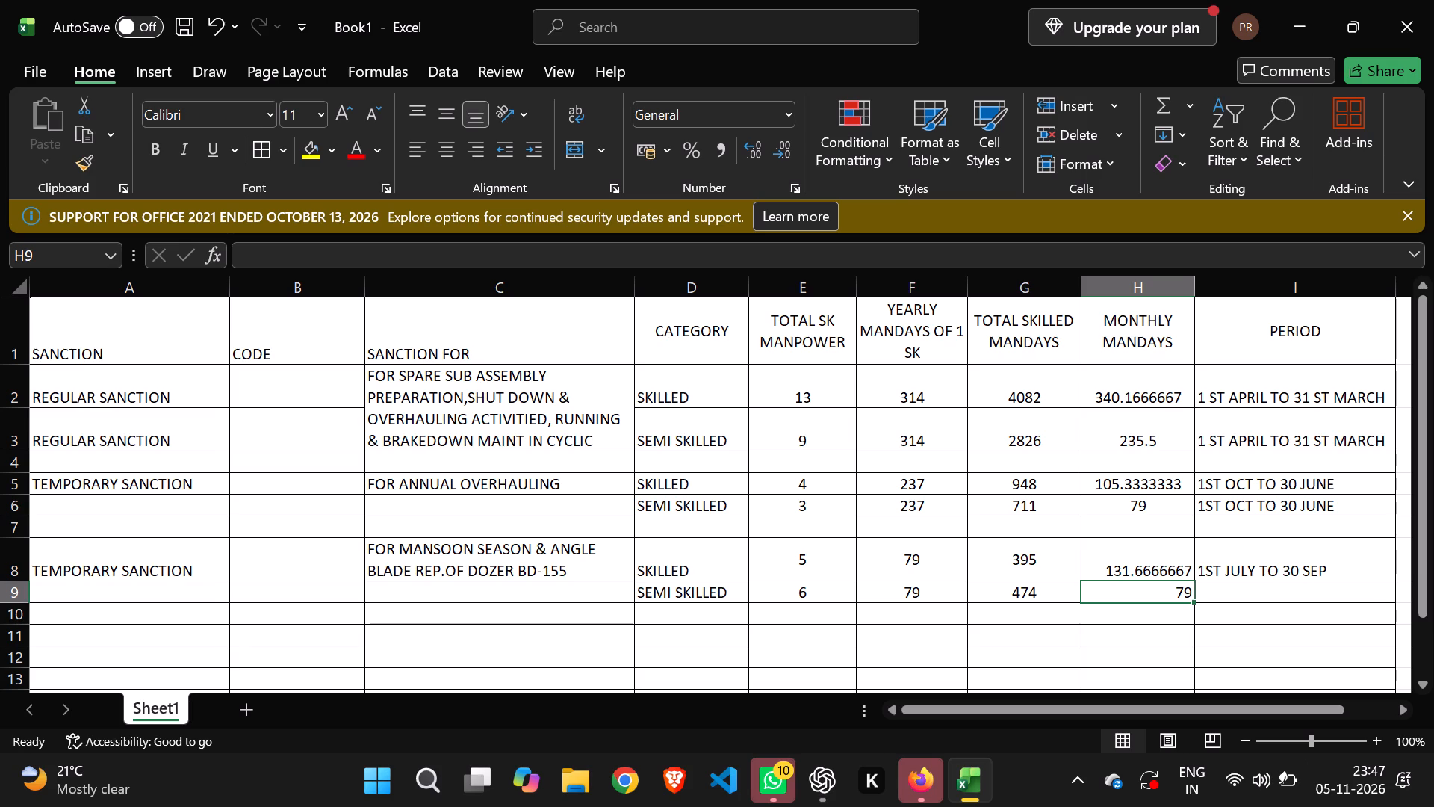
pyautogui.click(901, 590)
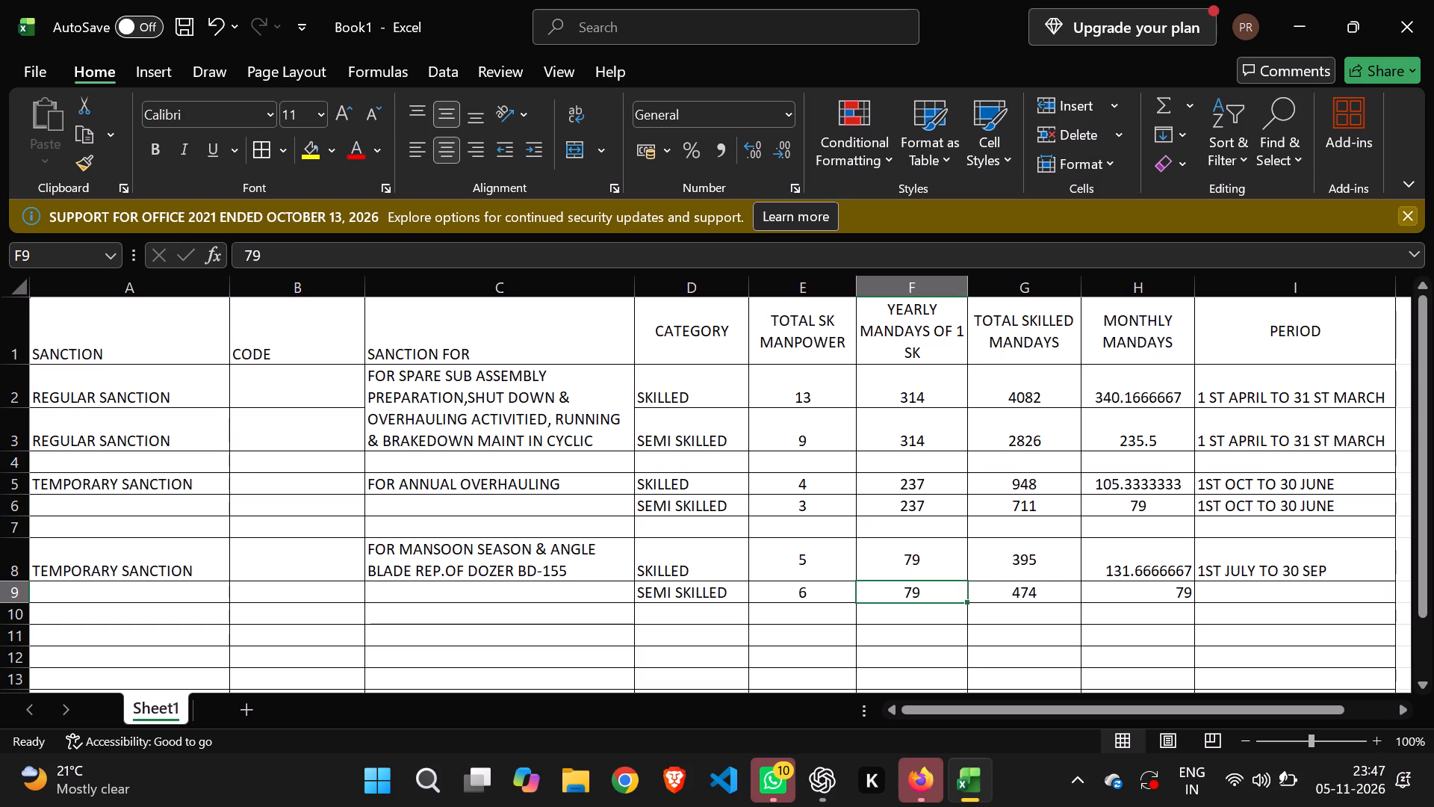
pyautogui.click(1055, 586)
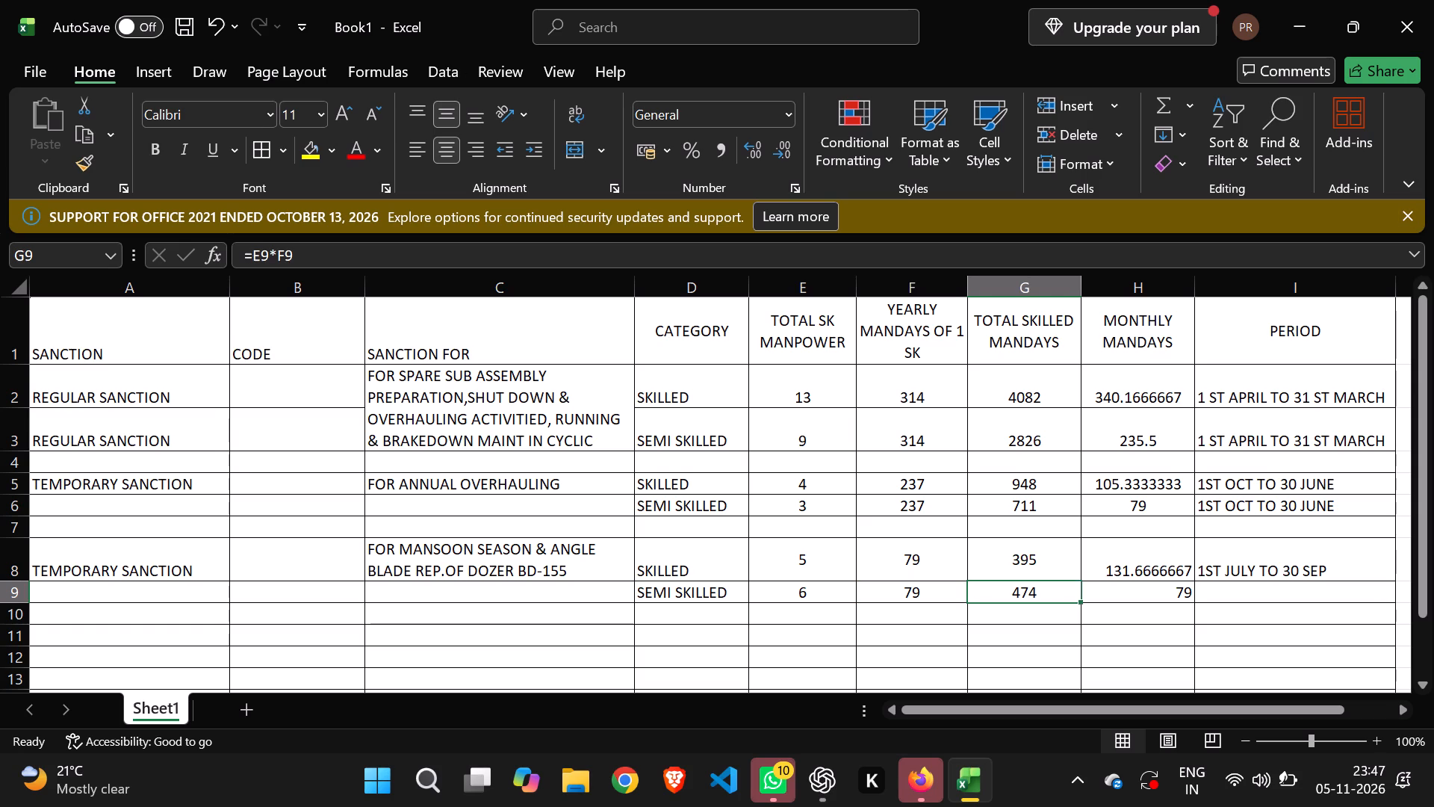
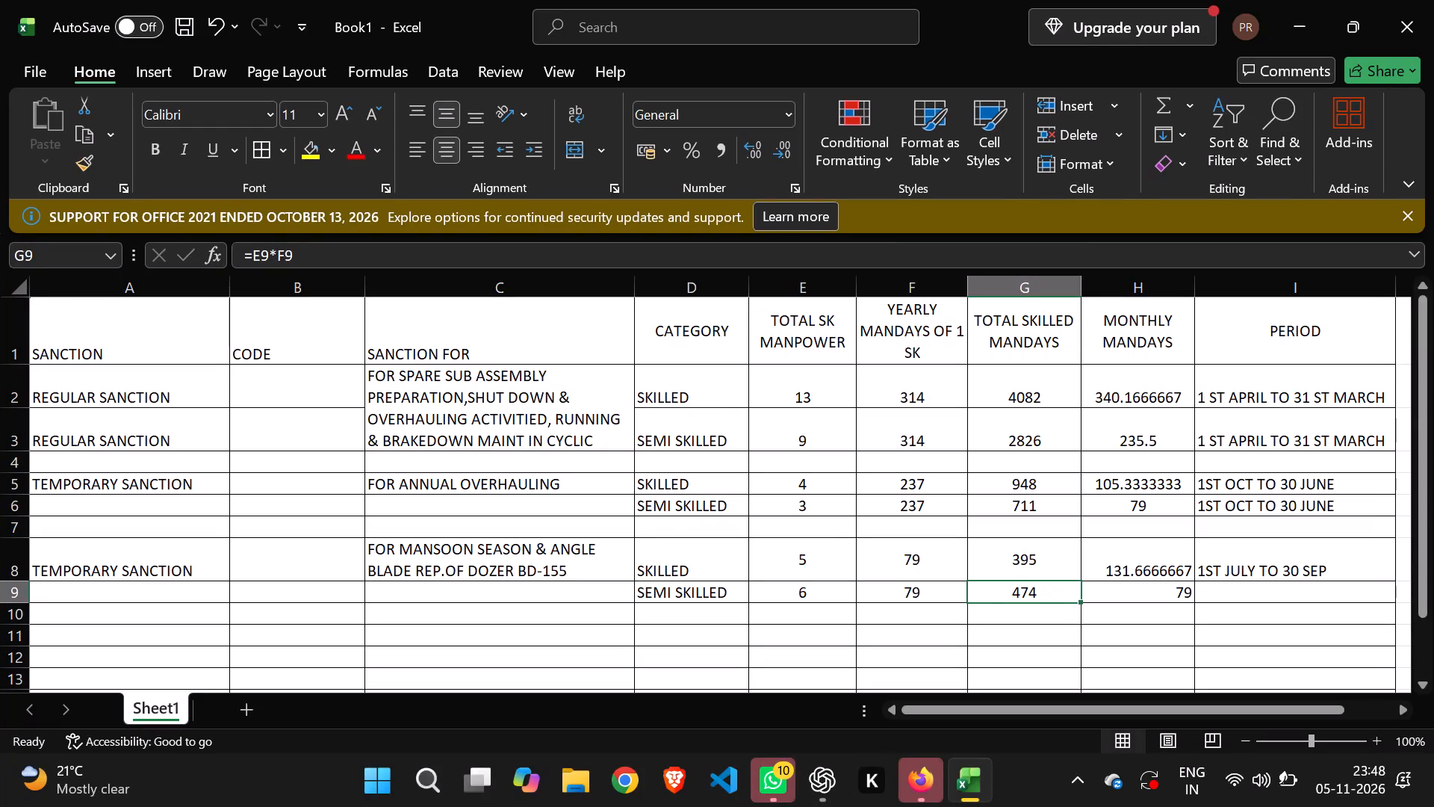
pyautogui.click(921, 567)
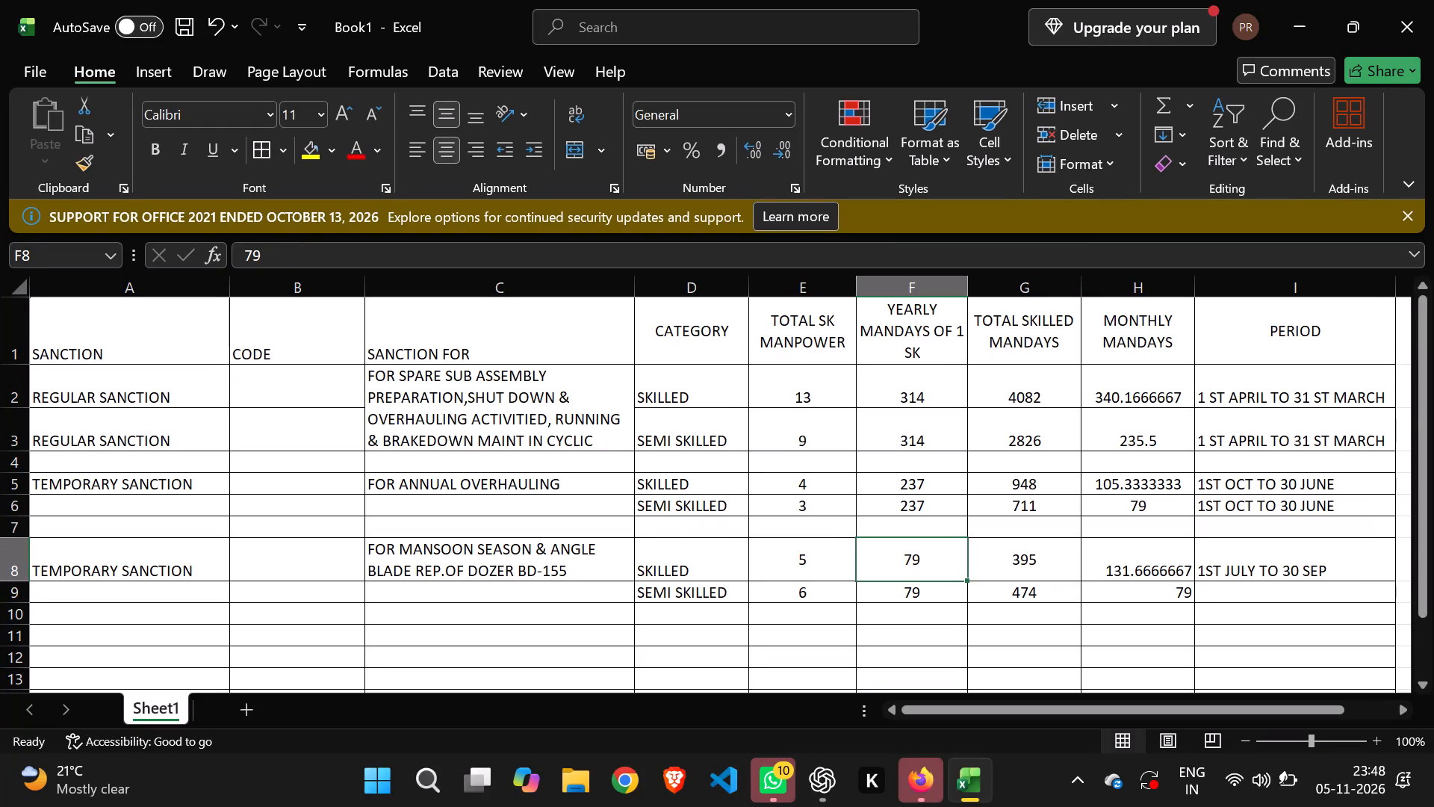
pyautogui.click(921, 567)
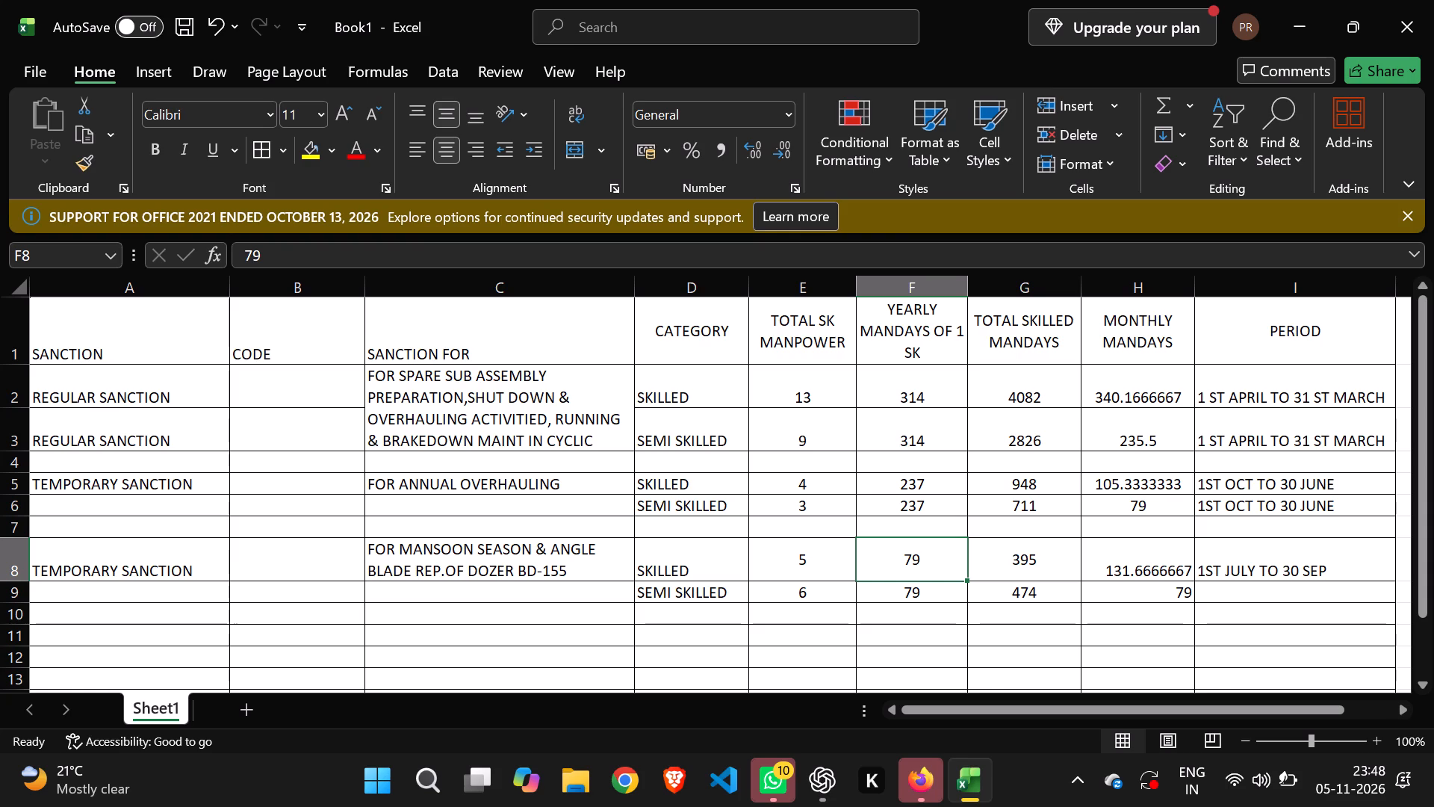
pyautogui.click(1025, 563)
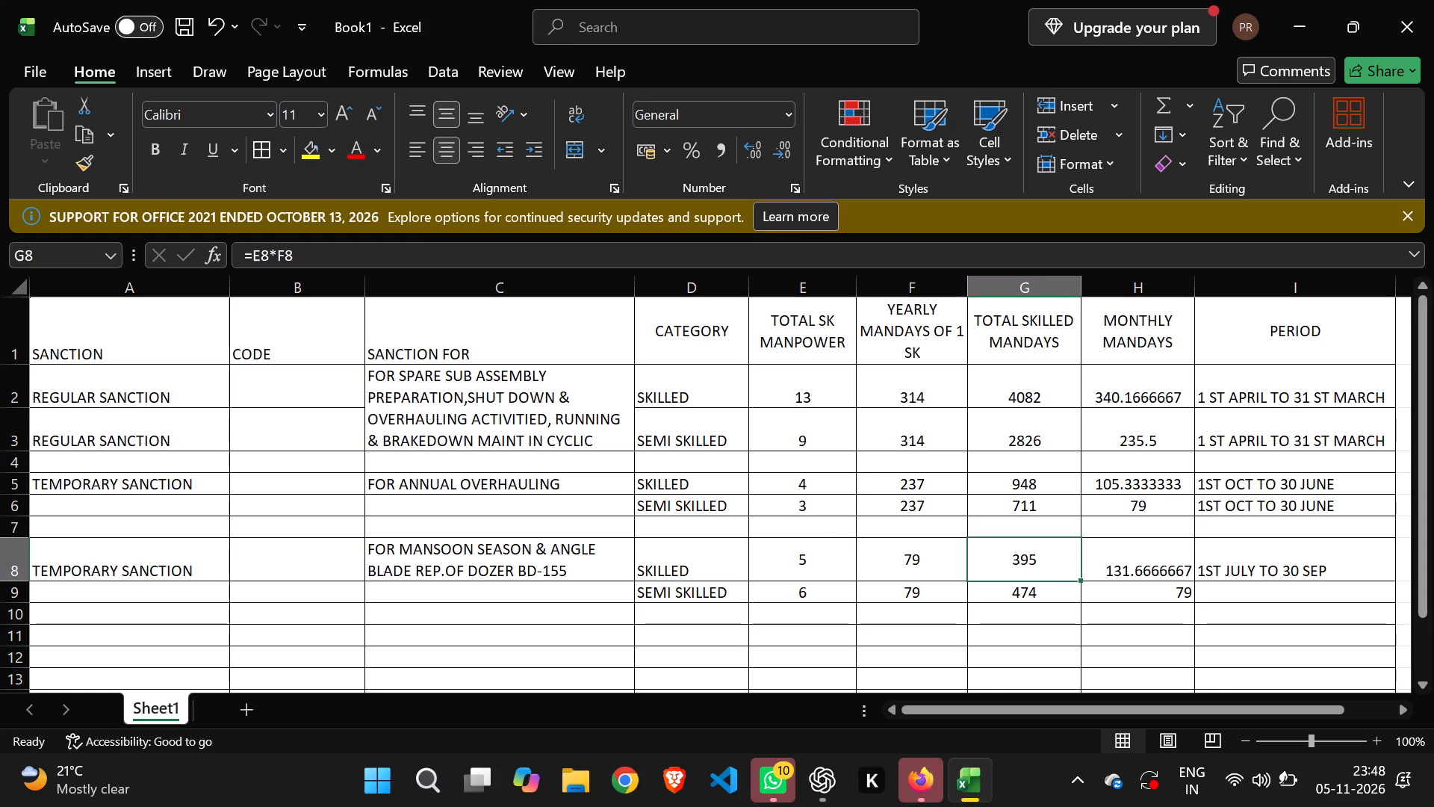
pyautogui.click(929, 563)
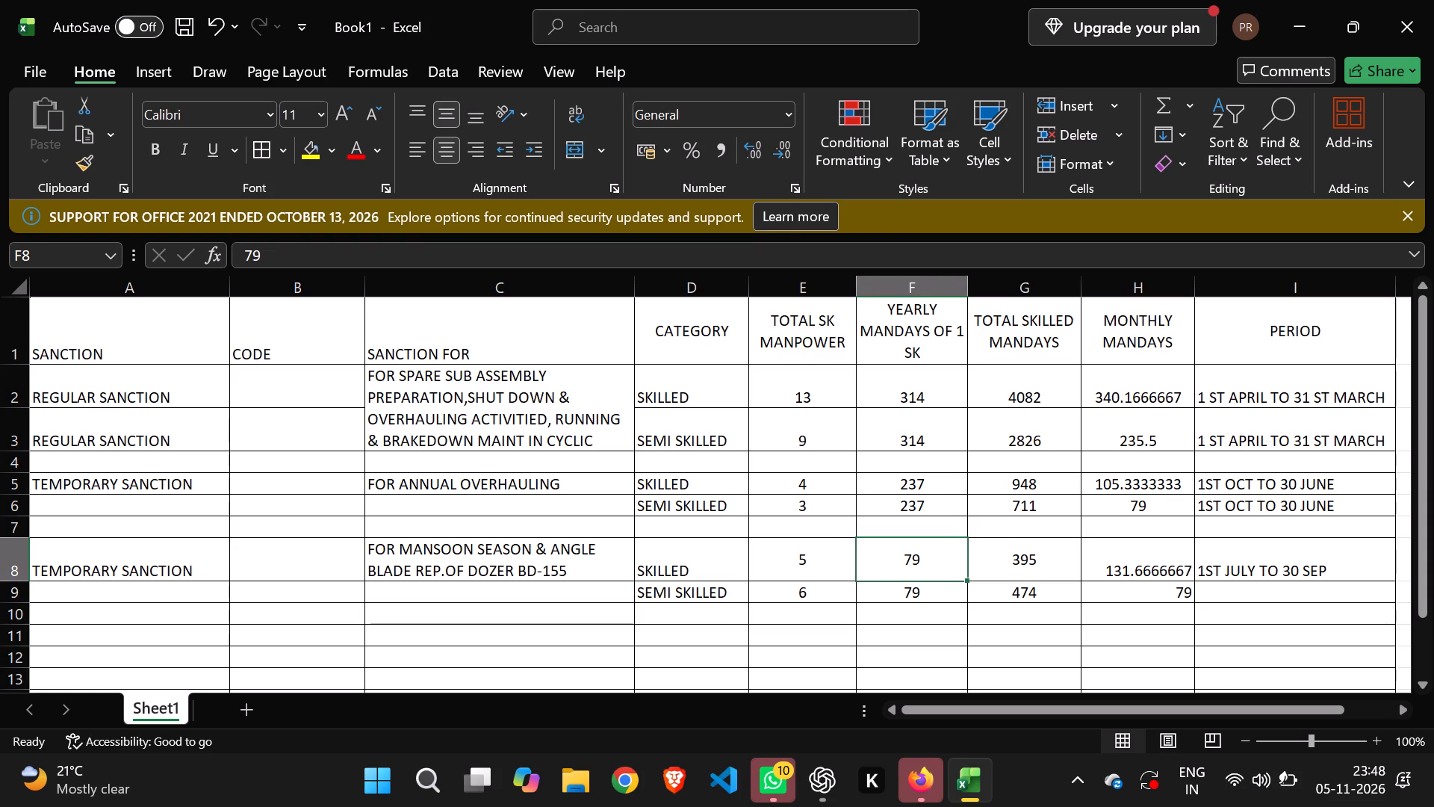
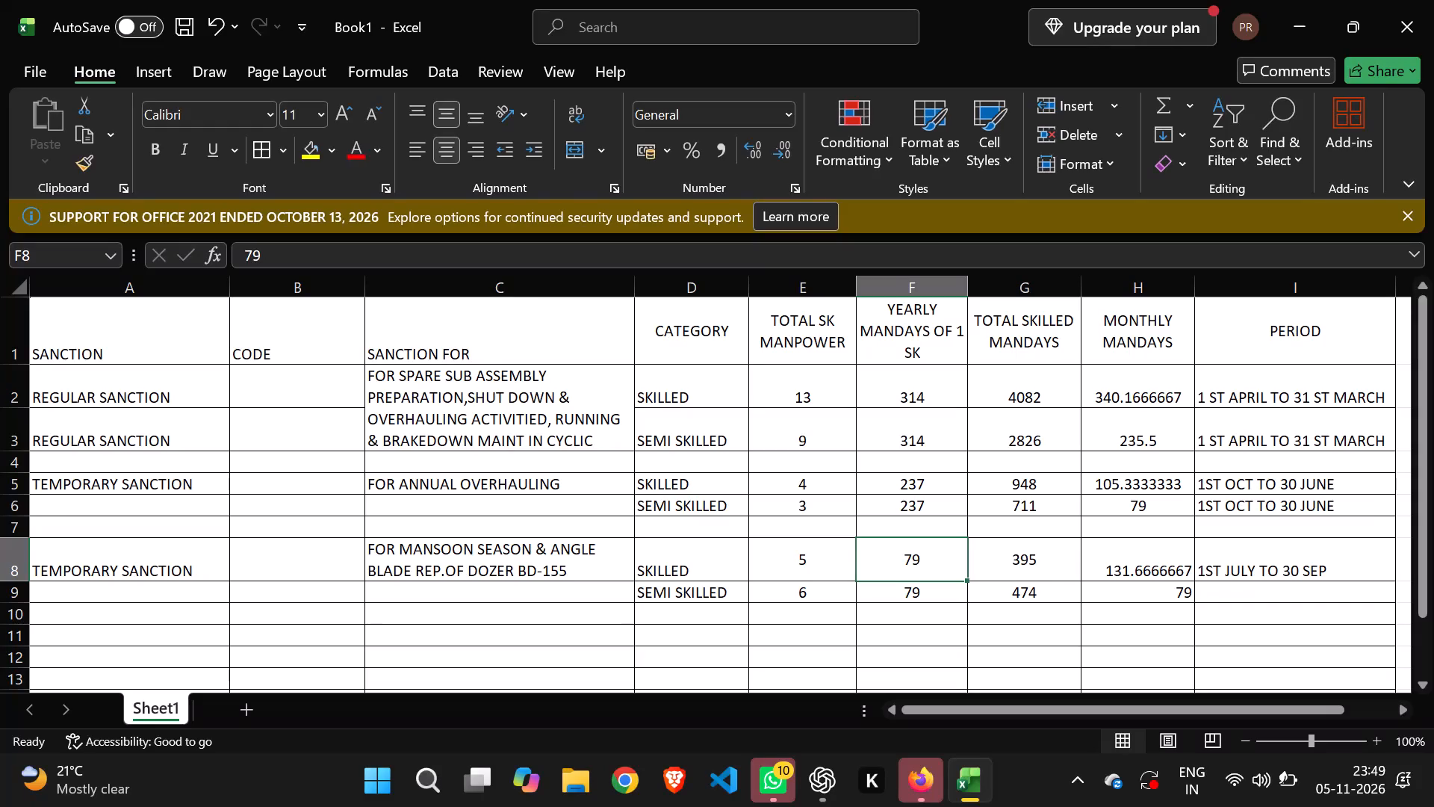
# Replace the monthly mandays formula for the monsoon-season semi-skilled row in H9 with =G9/3.
pyautogui.click(1162, 596)
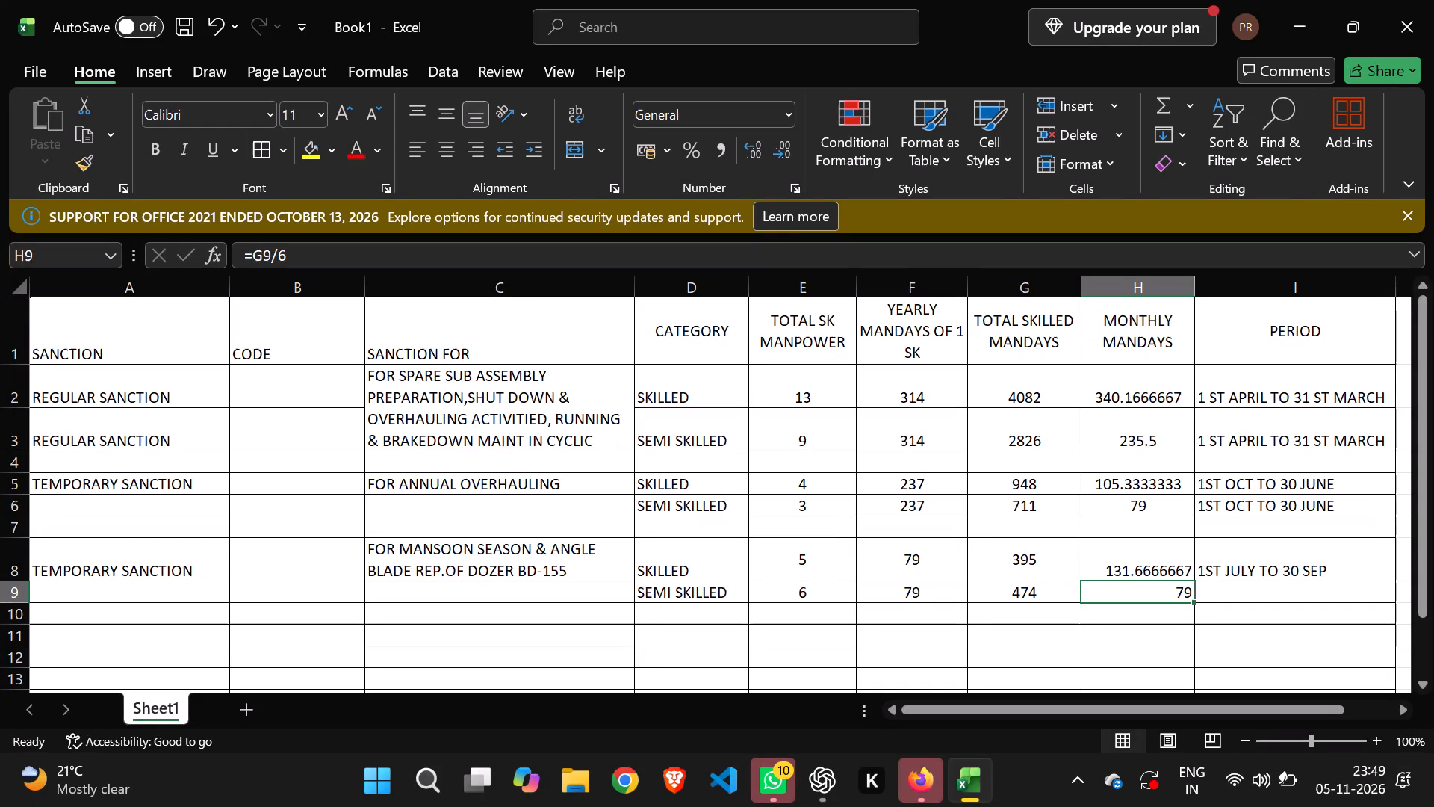
pyautogui.press('Delete')
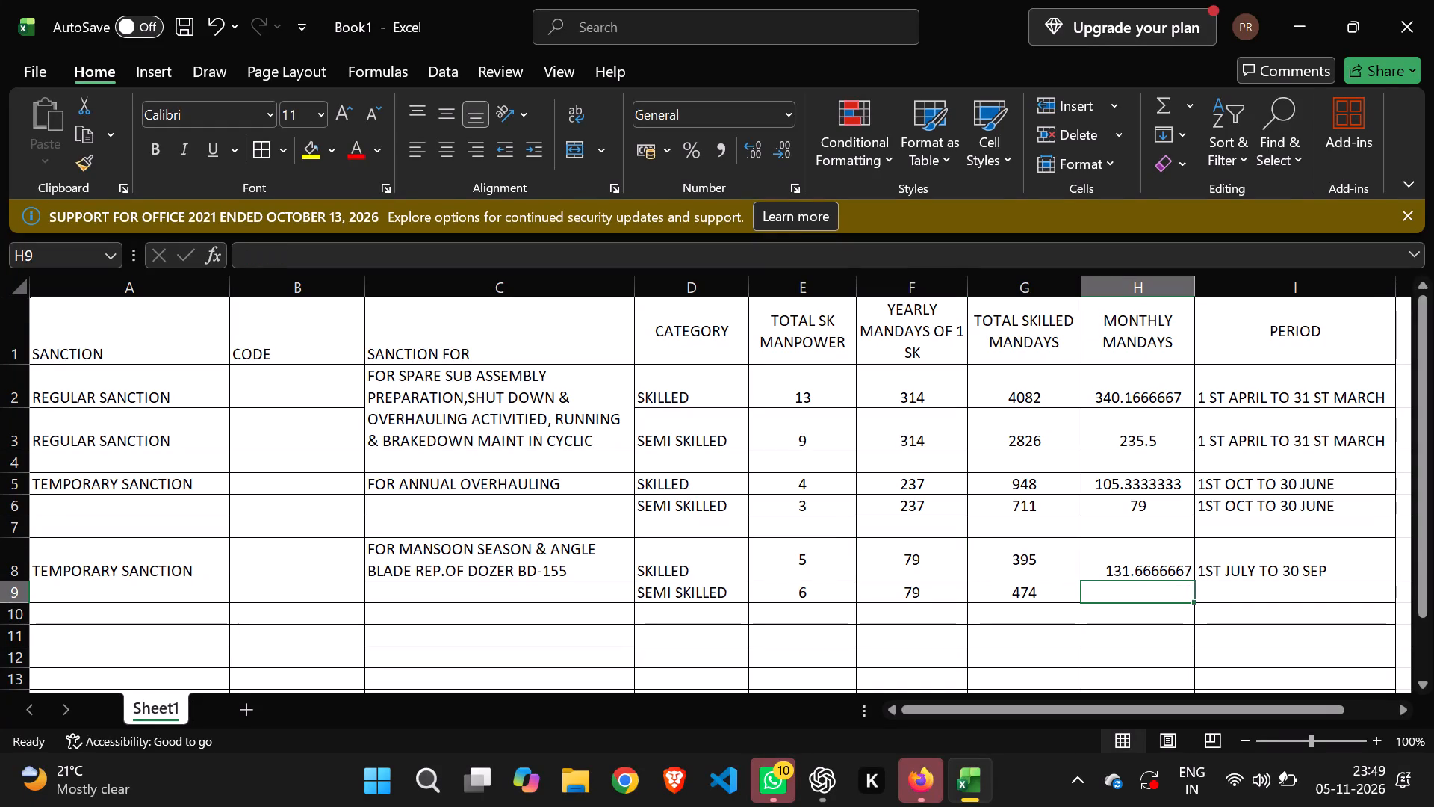
pyautogui.press('=')
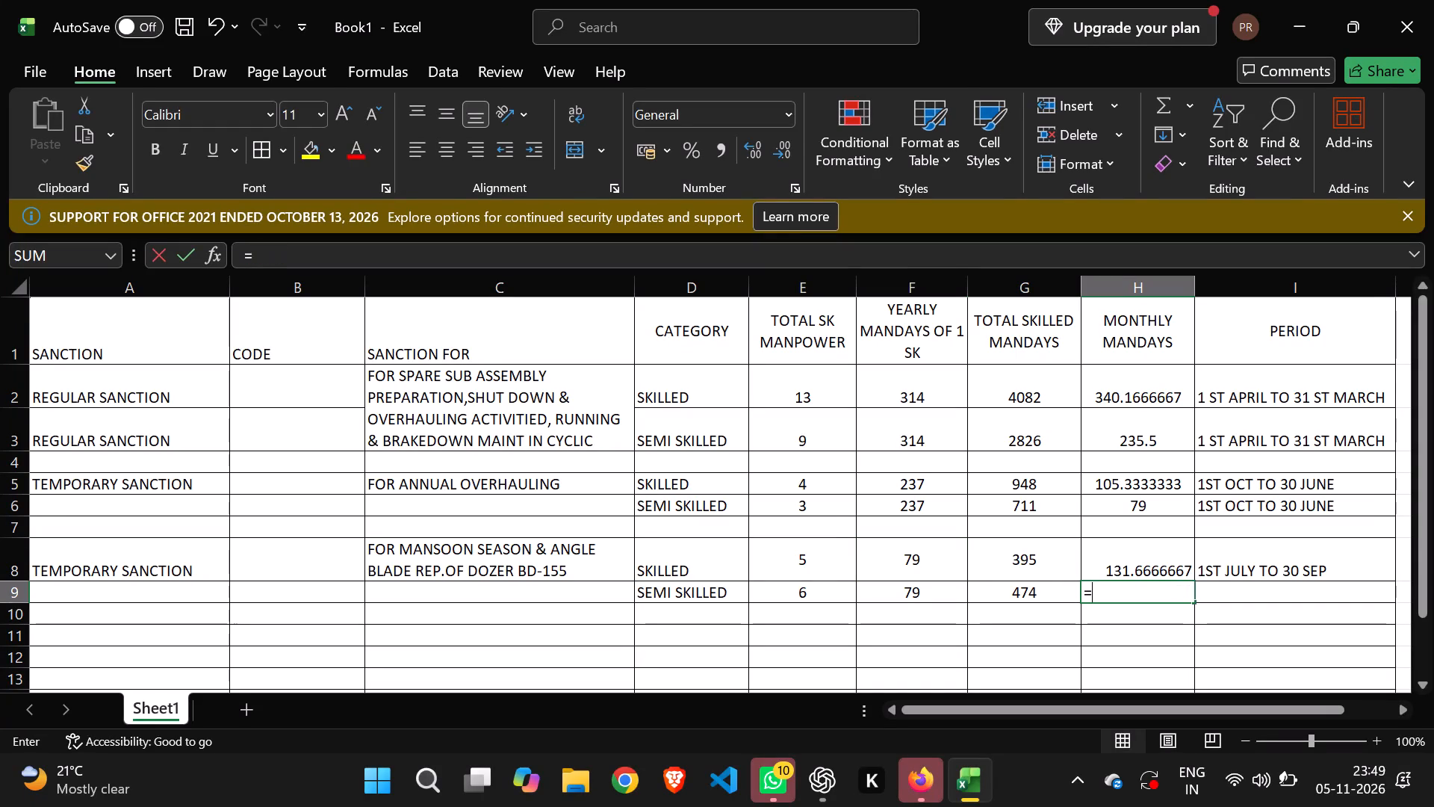
pyautogui.click(1019, 593)
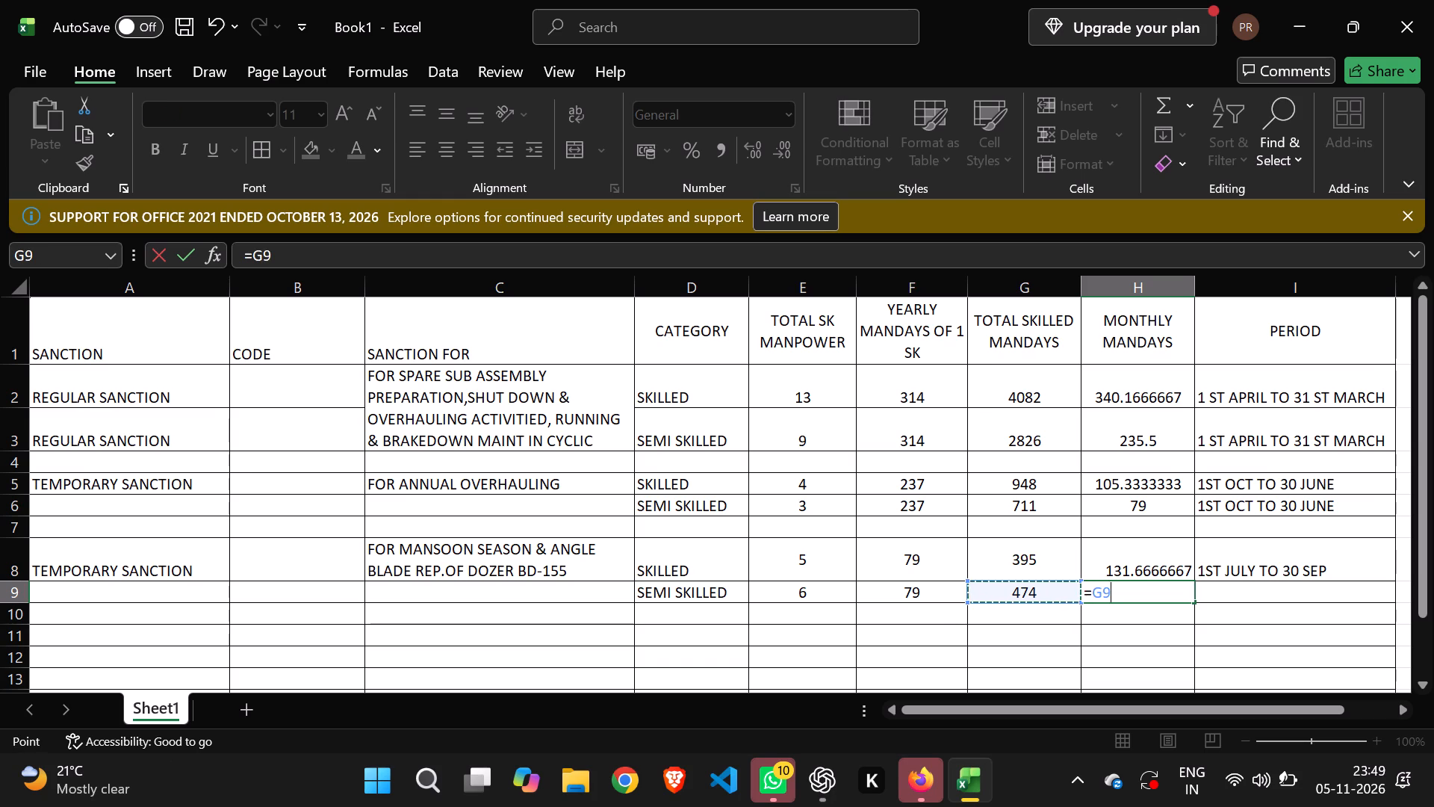
pyautogui.press('/')
pyautogui.press('3')
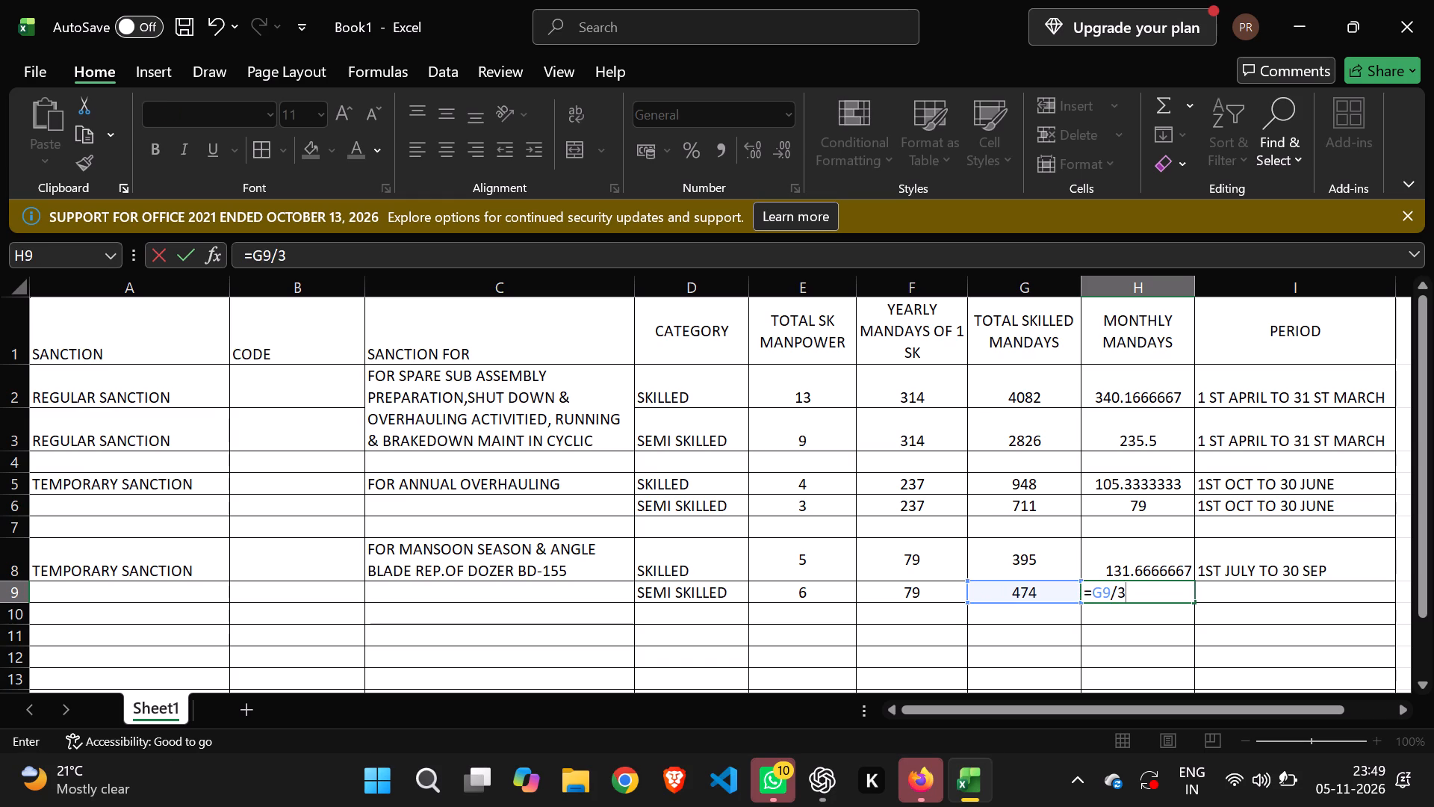
pyautogui.press('Return')
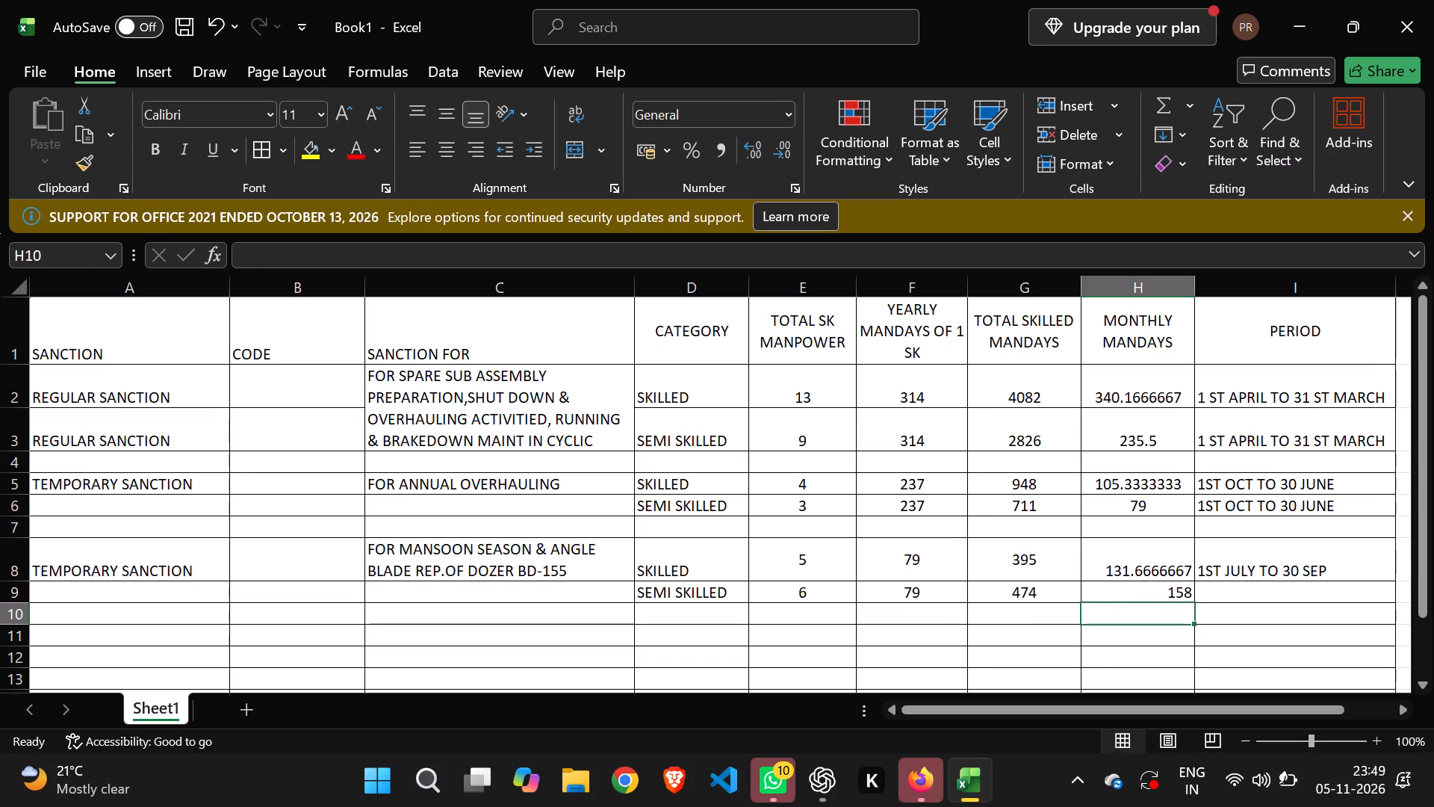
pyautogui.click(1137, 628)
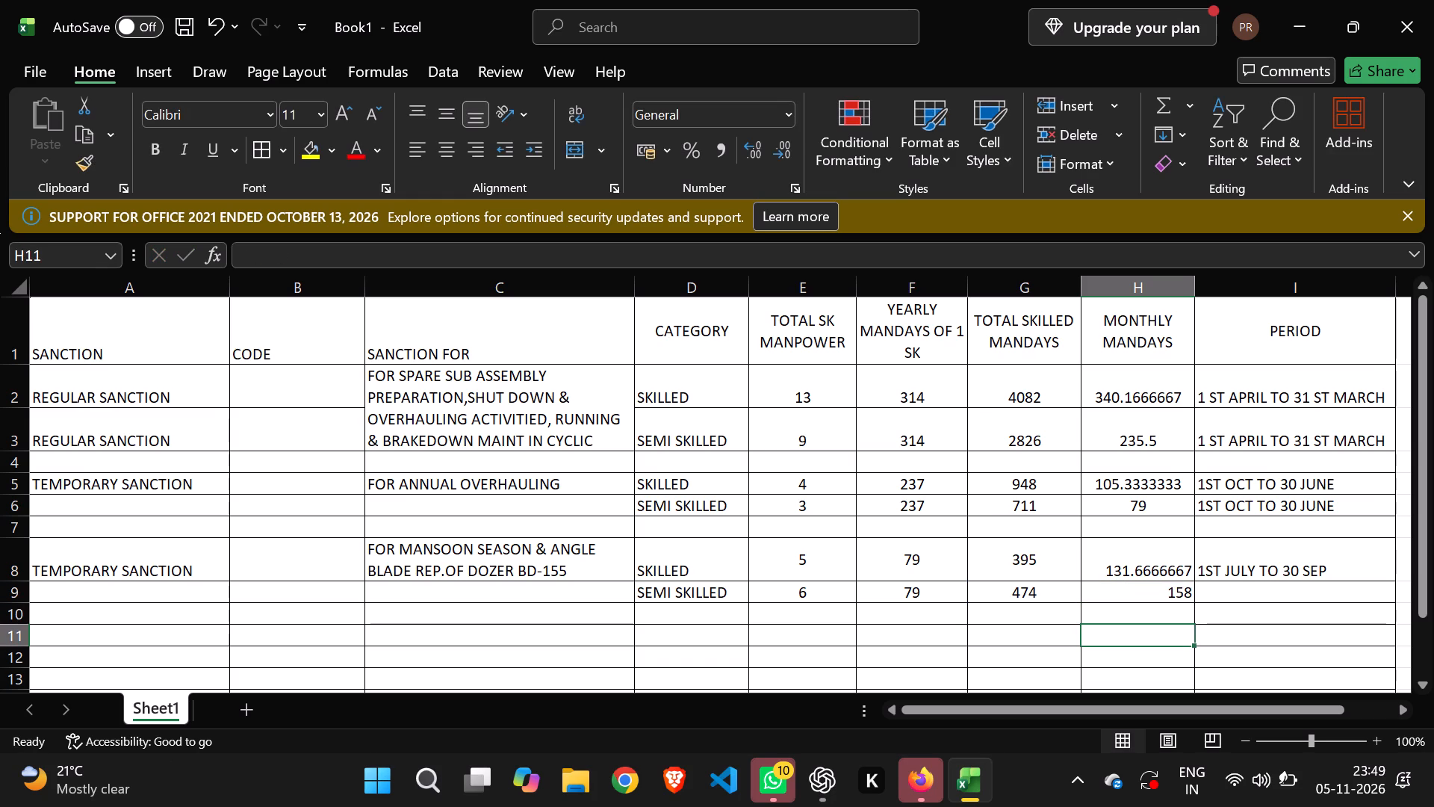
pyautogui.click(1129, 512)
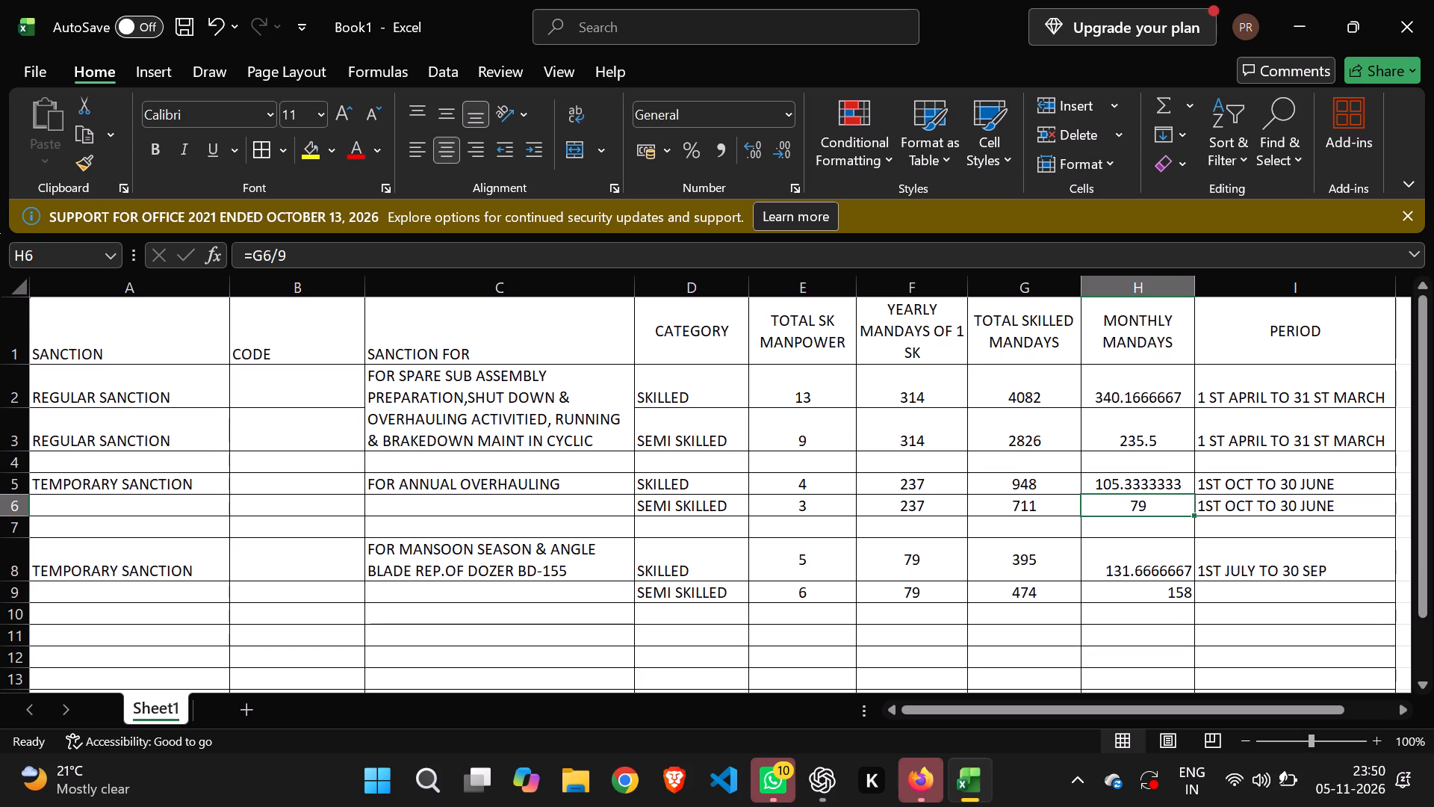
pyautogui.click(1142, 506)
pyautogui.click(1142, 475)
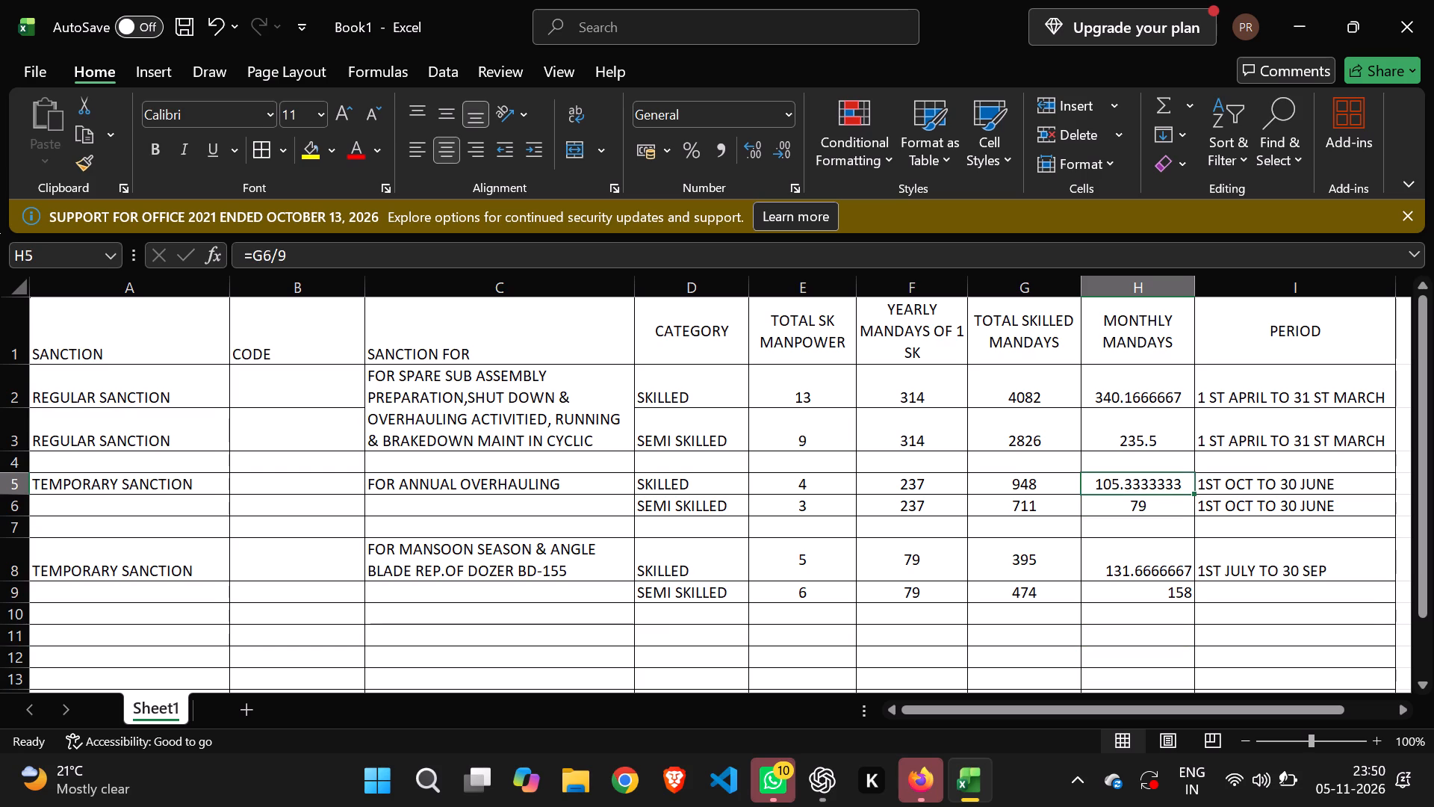
# Centre the monsoon-season monthly mandays in H8:H9 both horizontally and vertically.
pyautogui.click(1175, 582)
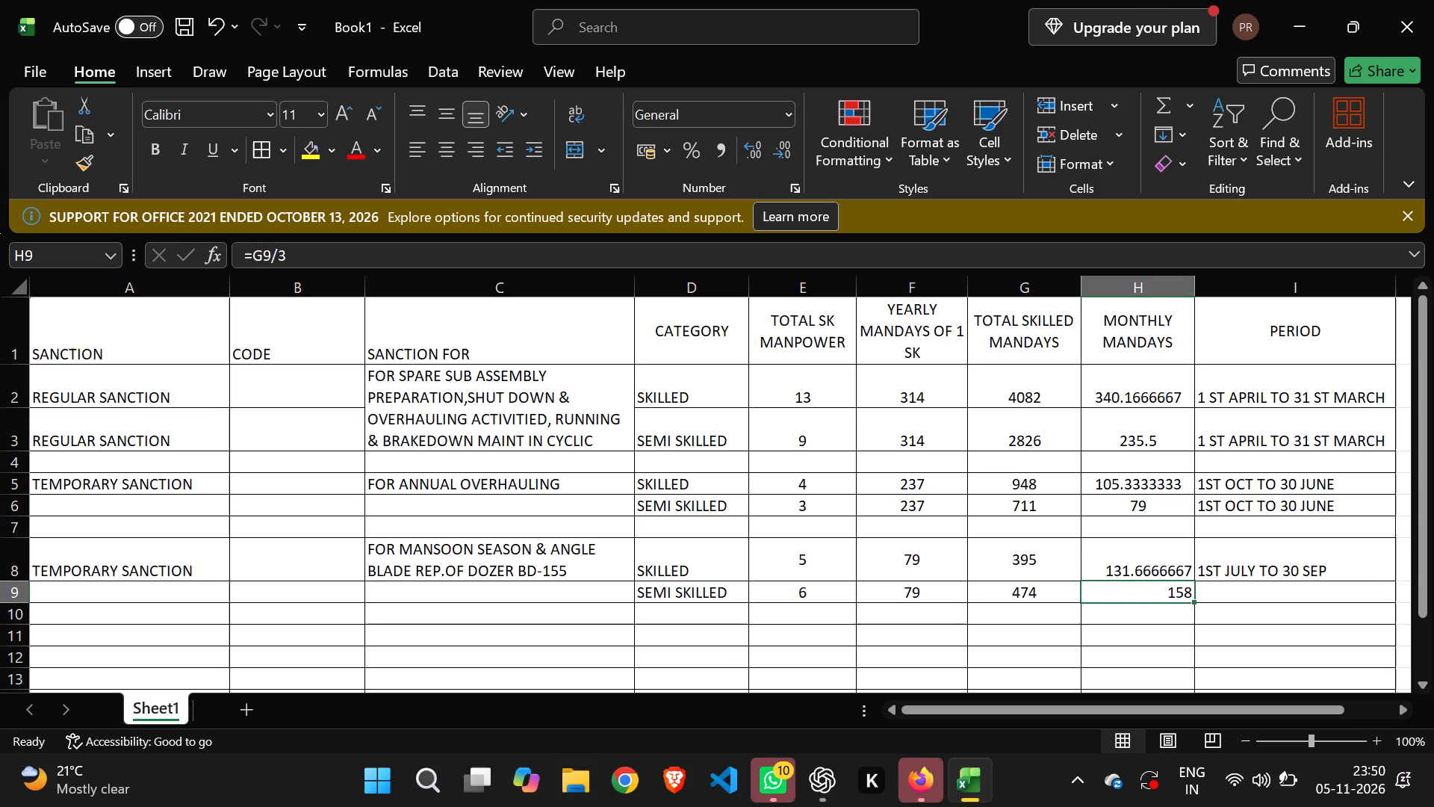
pyautogui.moveTo(1128, 565); pyautogui.dragTo(1128, 586)
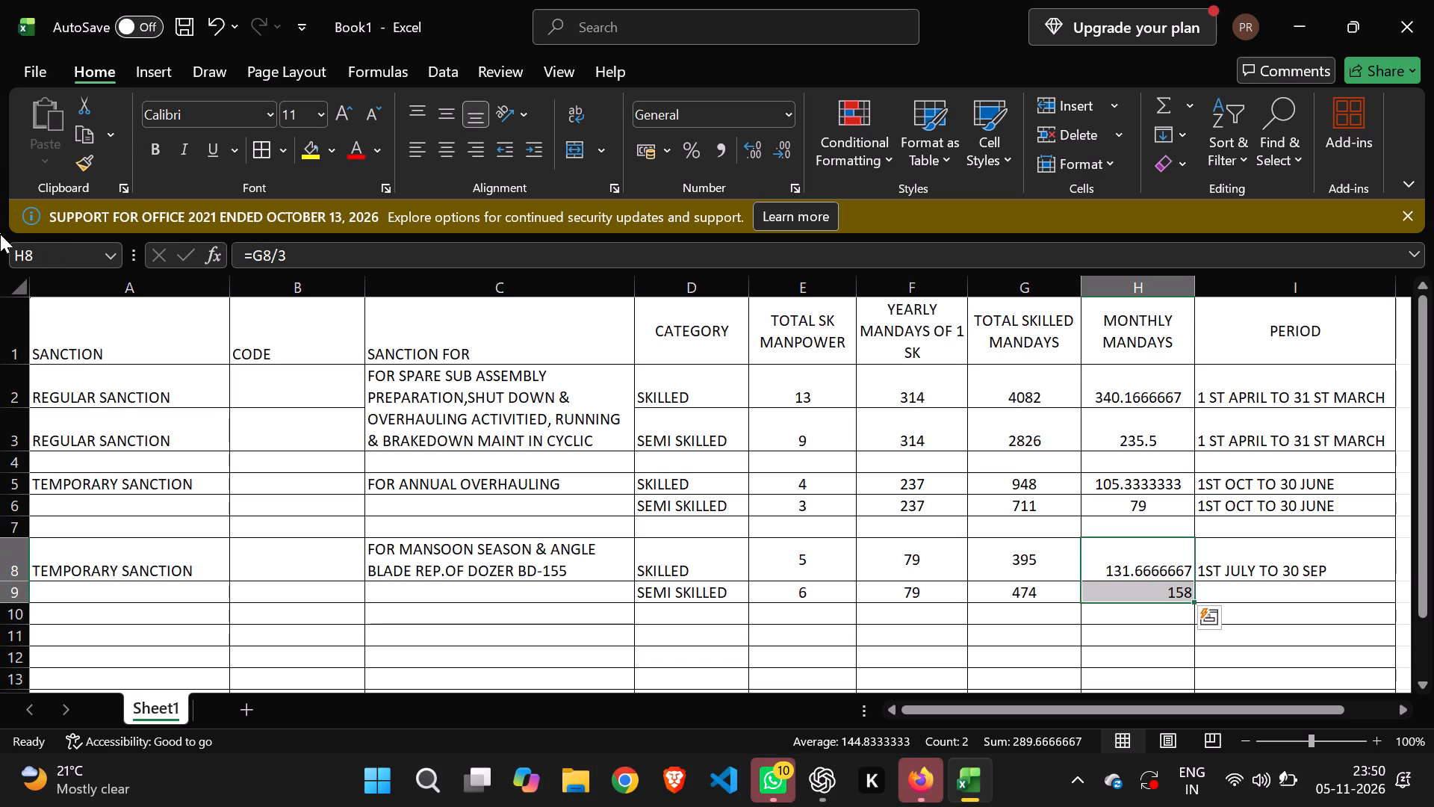
pyautogui.click(451, 149)
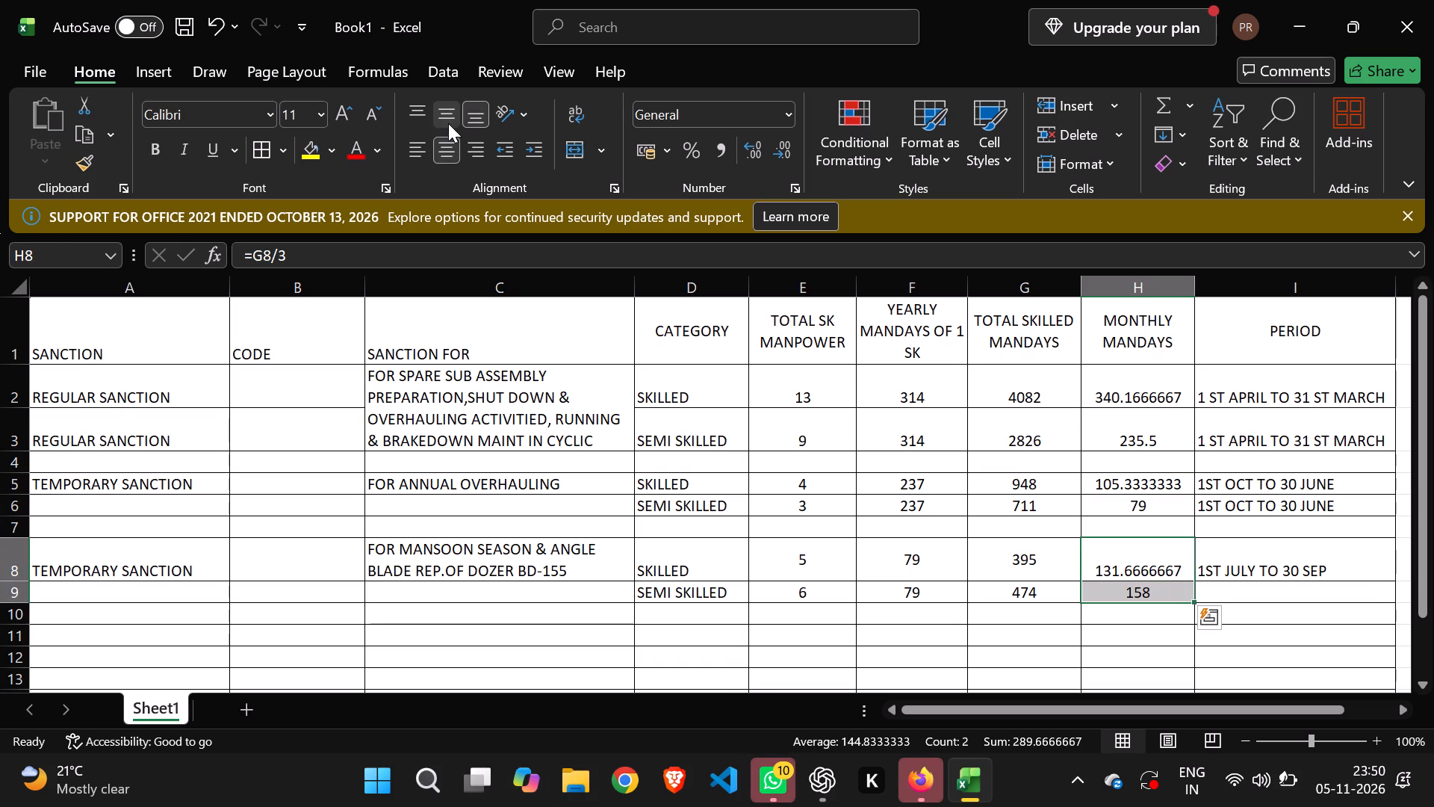
pyautogui.click(447, 115)
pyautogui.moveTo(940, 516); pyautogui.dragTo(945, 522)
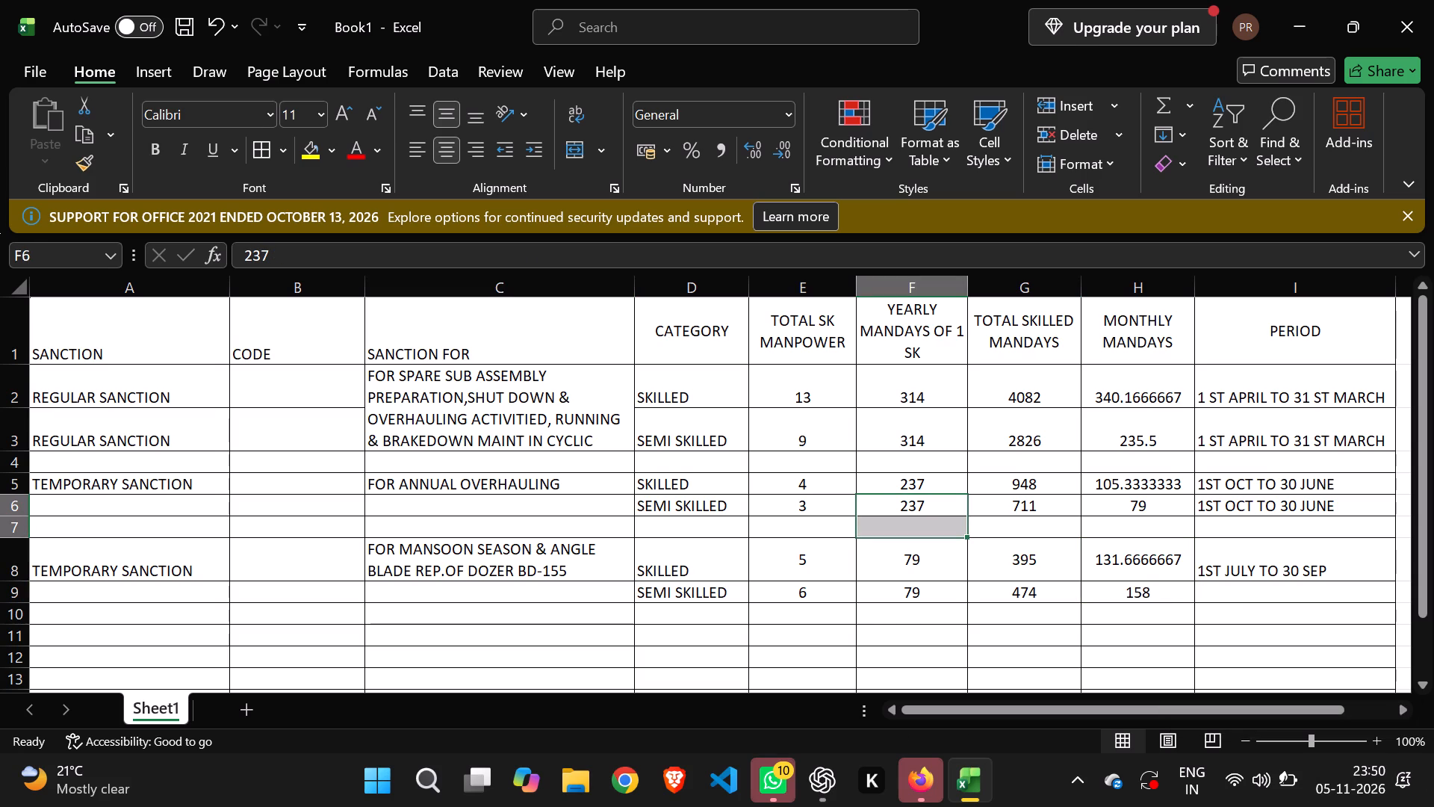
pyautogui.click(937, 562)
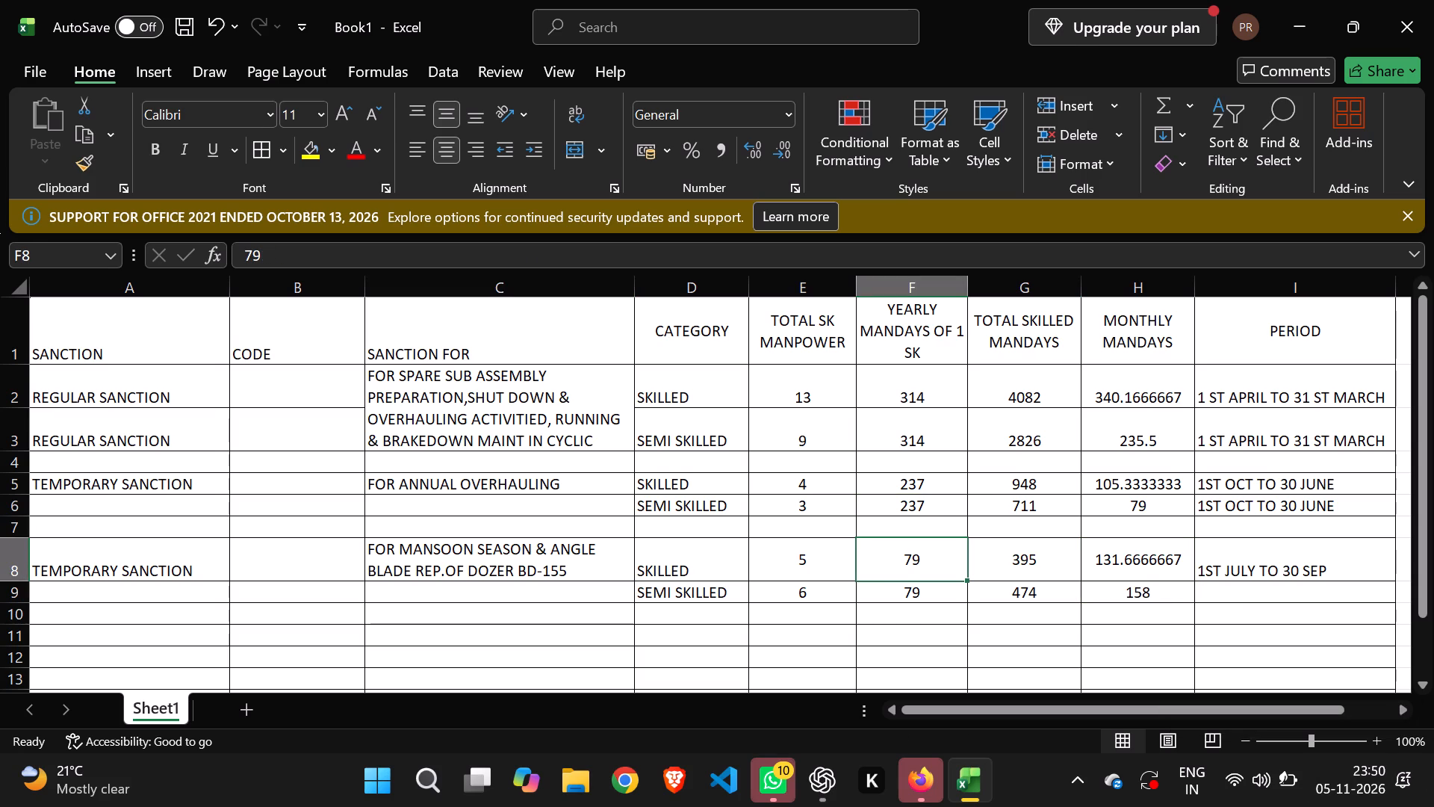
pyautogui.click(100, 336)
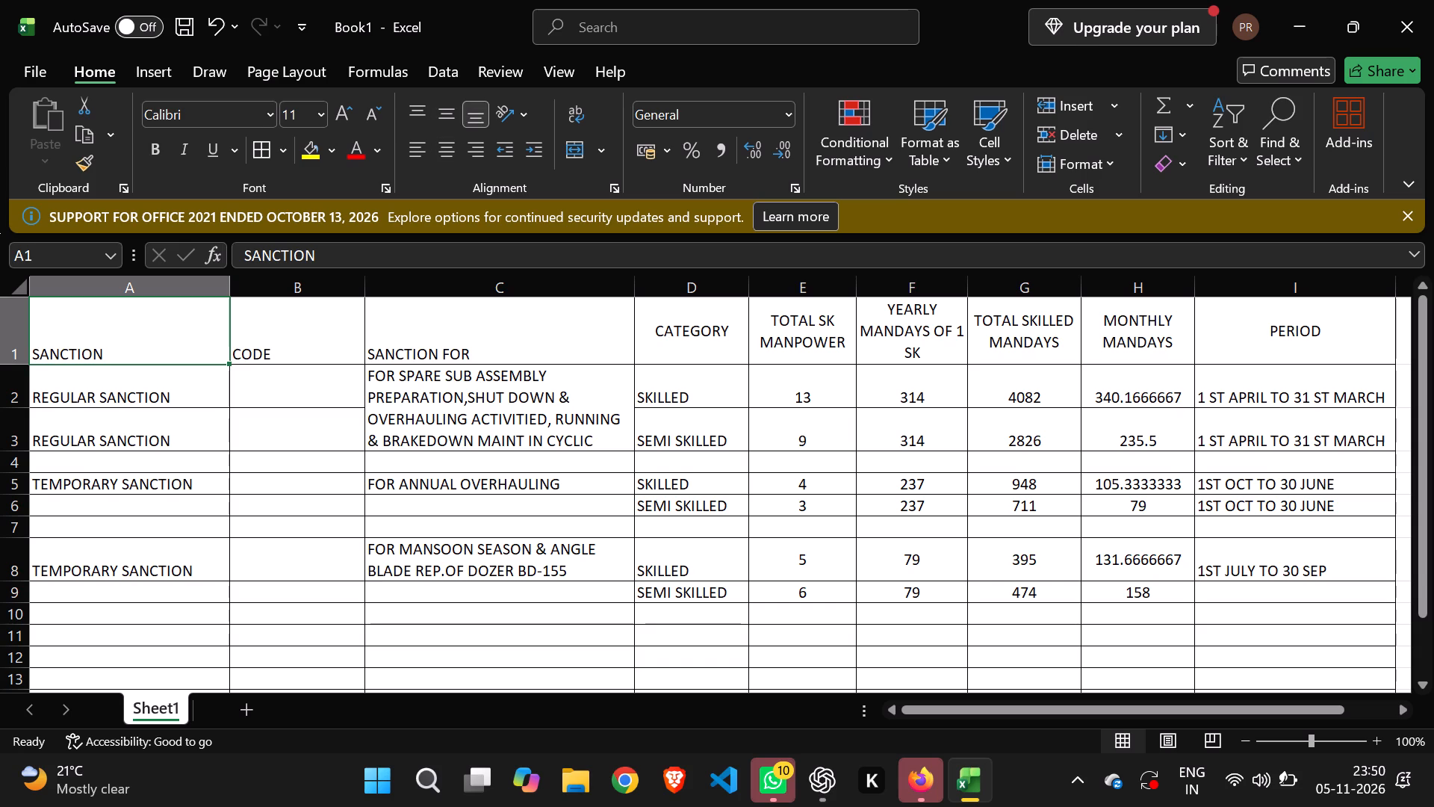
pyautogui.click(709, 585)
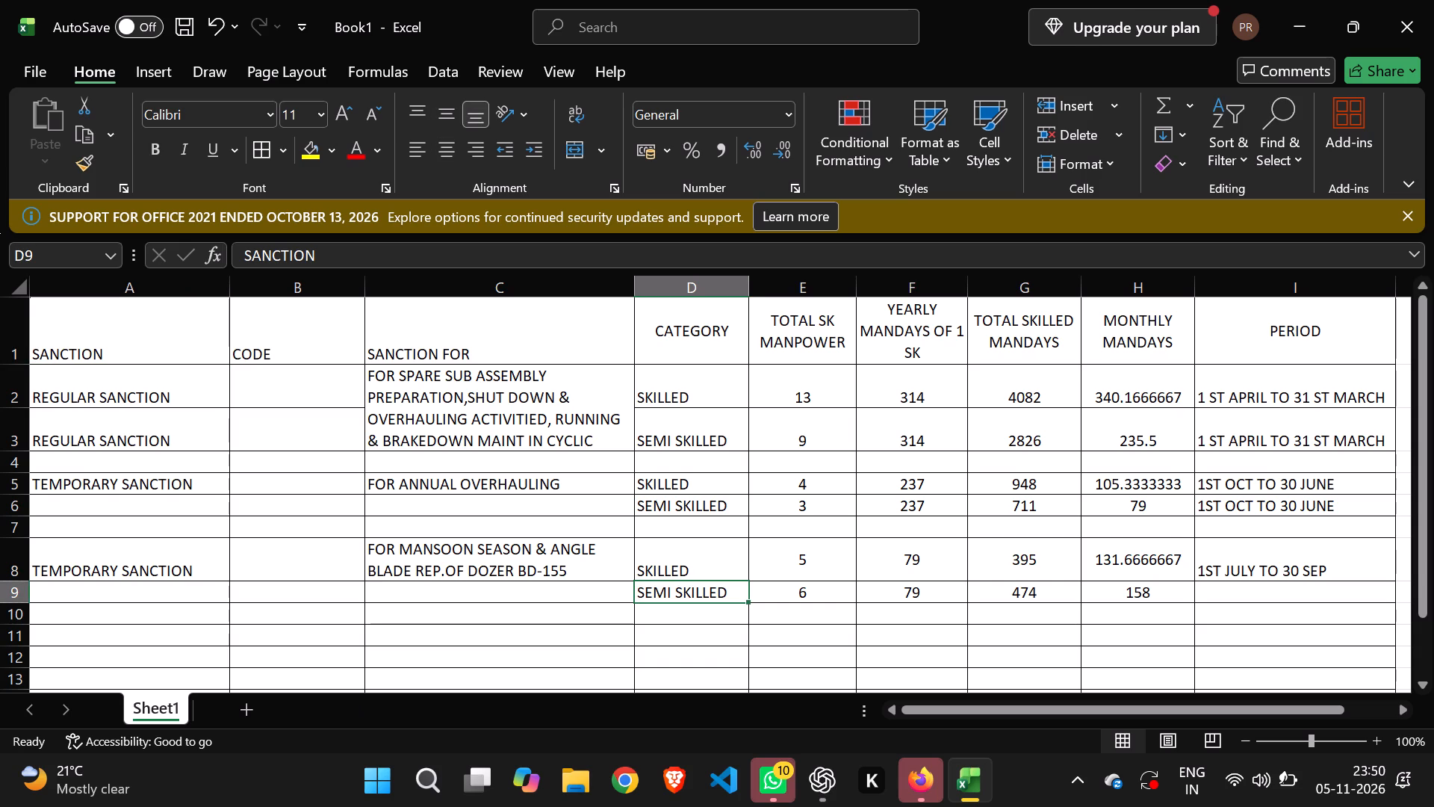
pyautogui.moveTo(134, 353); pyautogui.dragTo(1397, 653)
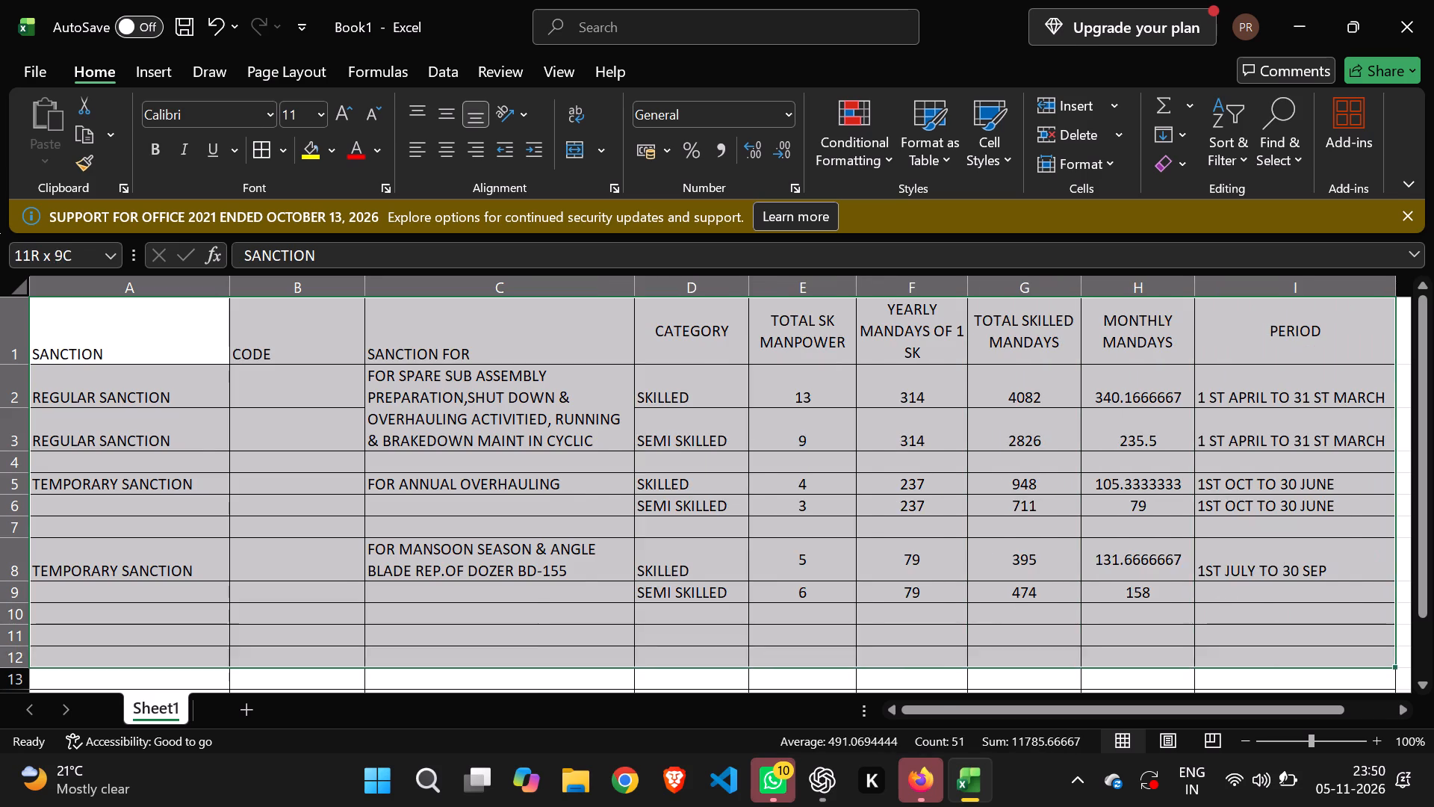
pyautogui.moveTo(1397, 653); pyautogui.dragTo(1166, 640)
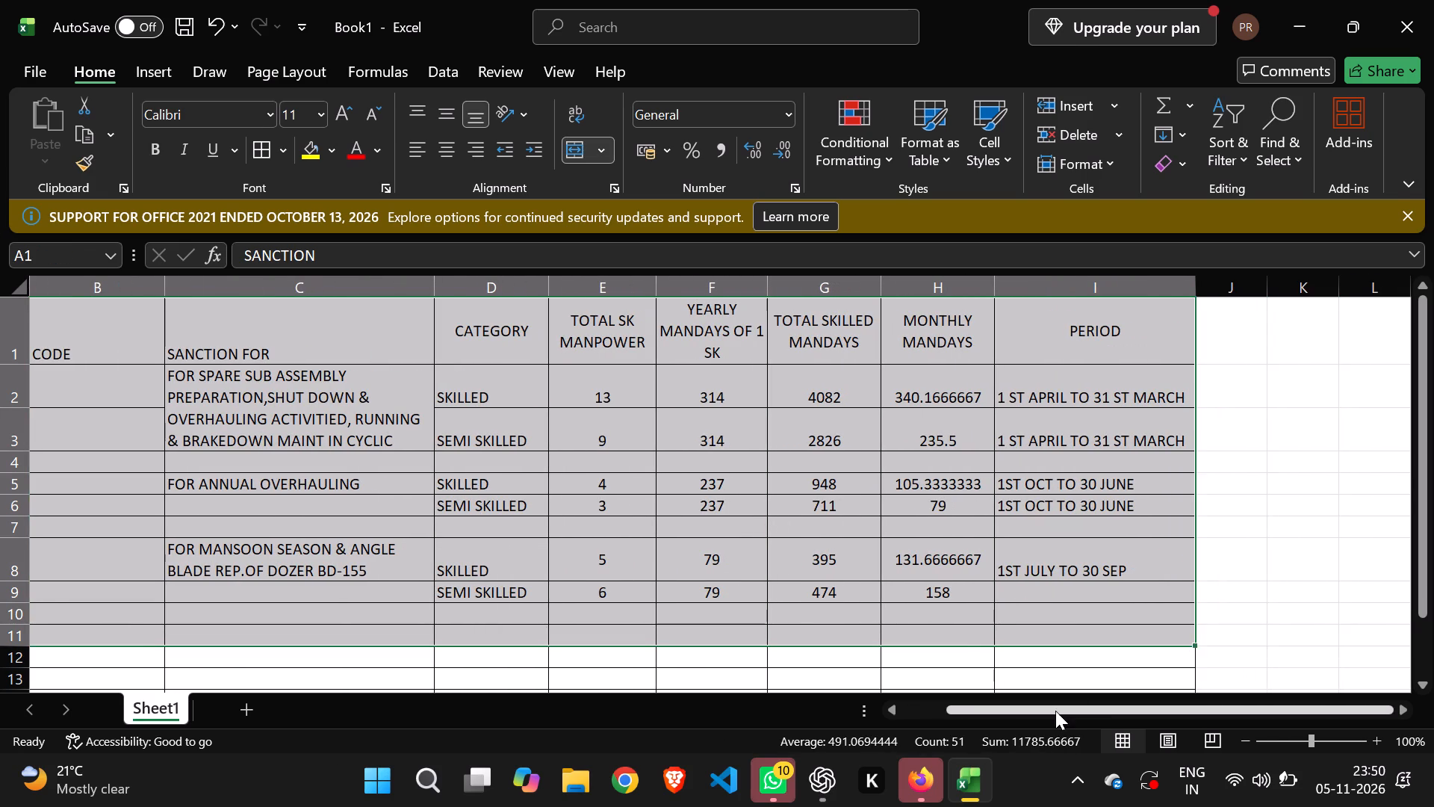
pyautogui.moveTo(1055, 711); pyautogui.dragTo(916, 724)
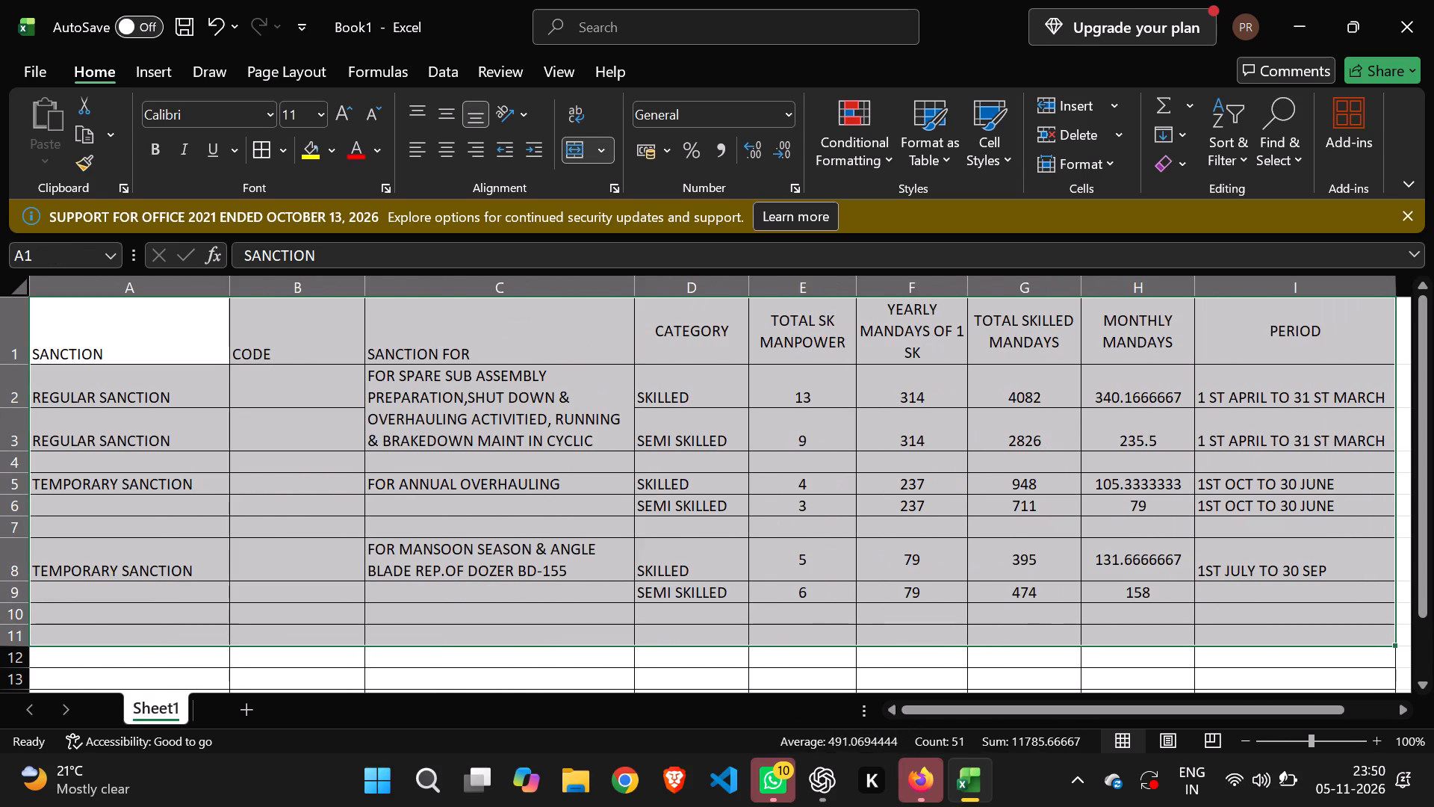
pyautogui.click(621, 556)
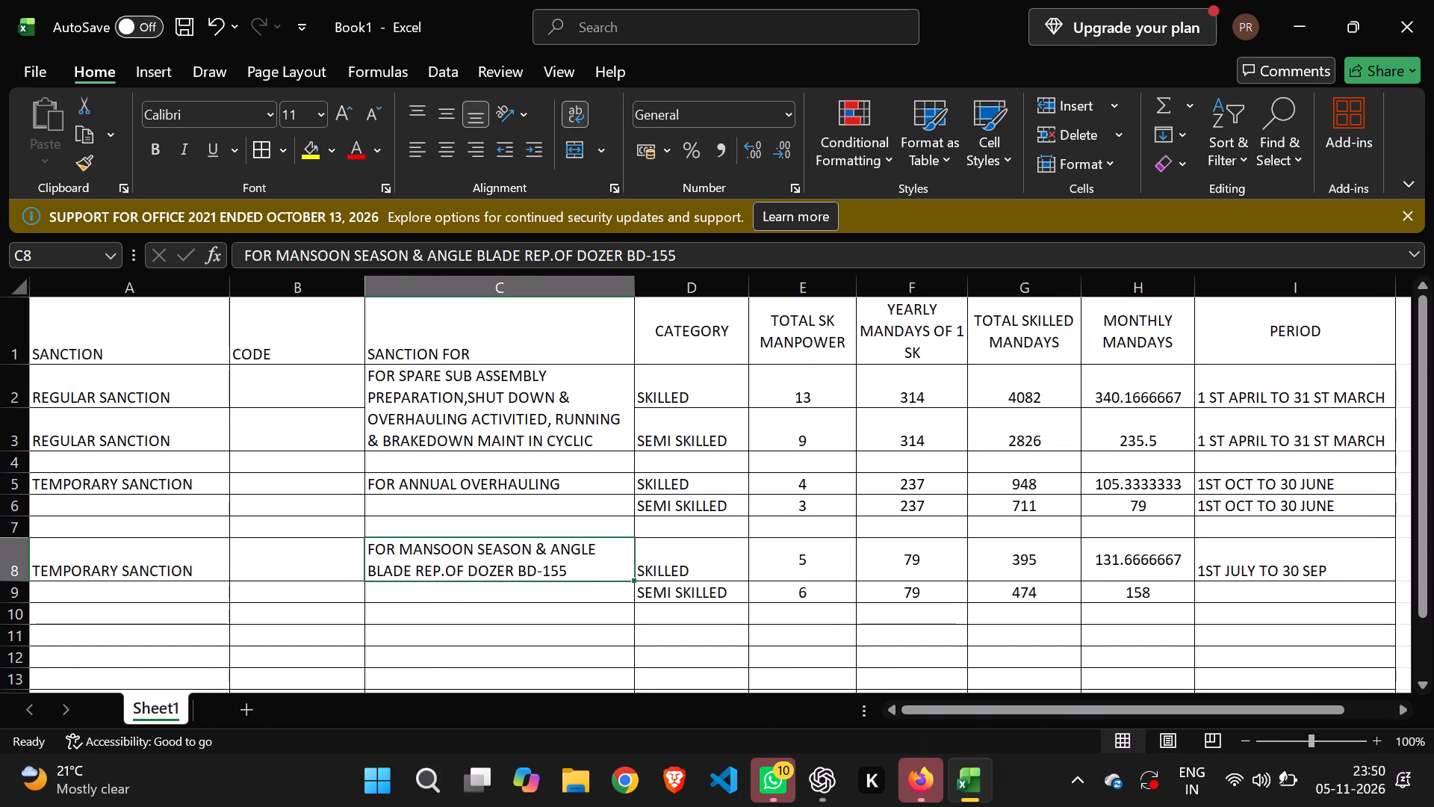
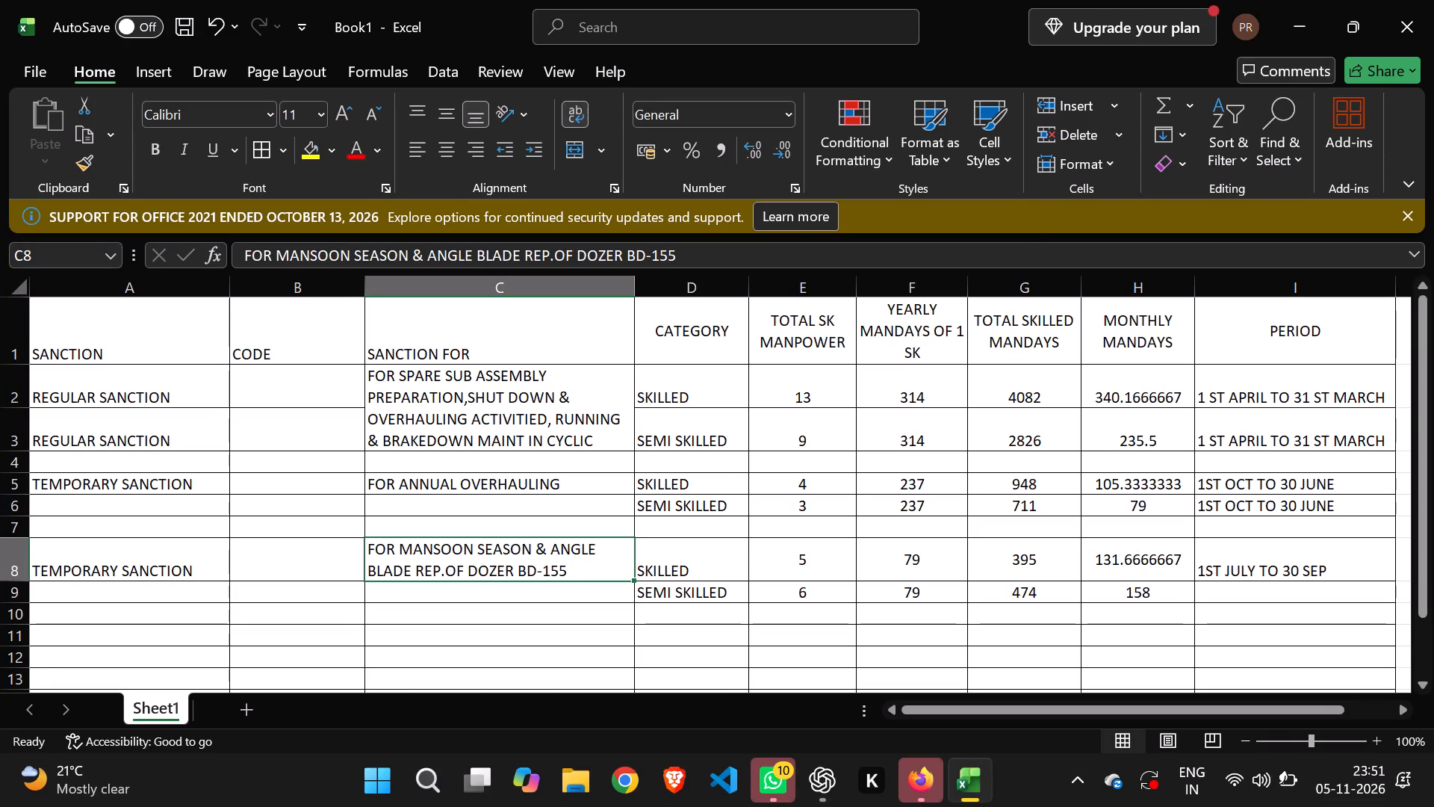
# Save the workbook to the Desktop folder on this PC under the file name mandays.
pyautogui.hotkey('ctrl', 's')
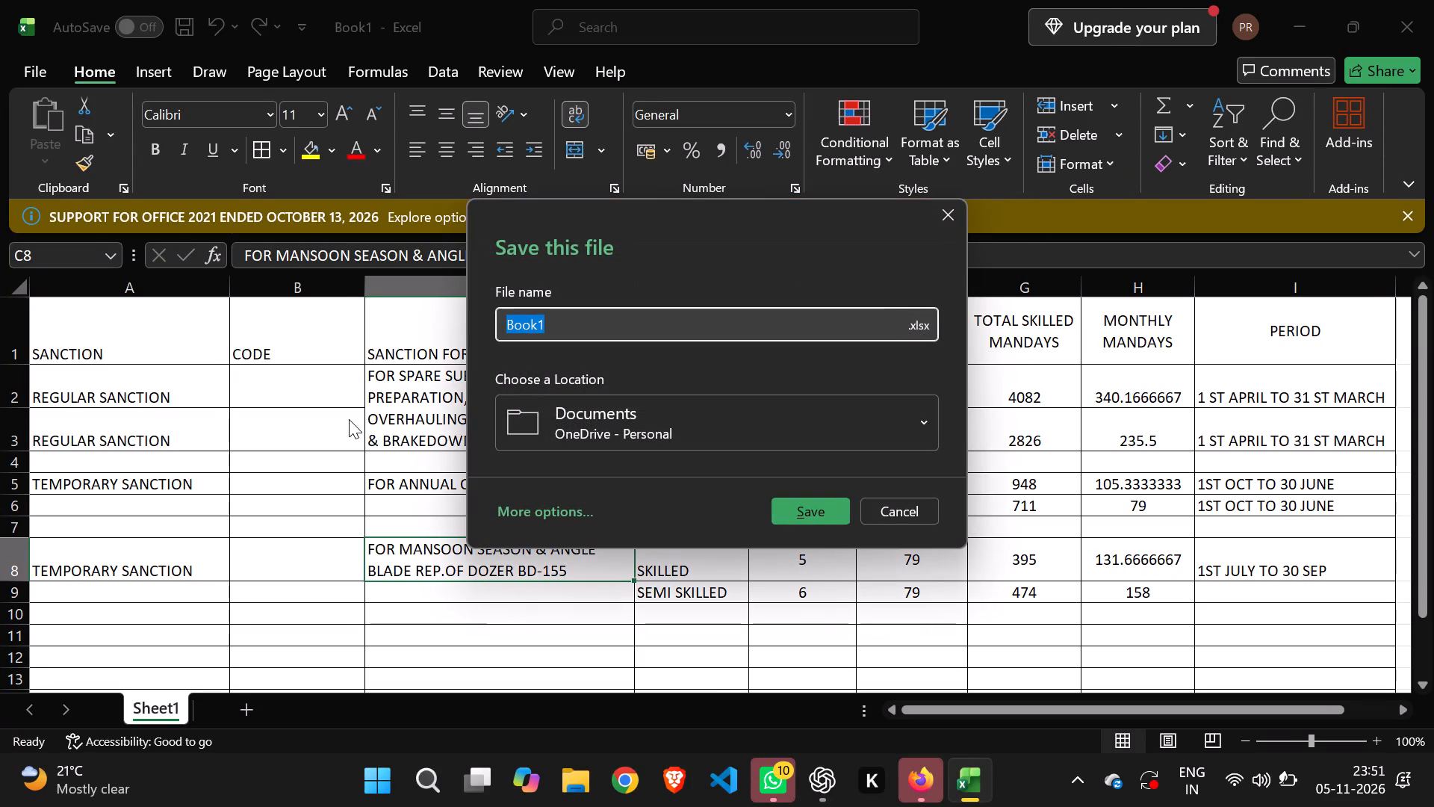
pyautogui.click(874, 434)
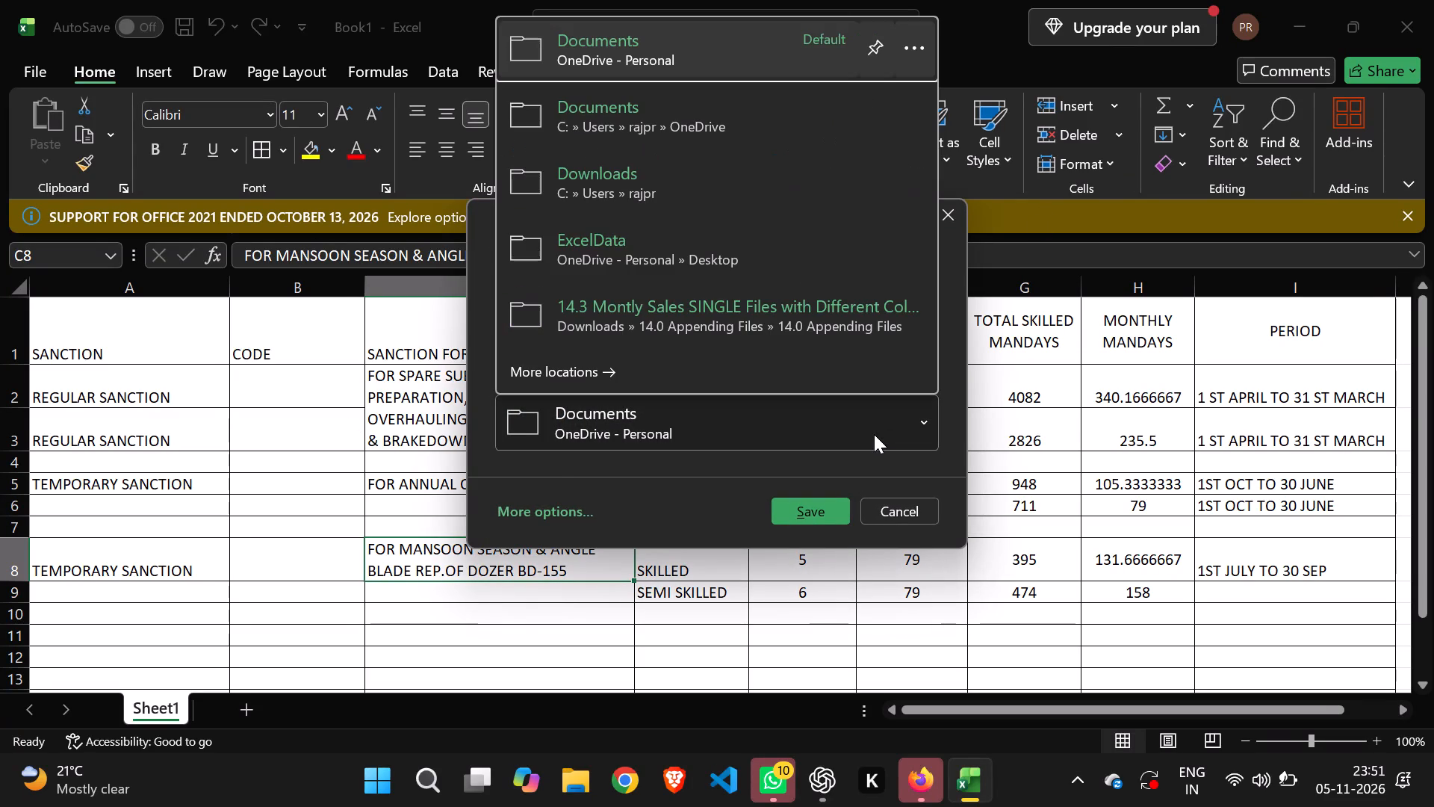
pyautogui.scroll(-1, 659, 225)
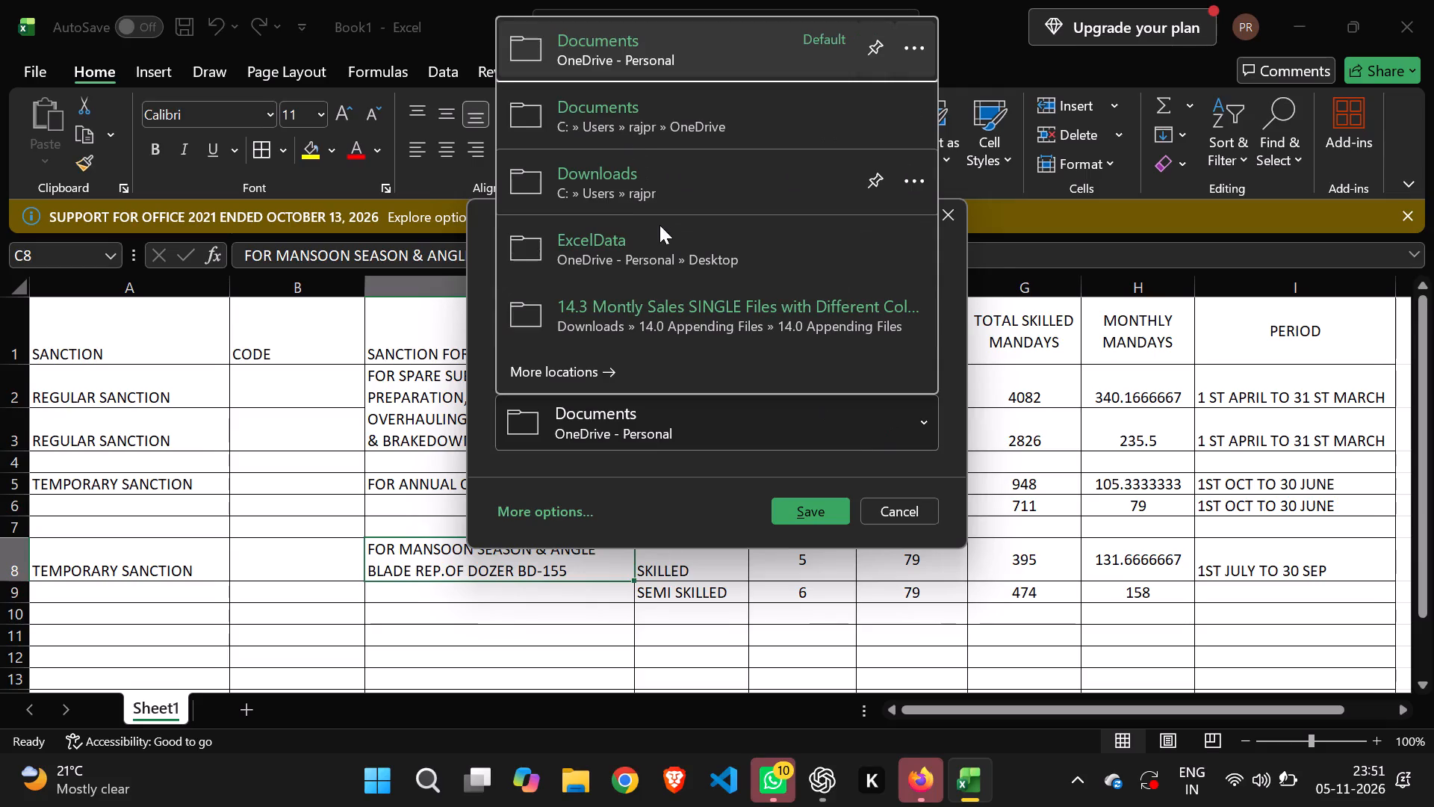
pyautogui.scroll(-1, 659, 225)
pyautogui.click(586, 360)
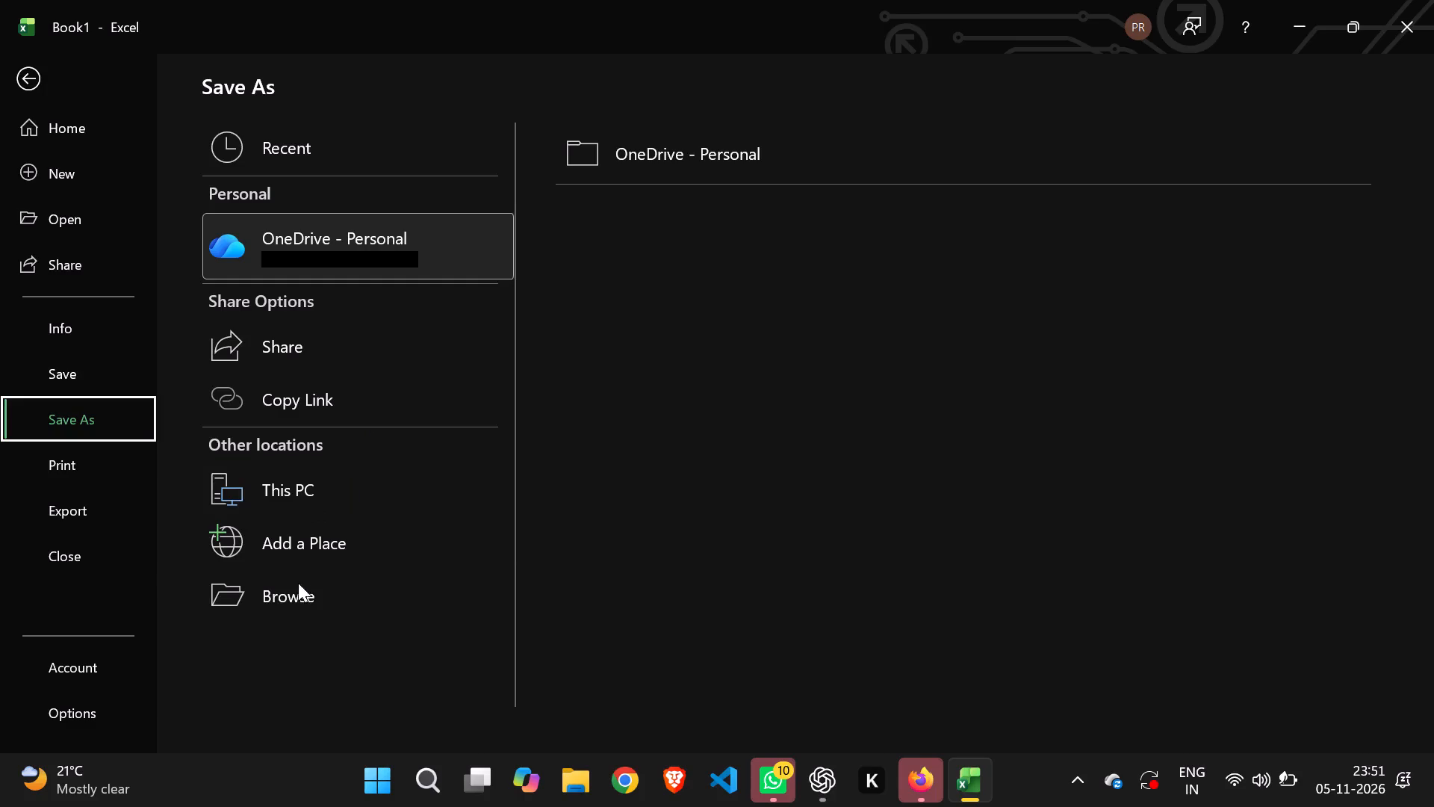
pyautogui.click(330, 477)
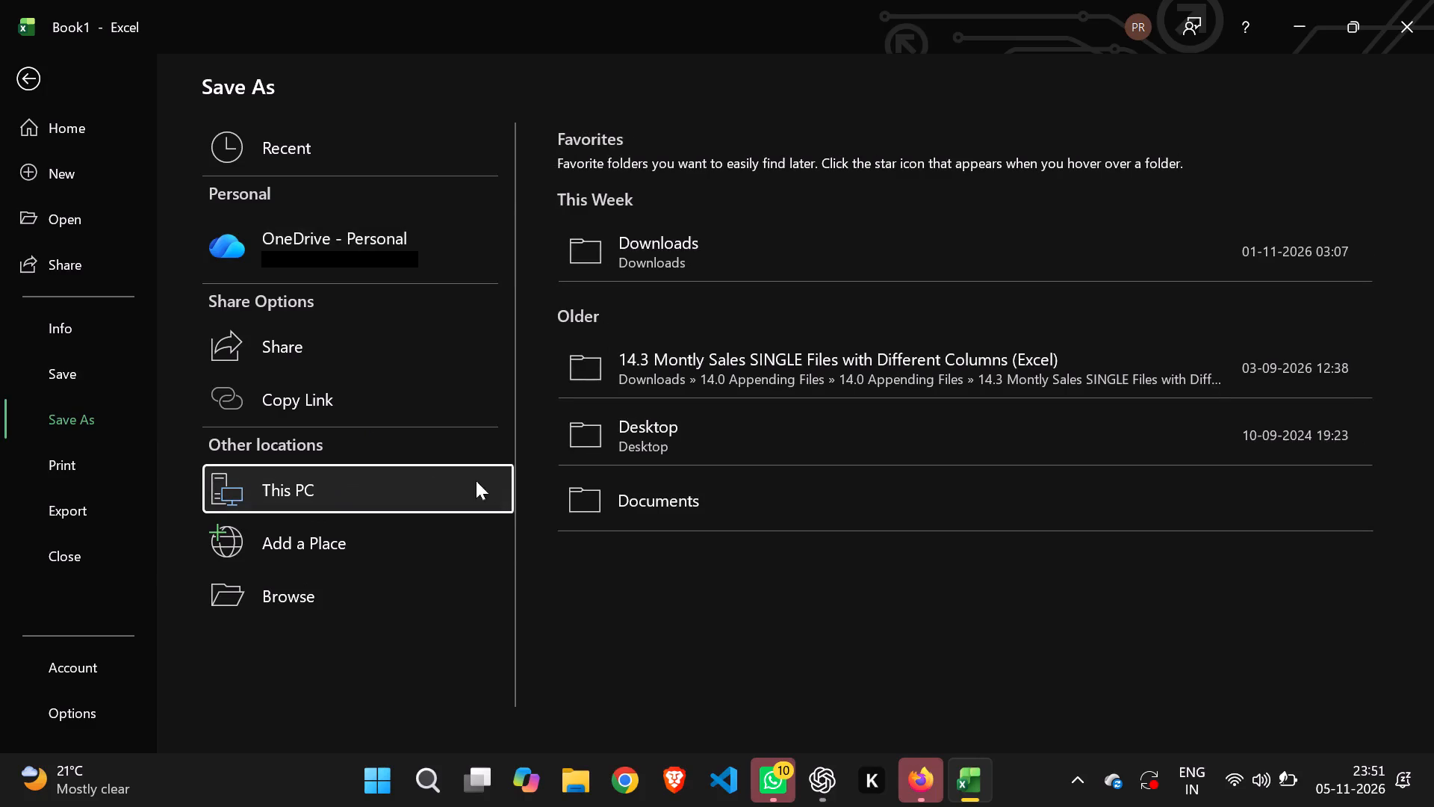
pyautogui.click(628, 440)
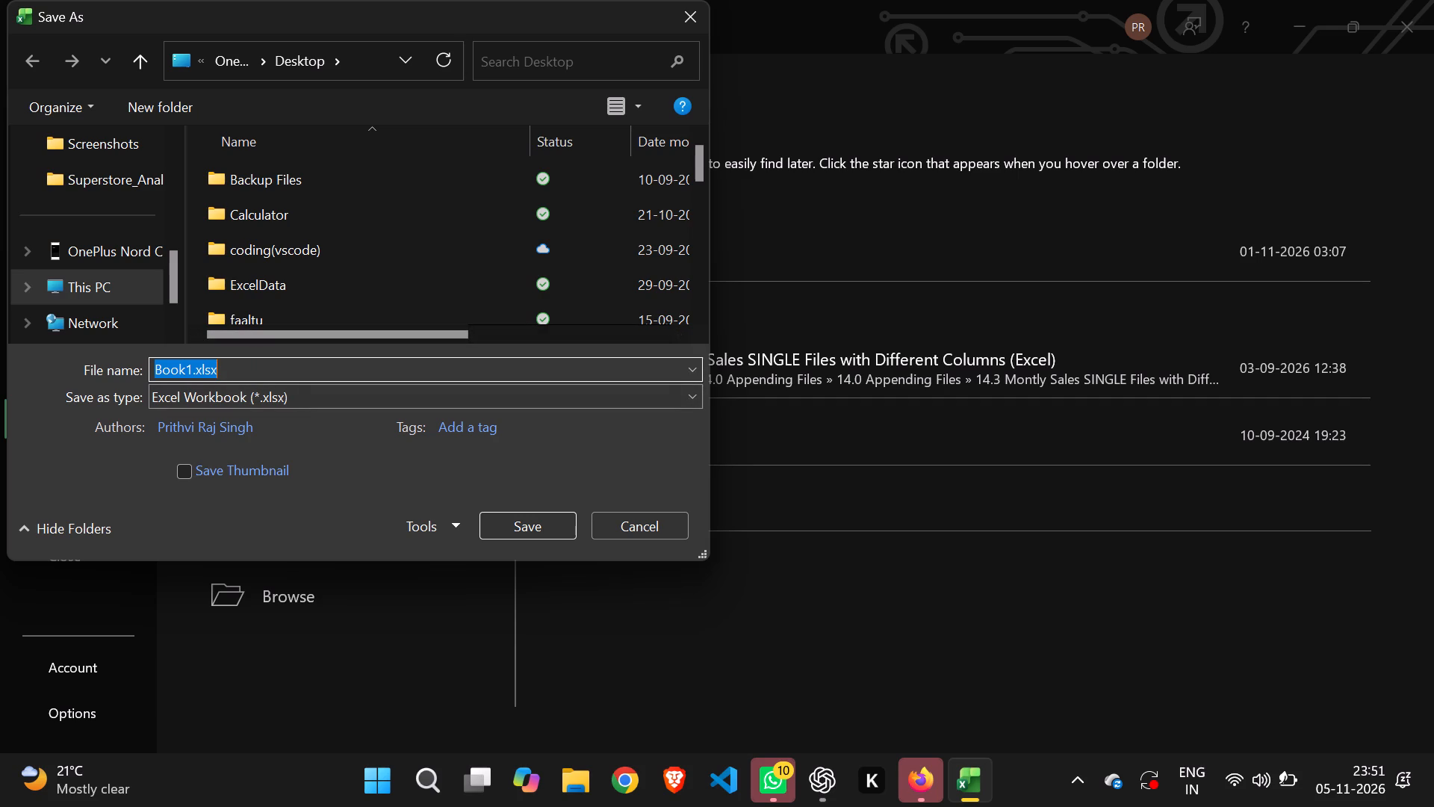
pyautogui.press('BackSpace')
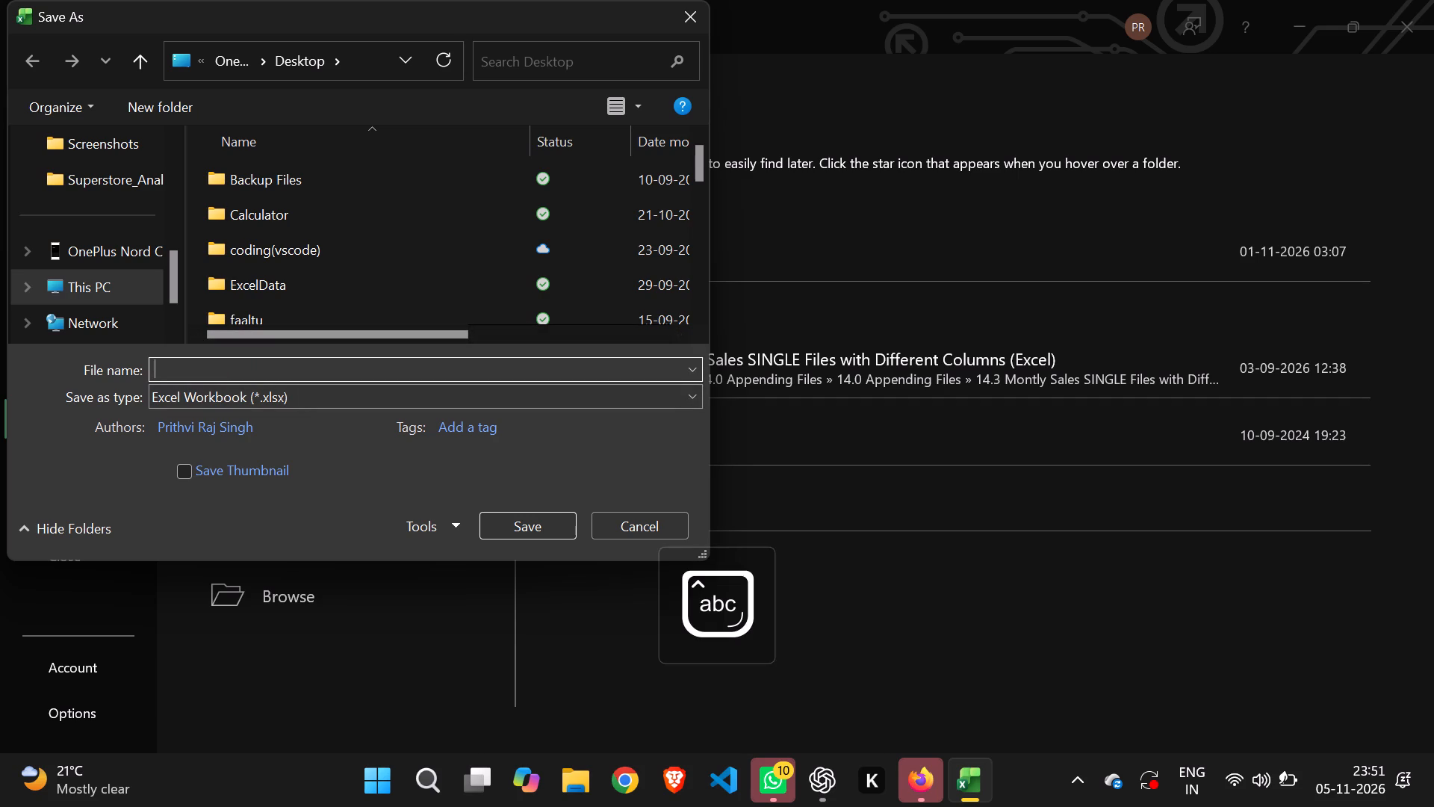
pyautogui.click(284, 374)
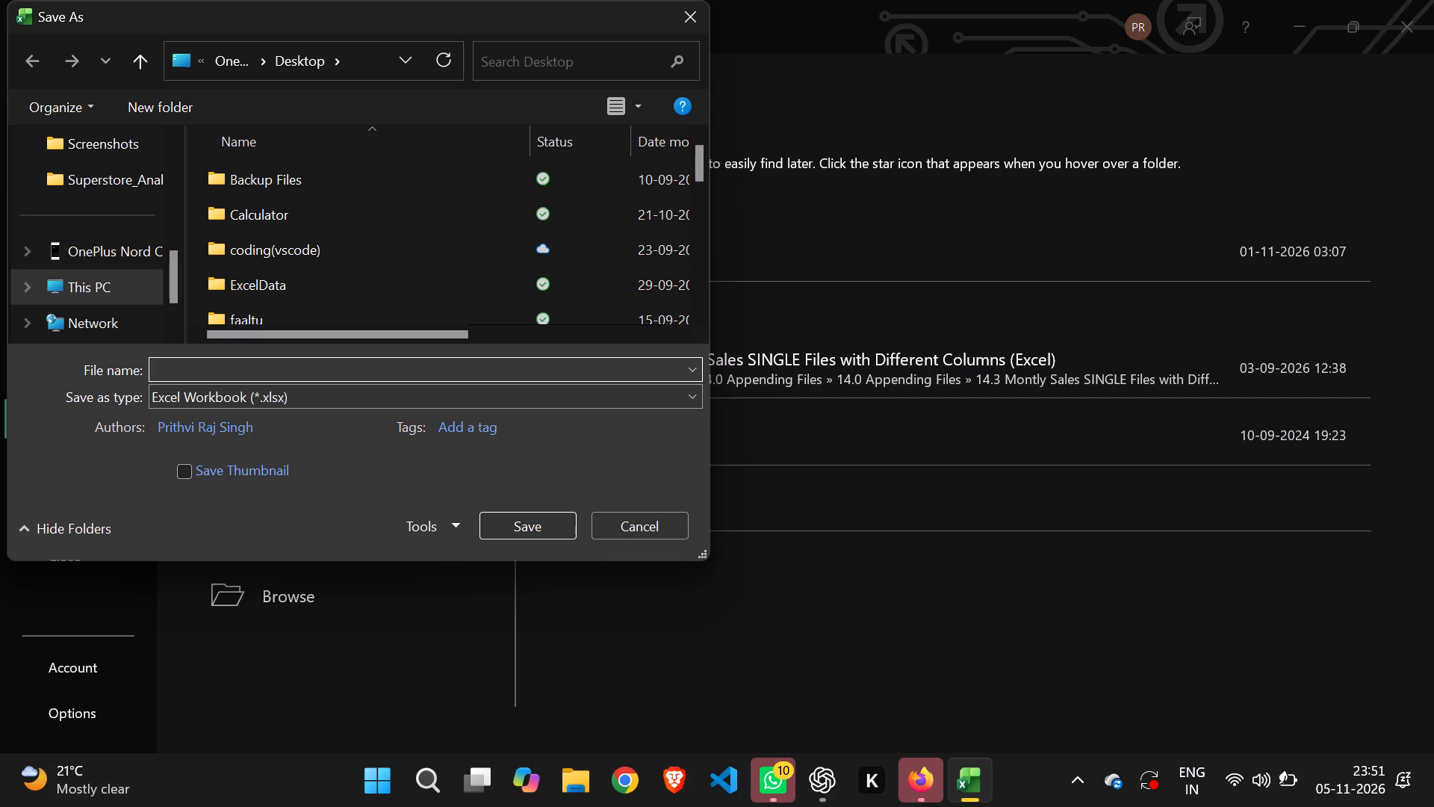
pyautogui.write('mandays')
pyautogui.click(527, 523)
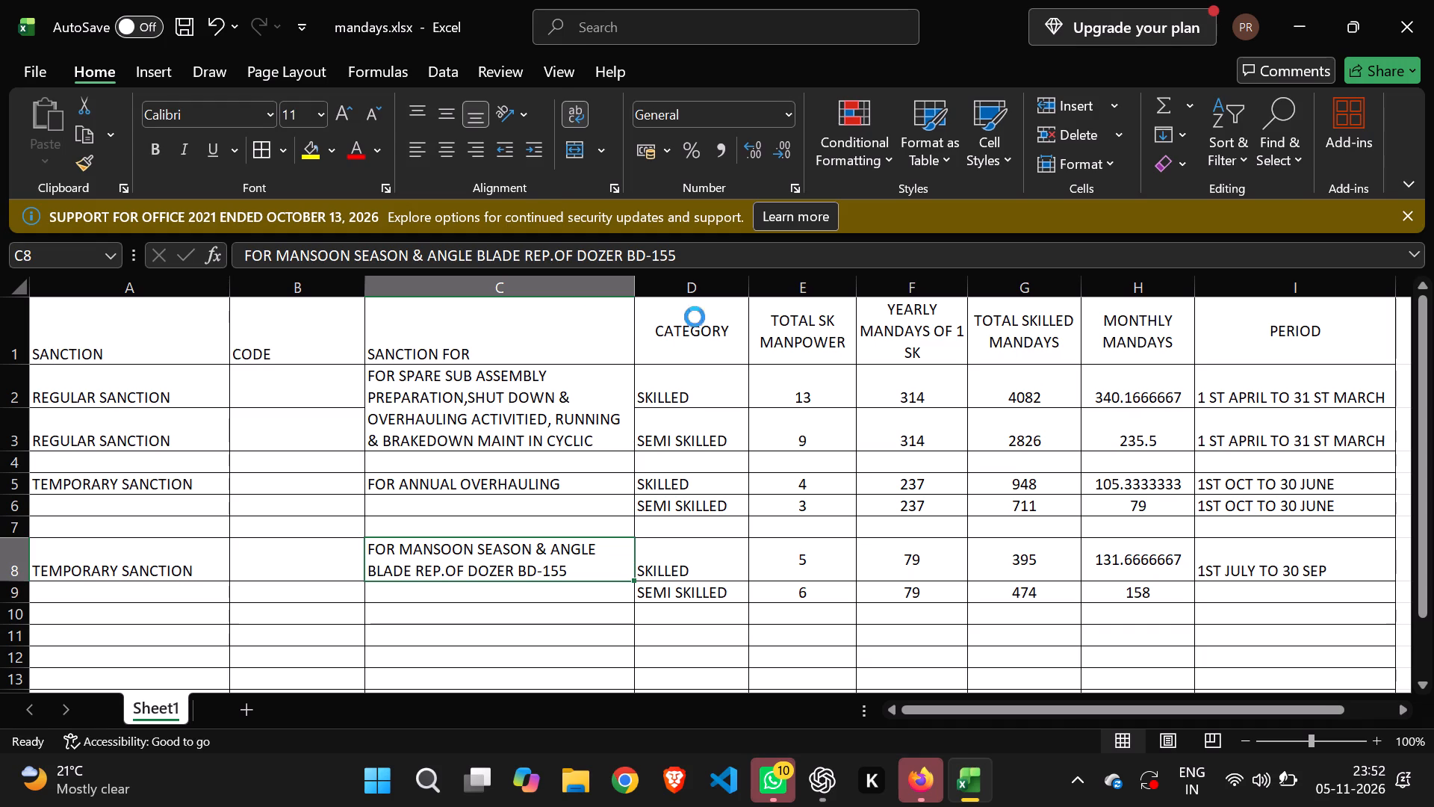
# Switch to the Windows desktop and refresh it to look for the saved mandays.xlsx file.
pyautogui.click(535, 243)
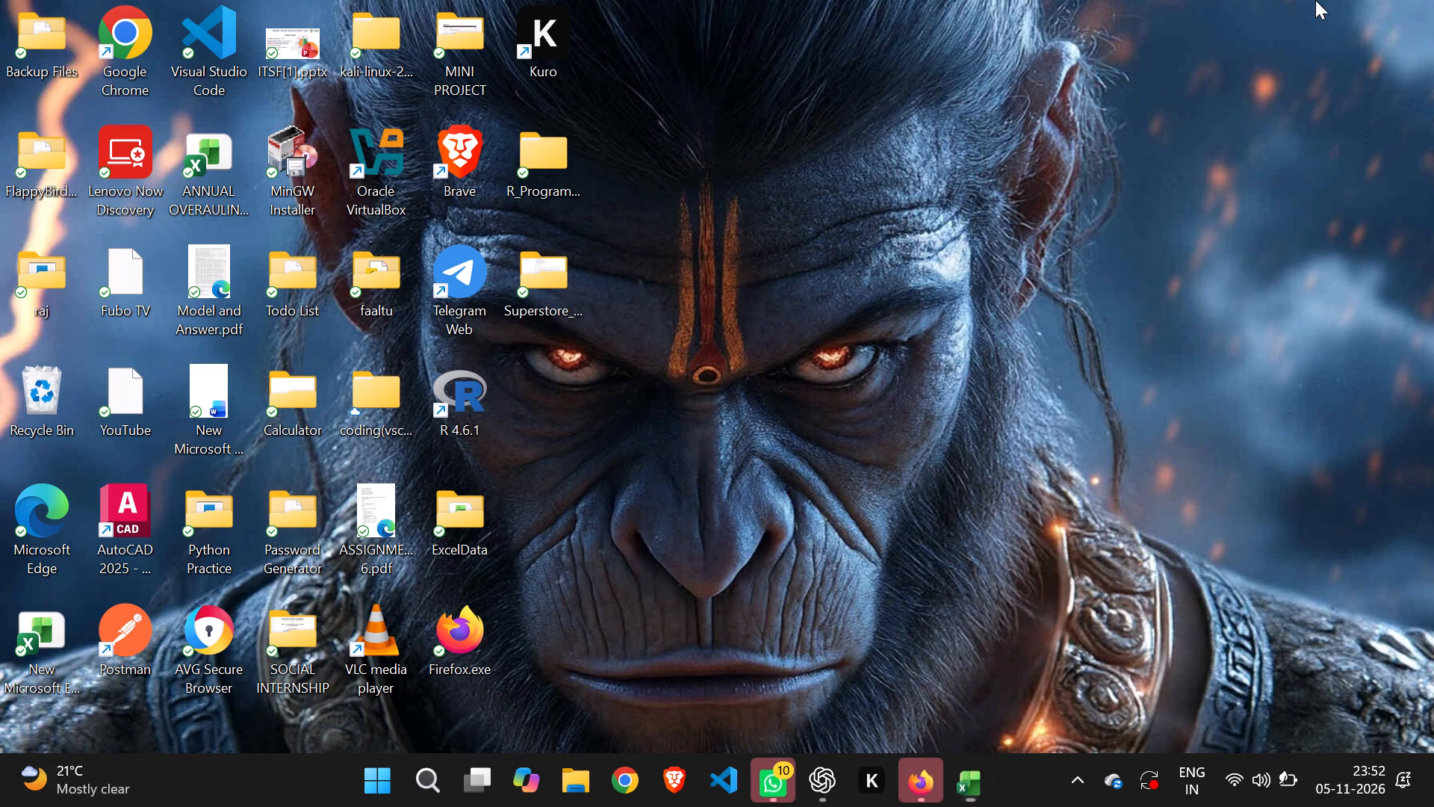
pyautogui.rightClick(826, 374)
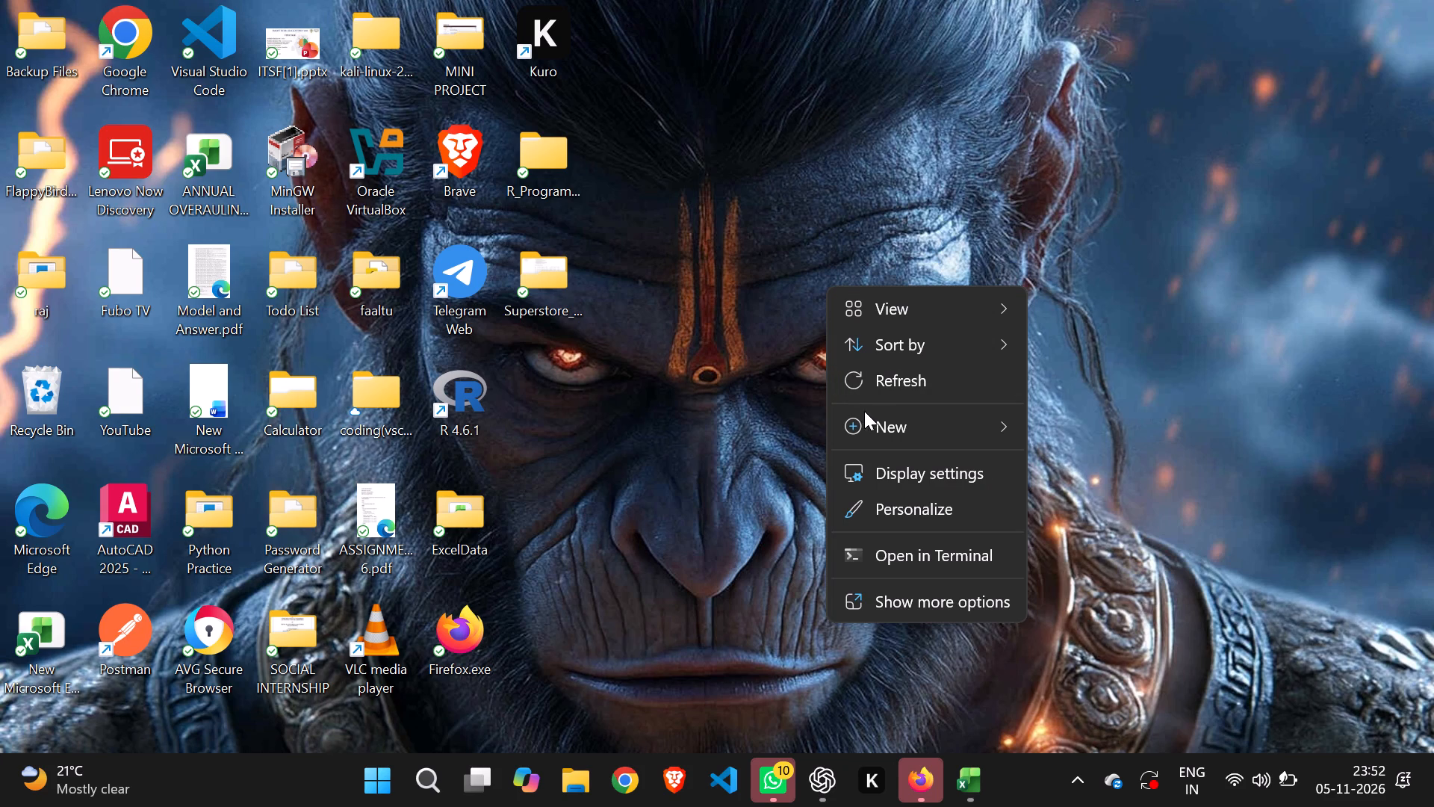
pyautogui.click(898, 379)
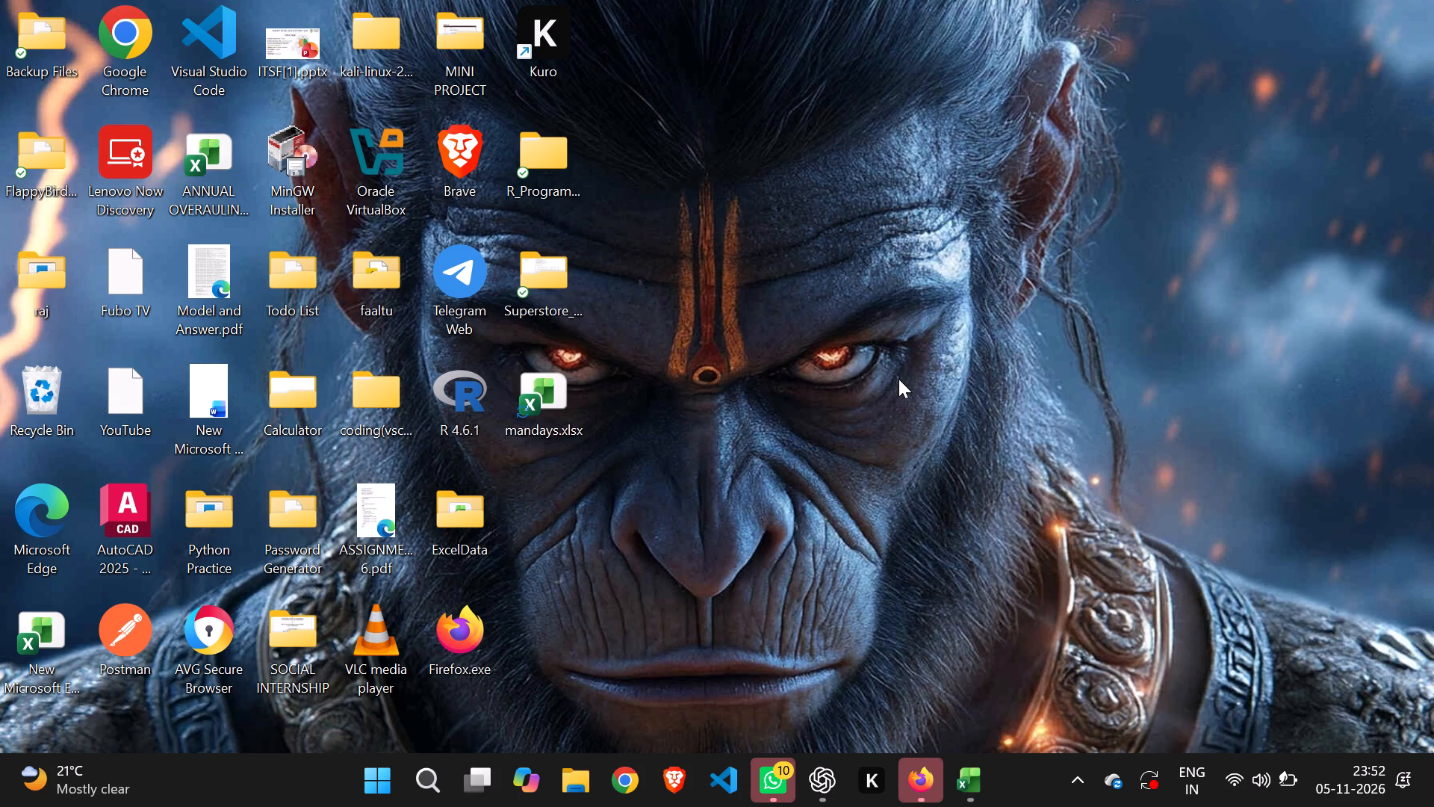
pyautogui.rightClick(790, 288)
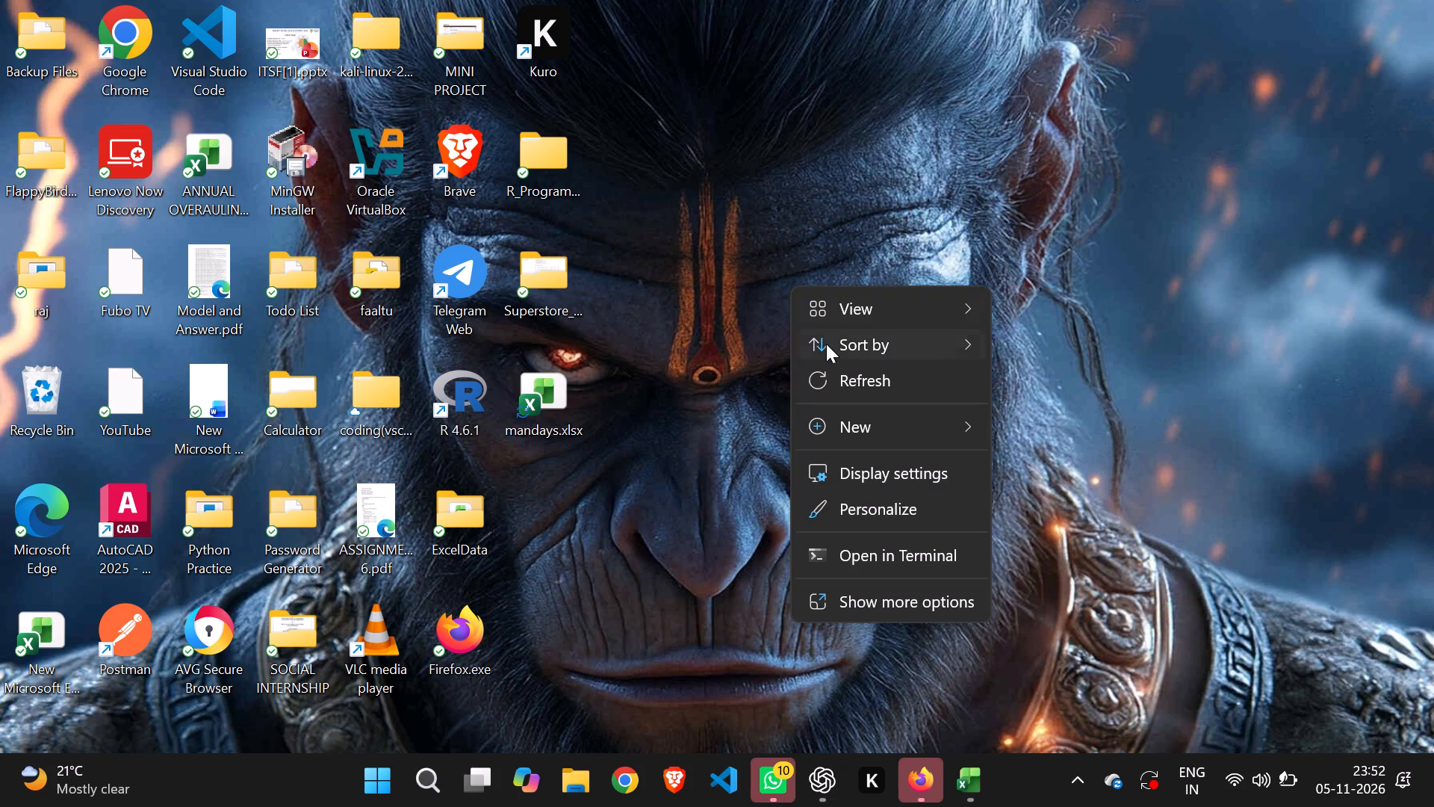
pyautogui.click(828, 368)
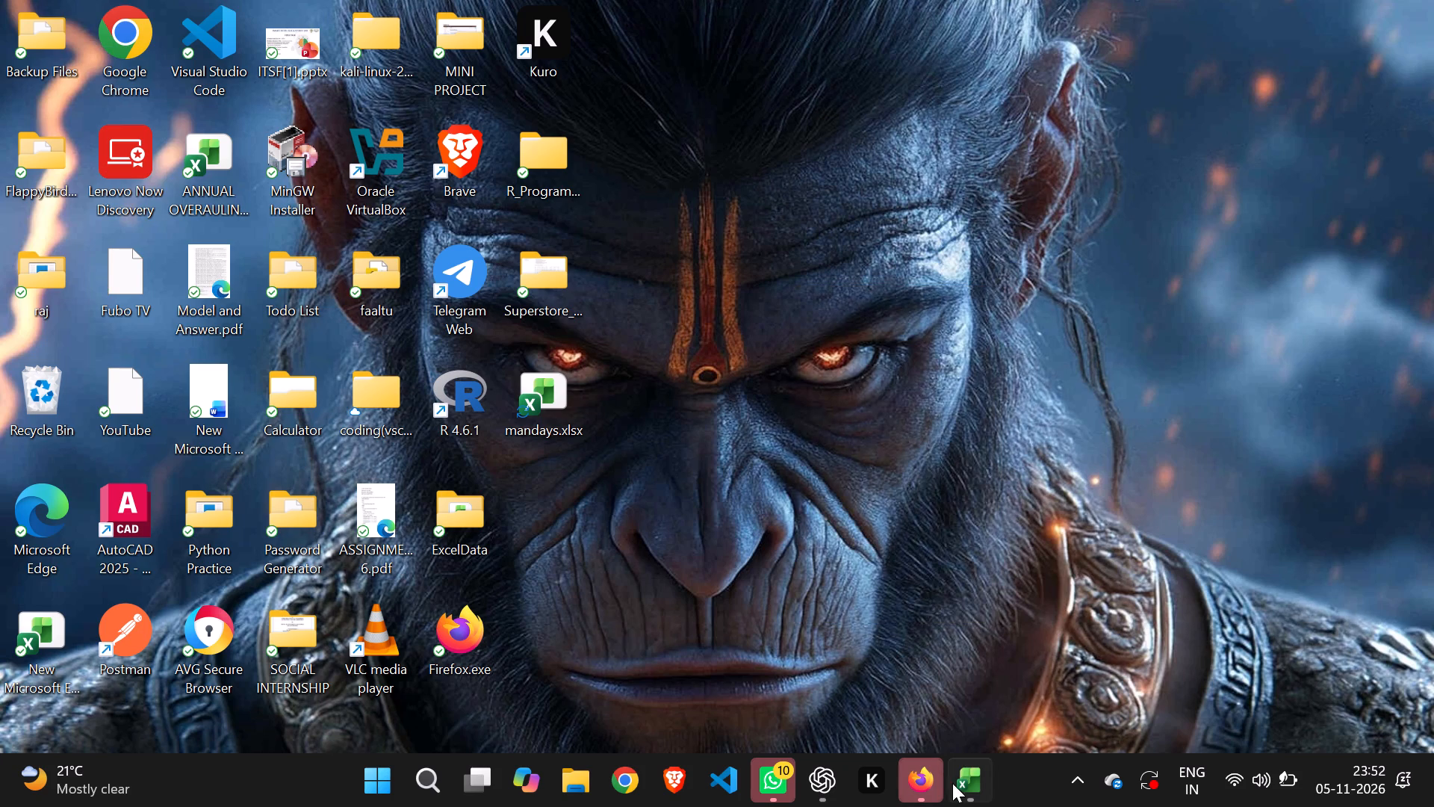
# Close the Excel workbook window and the open Firefox window.
pyautogui.click(972, 777)
pyautogui.click(1433, 0)
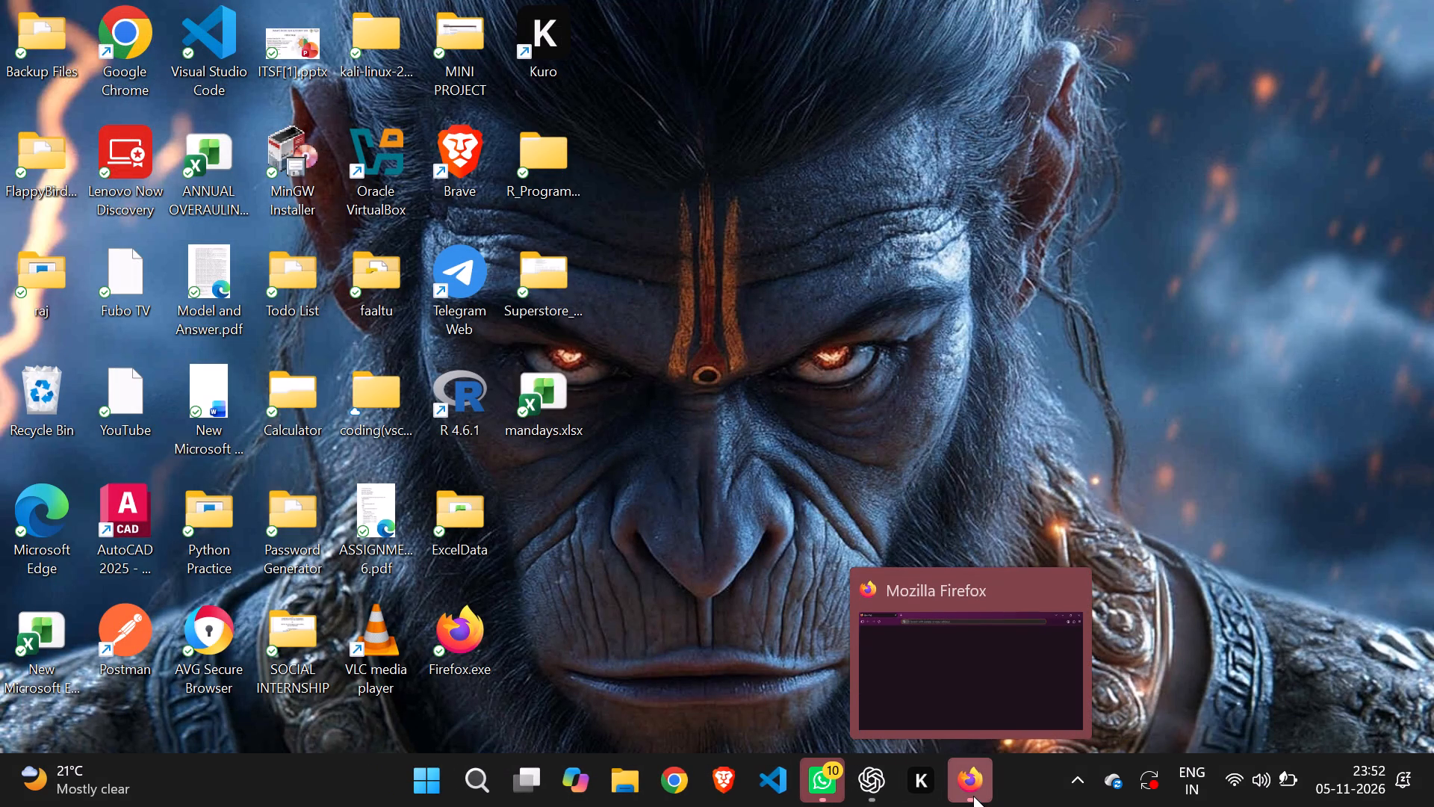
pyautogui.click(1072, 589)
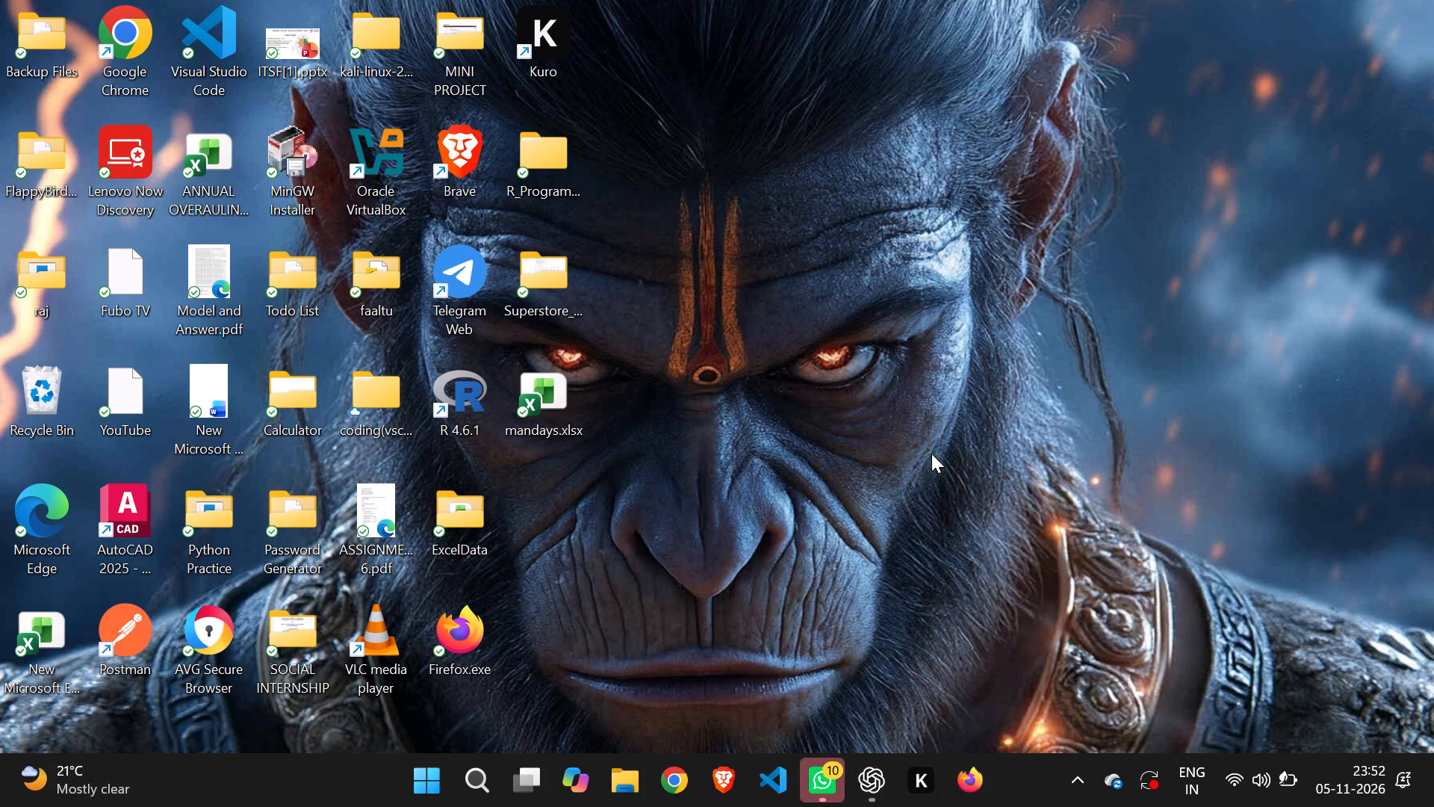
# Reopen the mandays.xlsx workbook from the desktop.
pyautogui.click(547, 401)
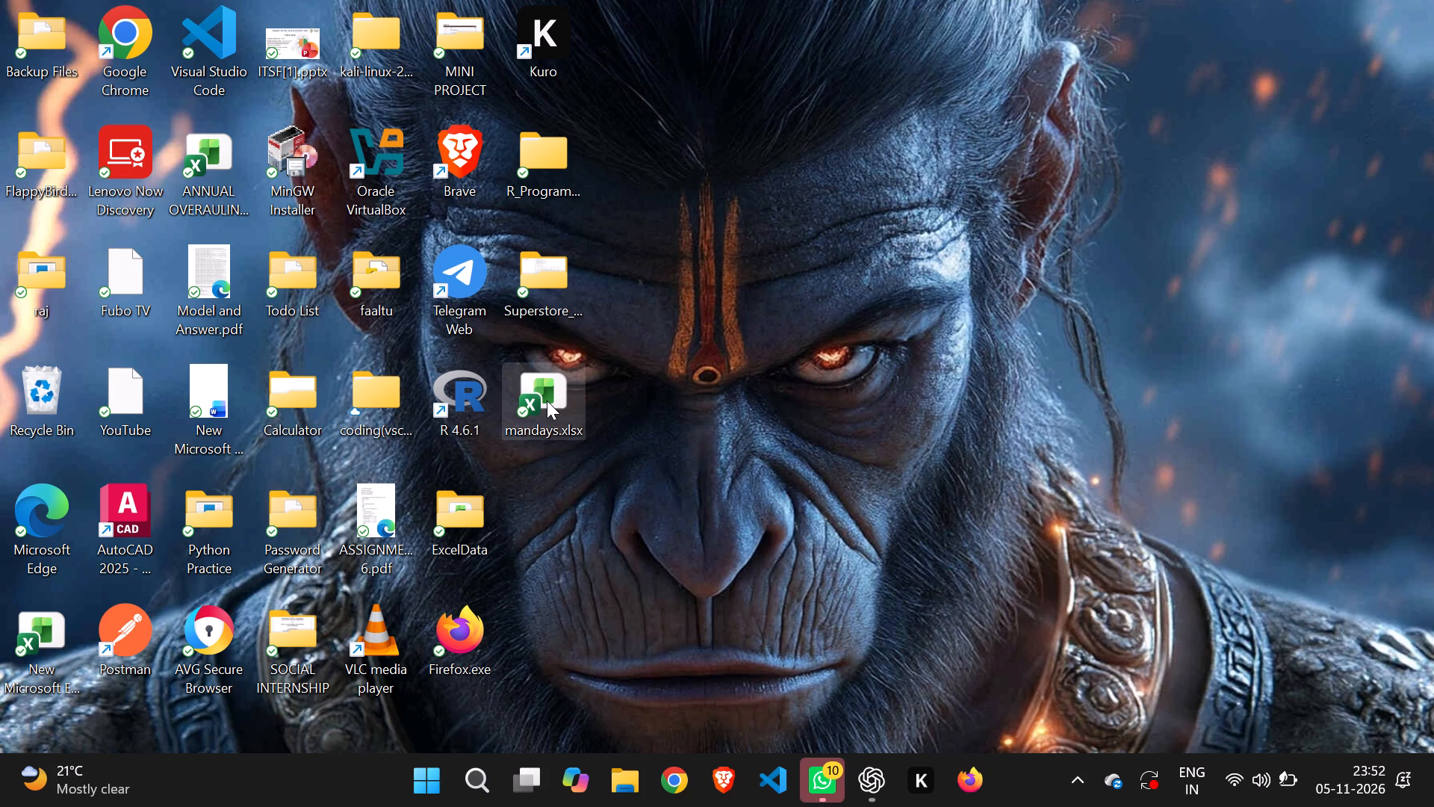
pyautogui.press('Return')
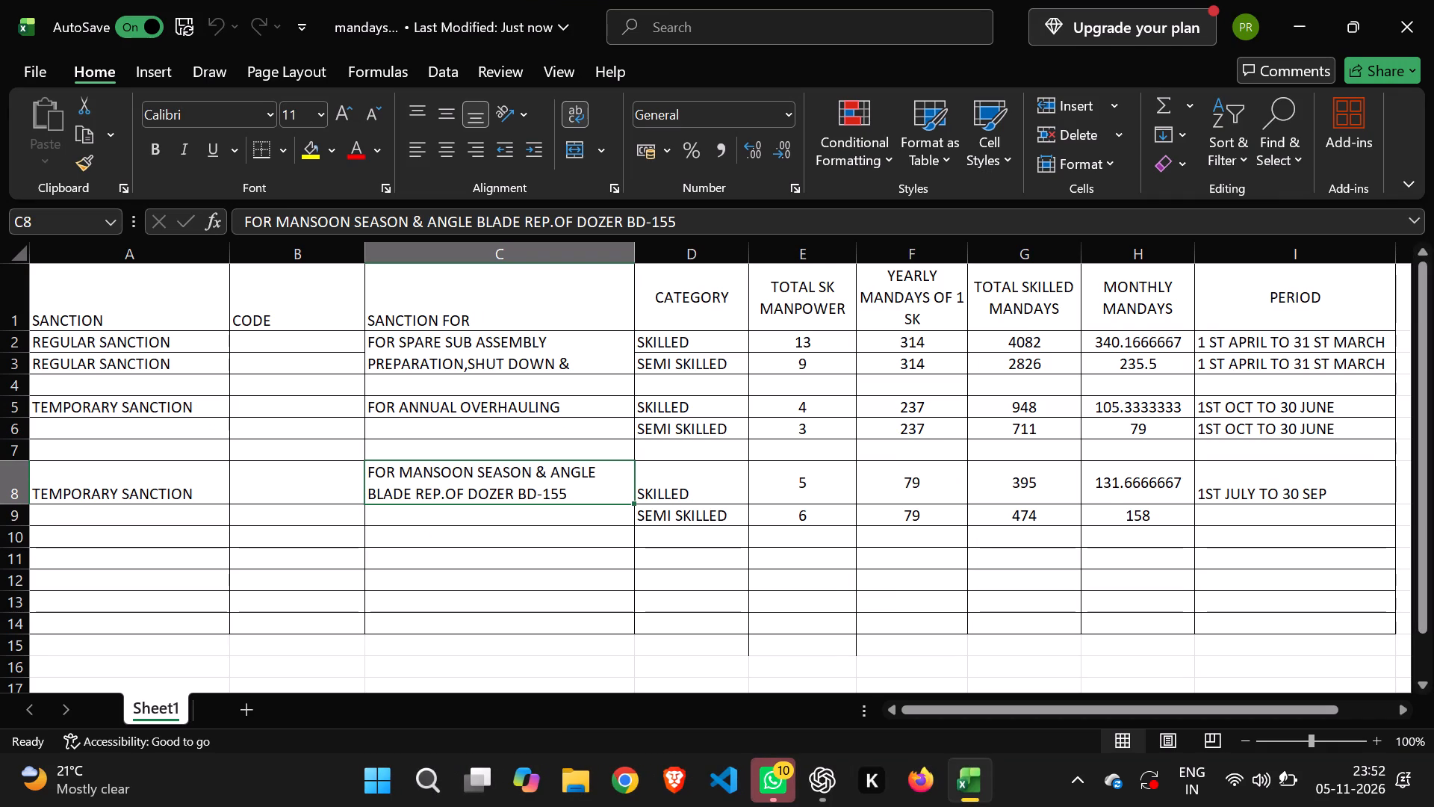
# Close the mandays.xlsx workbook window.
pyautogui.click(1433, 0)
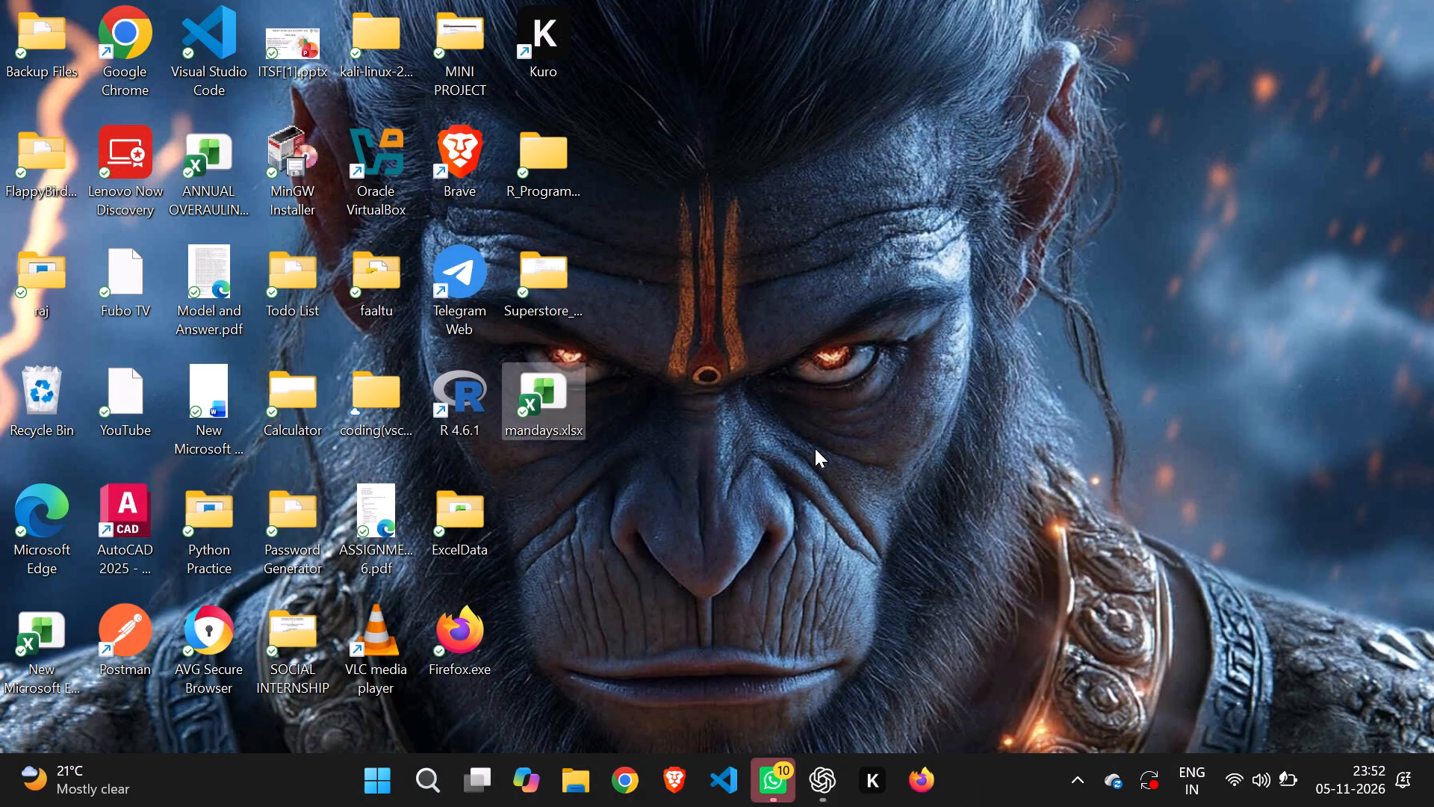
# Open Google Chrome and switch from the What's New page to the New Tab page.
pyautogui.click(683, 794)
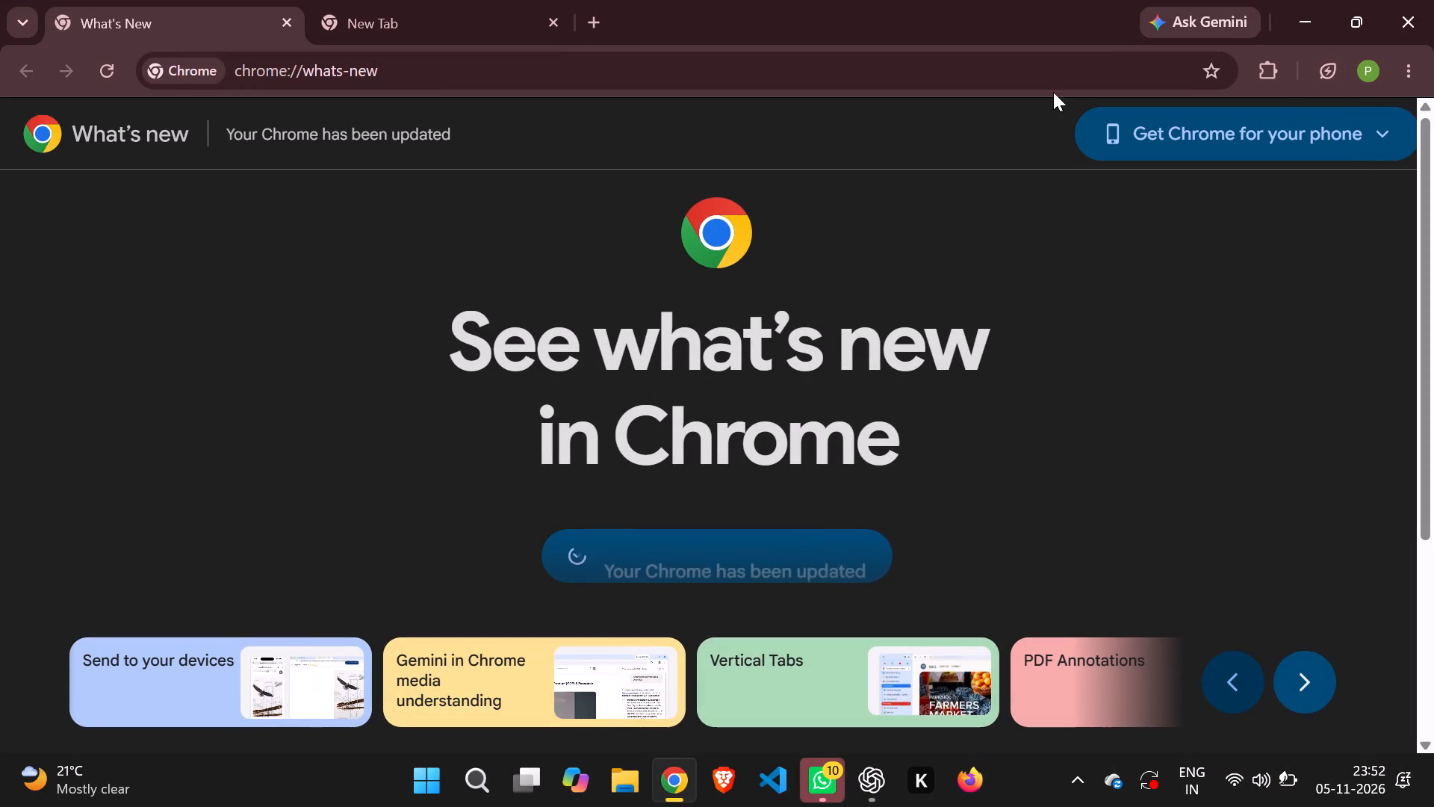
pyautogui.click(473, 0)
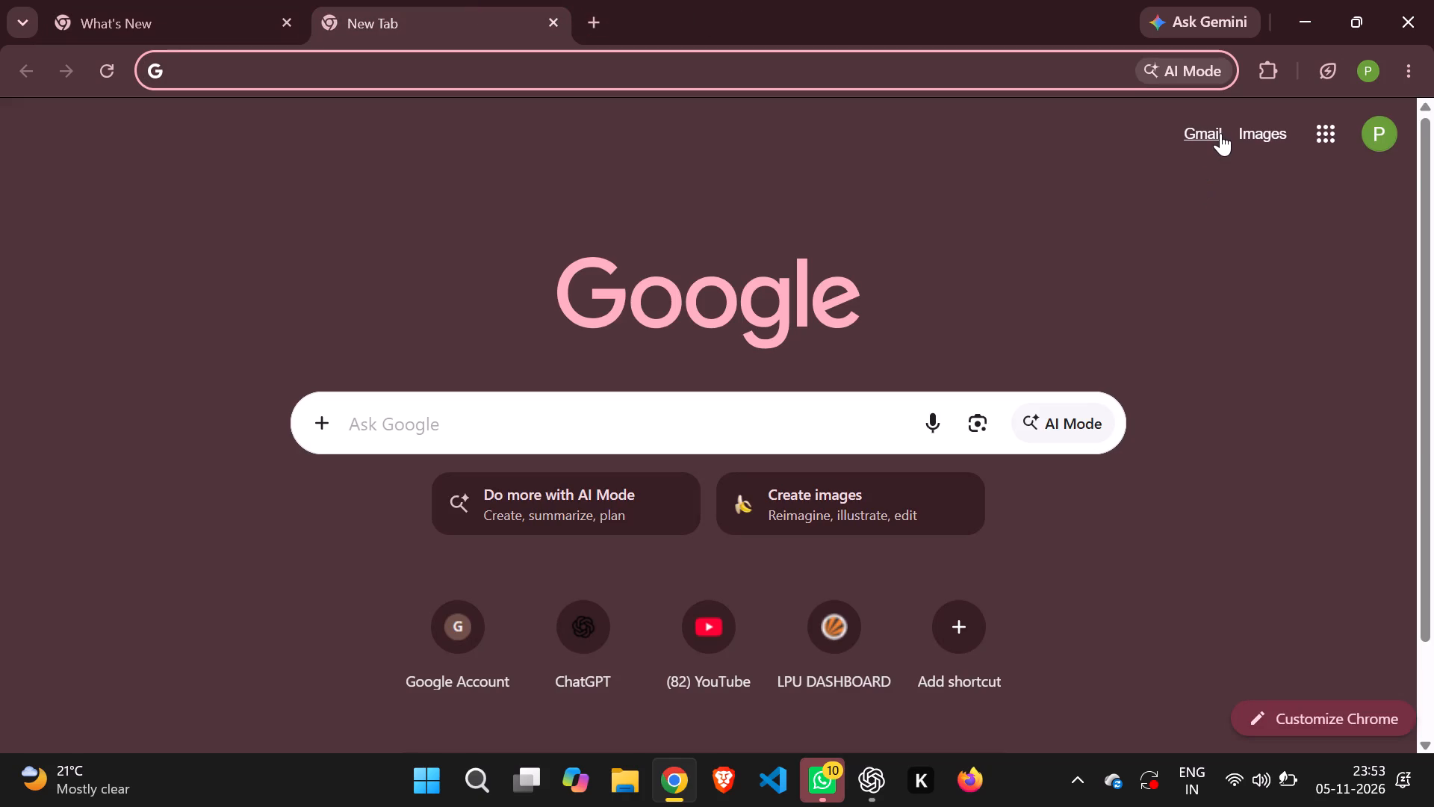